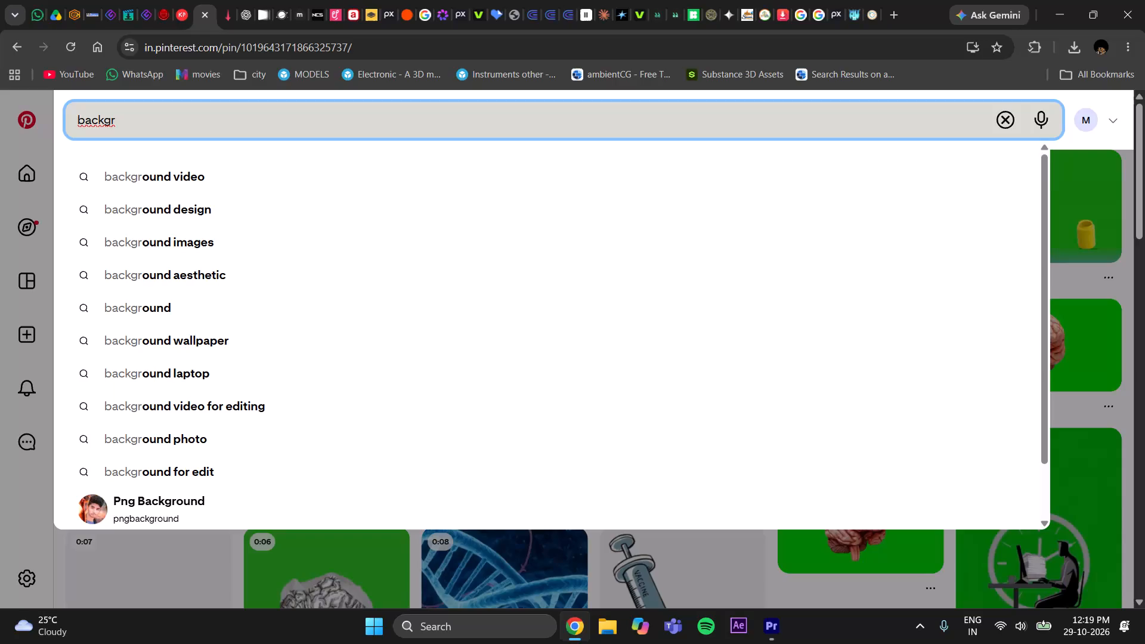
Complete the Pinterest search query as "background of factory" and run the search.
type("ound")
key("space")
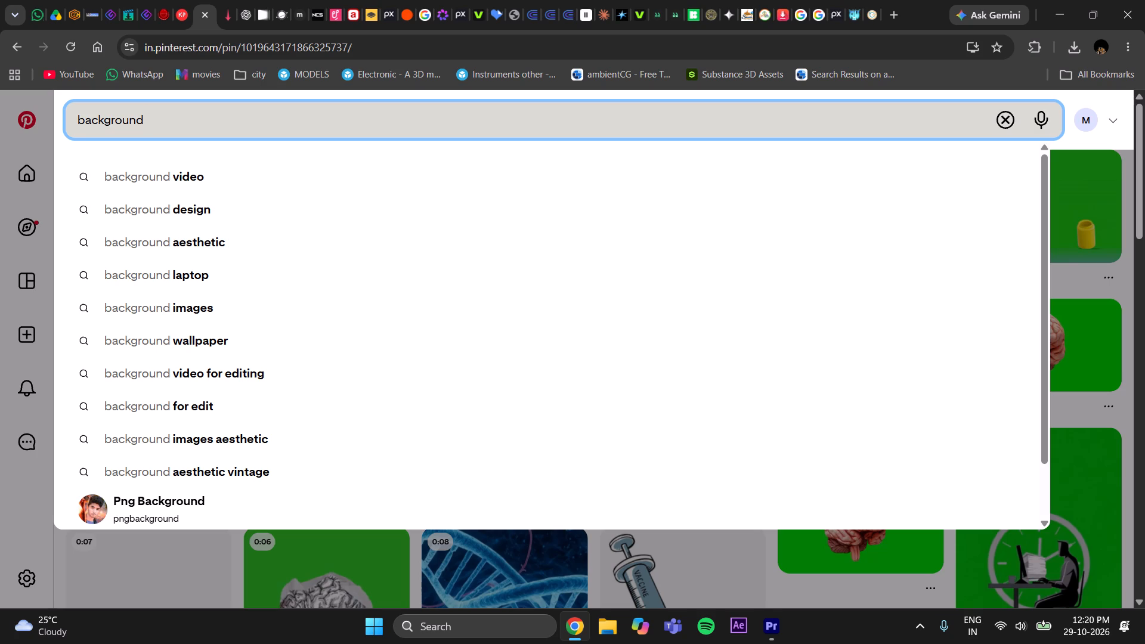
type("of")
key("space")
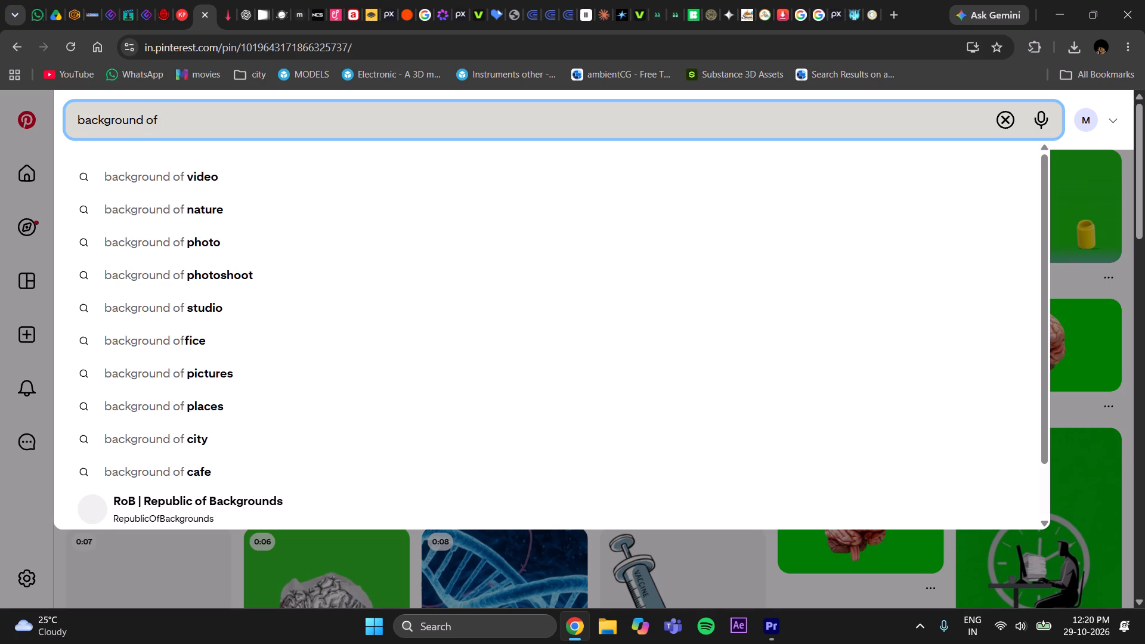
type("fac")
type("tory")
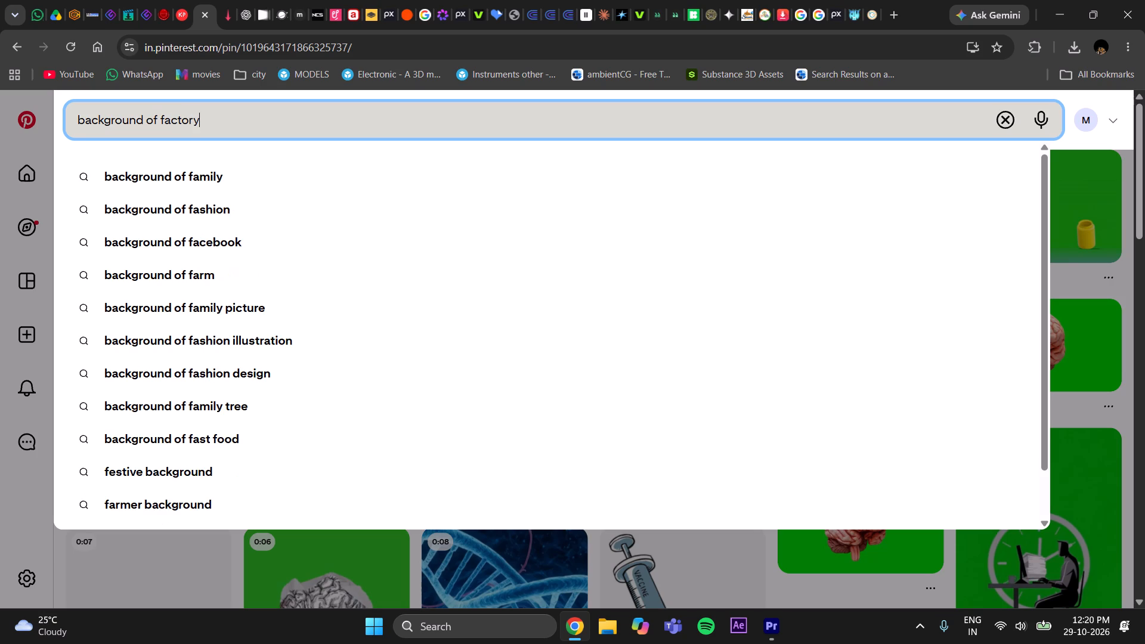
key("Return")
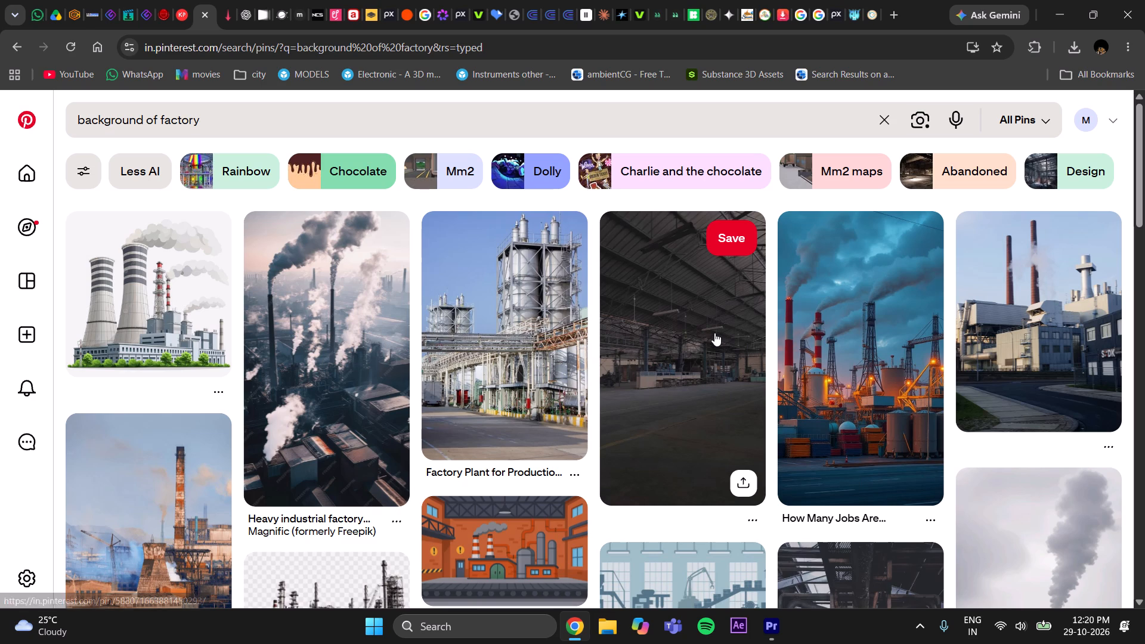
Find the bright warehouse interior with blue storage racks among the results and download its image.
scroll(714, 333, "down", 3)
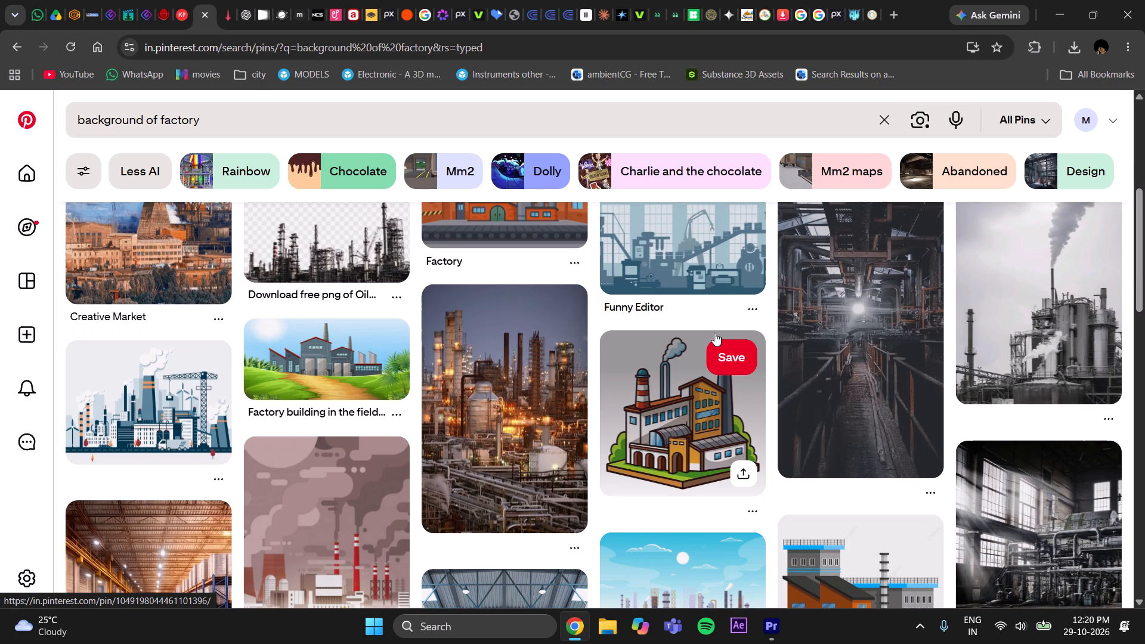
scroll(714, 333, "down", 3)
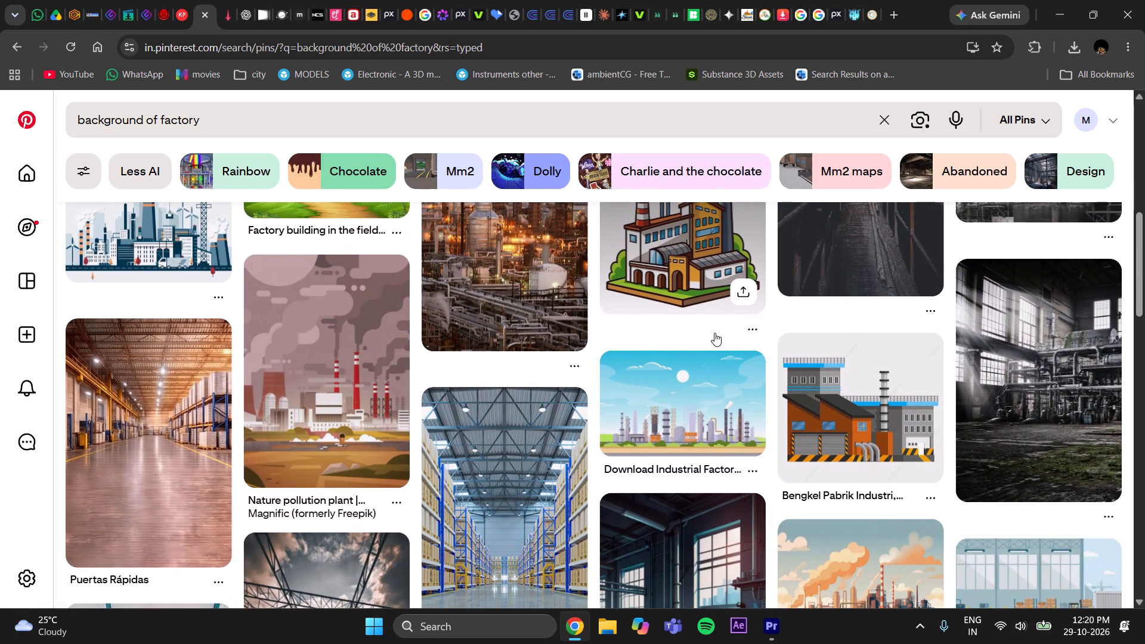
scroll(714, 333, "down", 1)
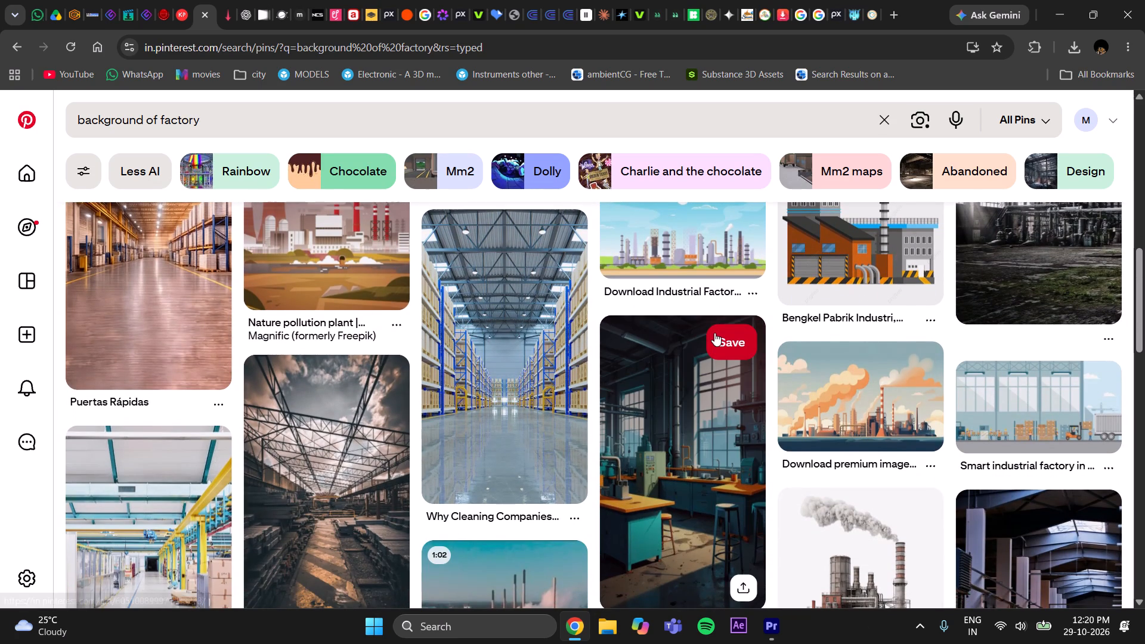
scroll(714, 333, "down", 1)
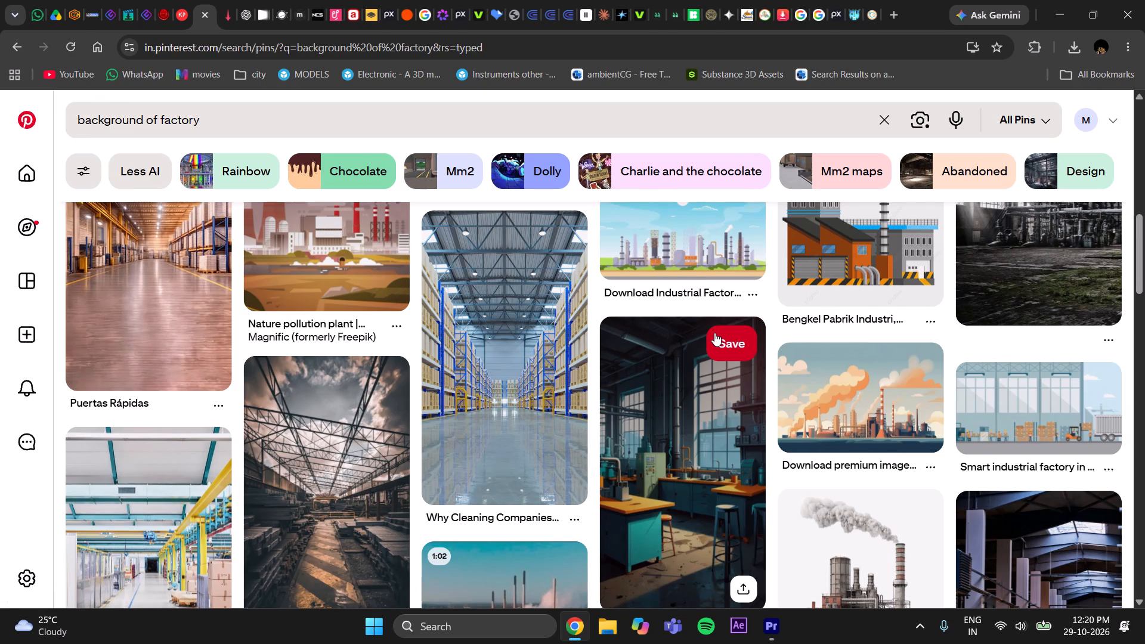
scroll(714, 333, "down", 1)
left_click(451, 265)
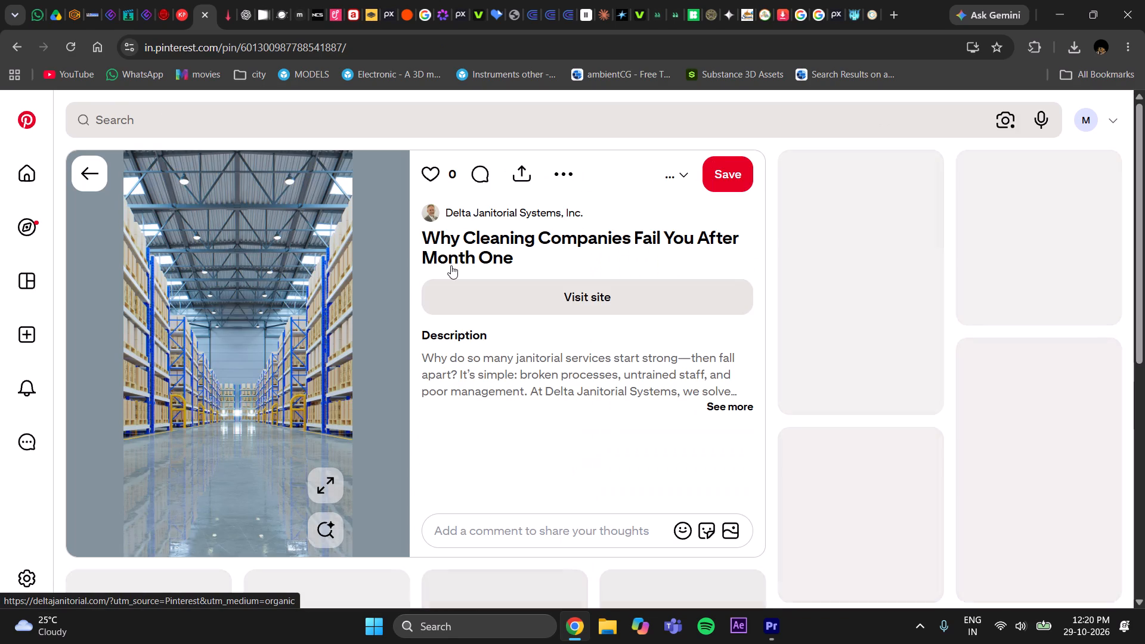
left_click(548, 171)
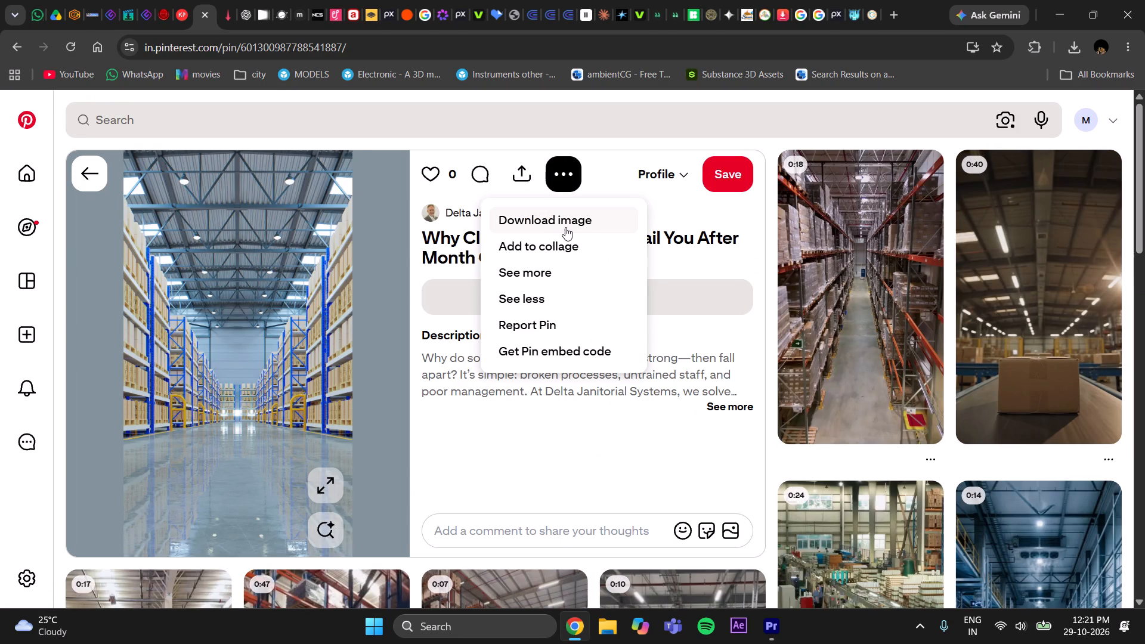
left_click(565, 228)
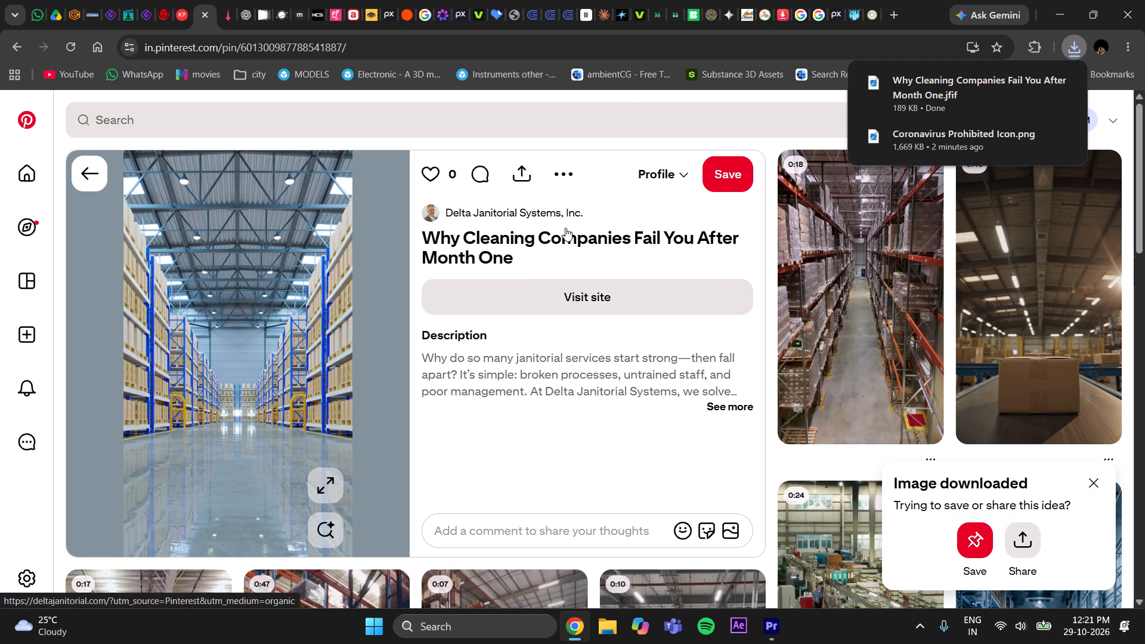
Import the newly downloaded warehouse image from the Downloads folder into the Premiere Pro project.
left_click(608, 625)
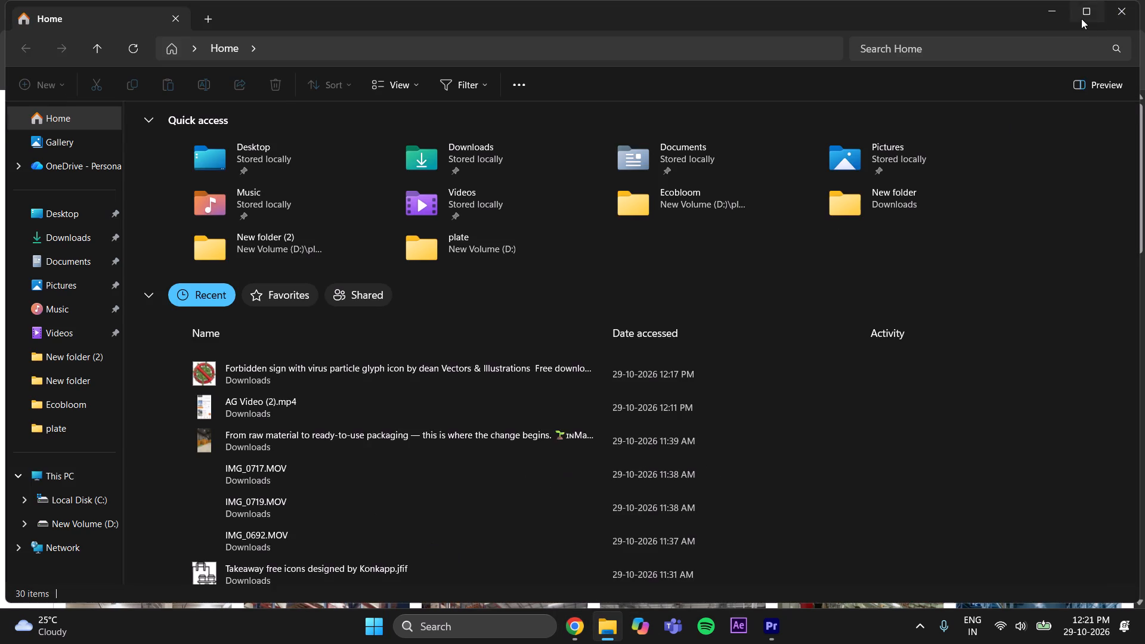
left_click(1081, 18)
left_click(57, 222)
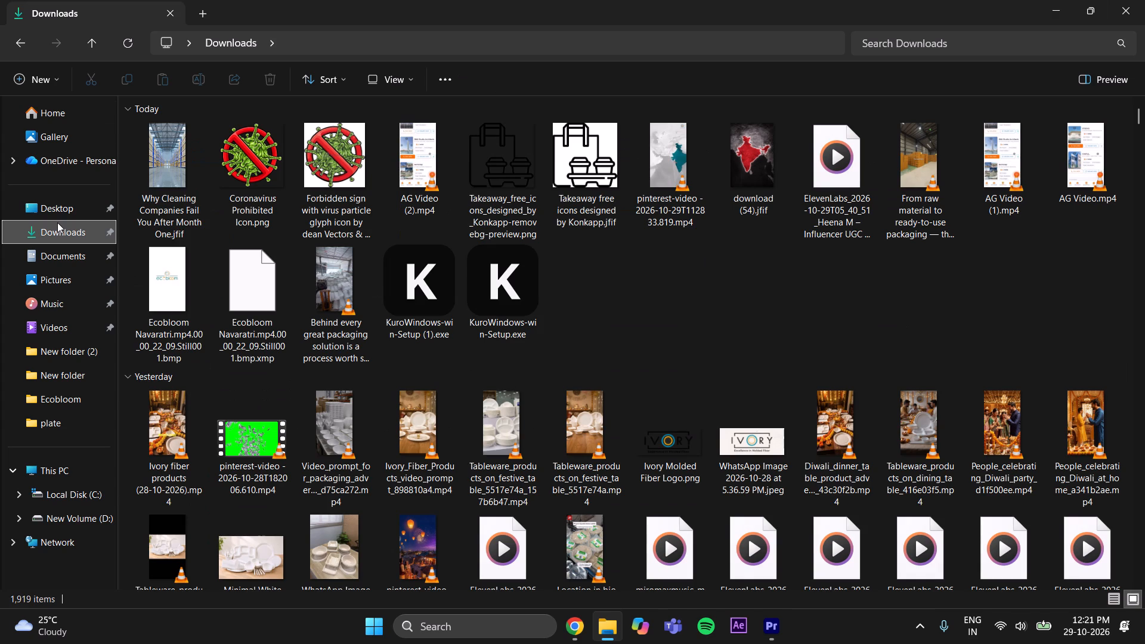
left_click(155, 174)
left_click_drag(169, 168, 553, 302)
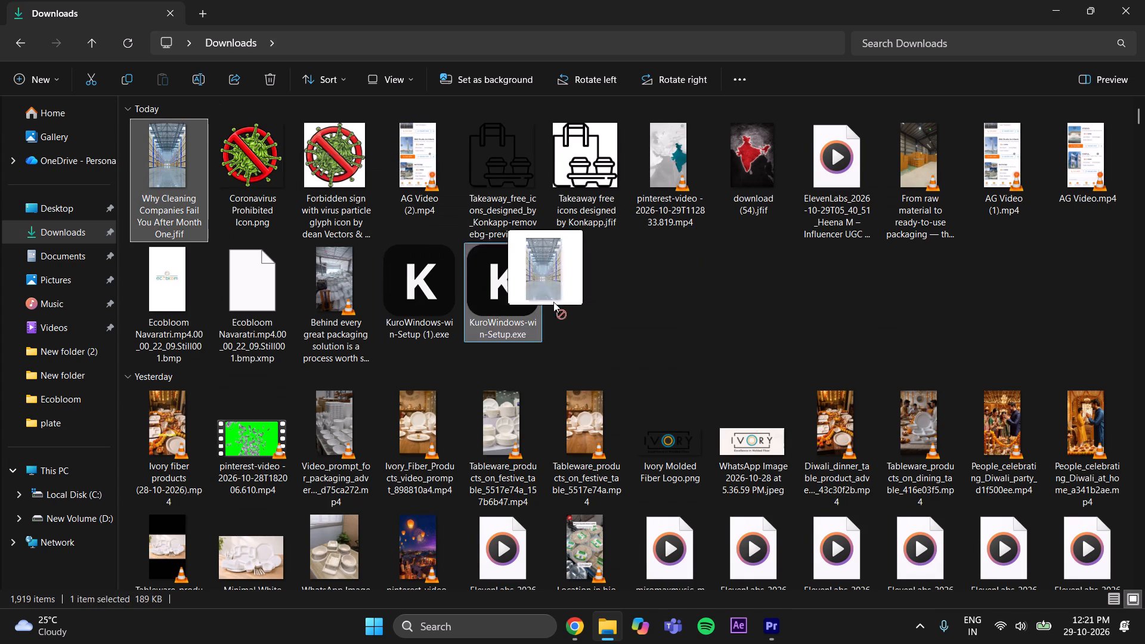
left_click_drag(553, 302, 559, 217)
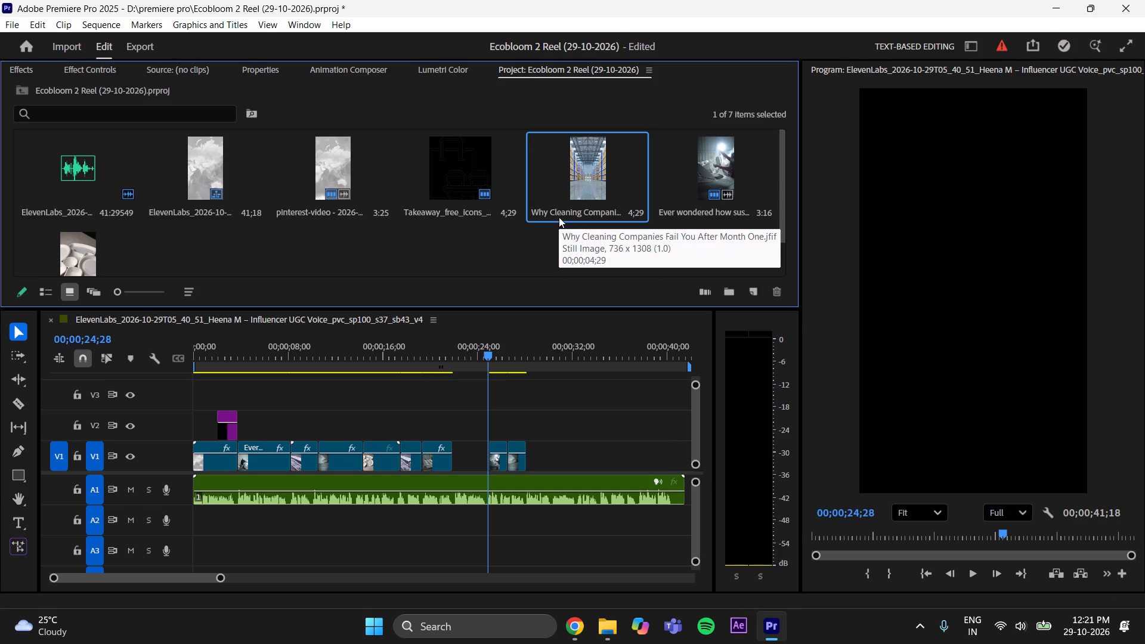
Place the warehouse still in the empty gap on V1, trimmed to span 00;00;21;29 to 00;00;25;00.
double_click(597, 181)
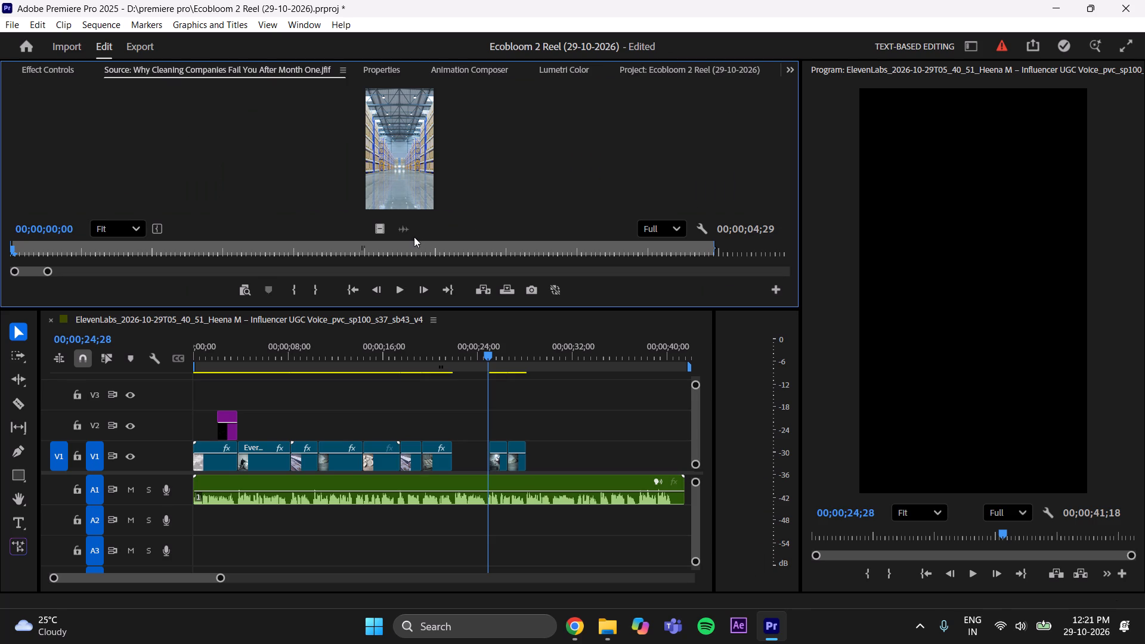
left_click_drag(382, 226, 464, 417)
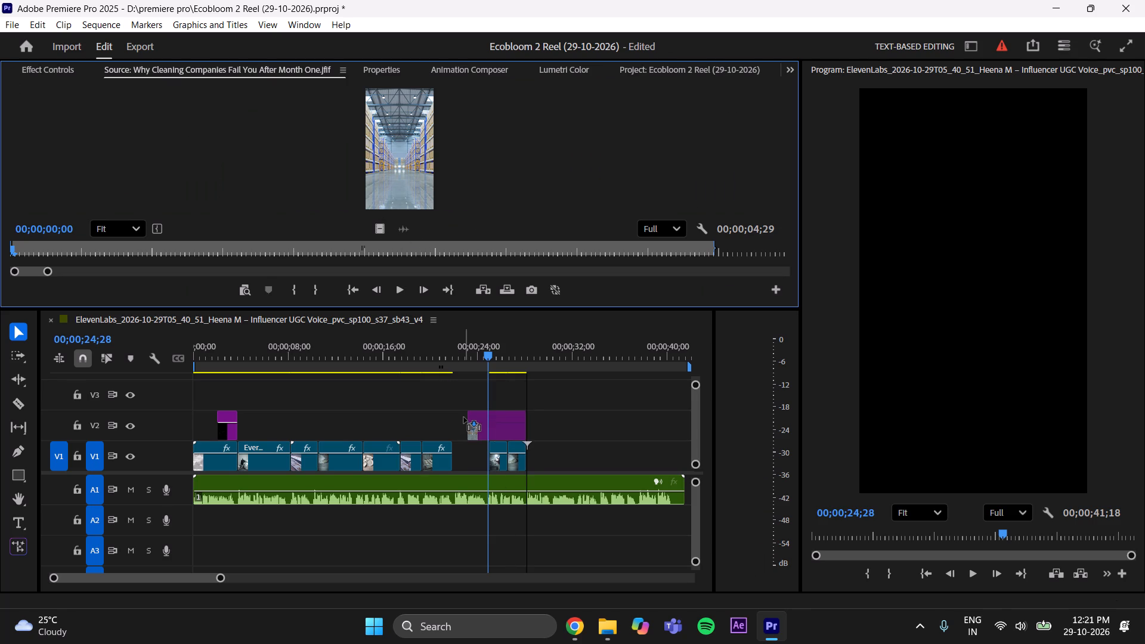
left_click_drag(464, 417, 452, 419)
left_click_drag(511, 431, 491, 434)
left_click_drag(481, 352, 444, 369)
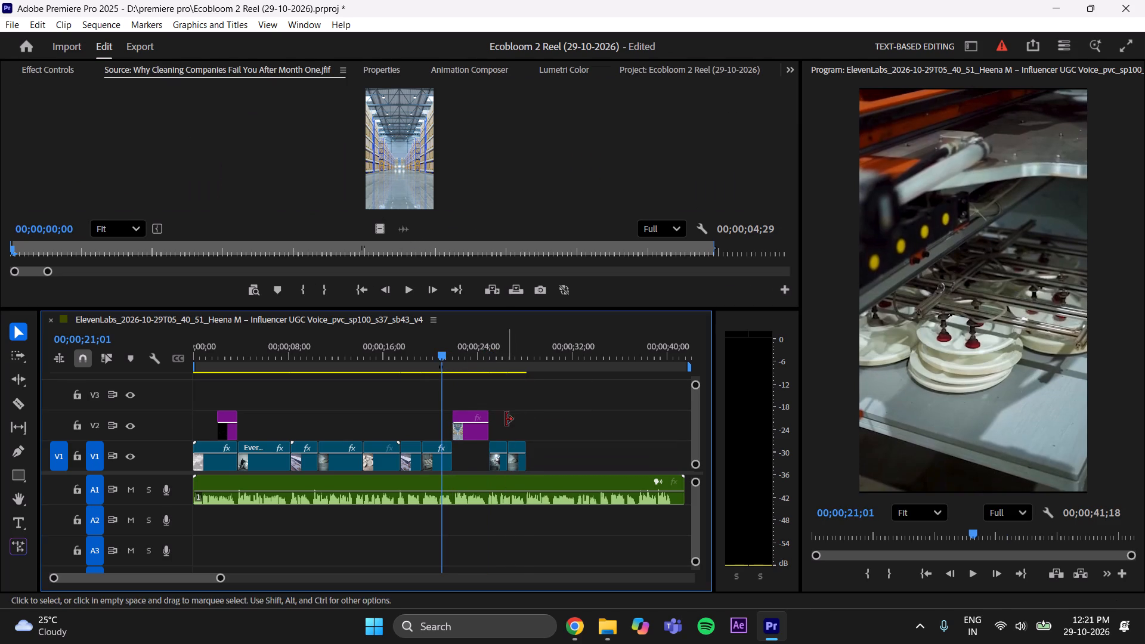
left_click_drag(490, 429, 493, 435)
left_click_drag(473, 434, 469, 460)
left_click(472, 429)
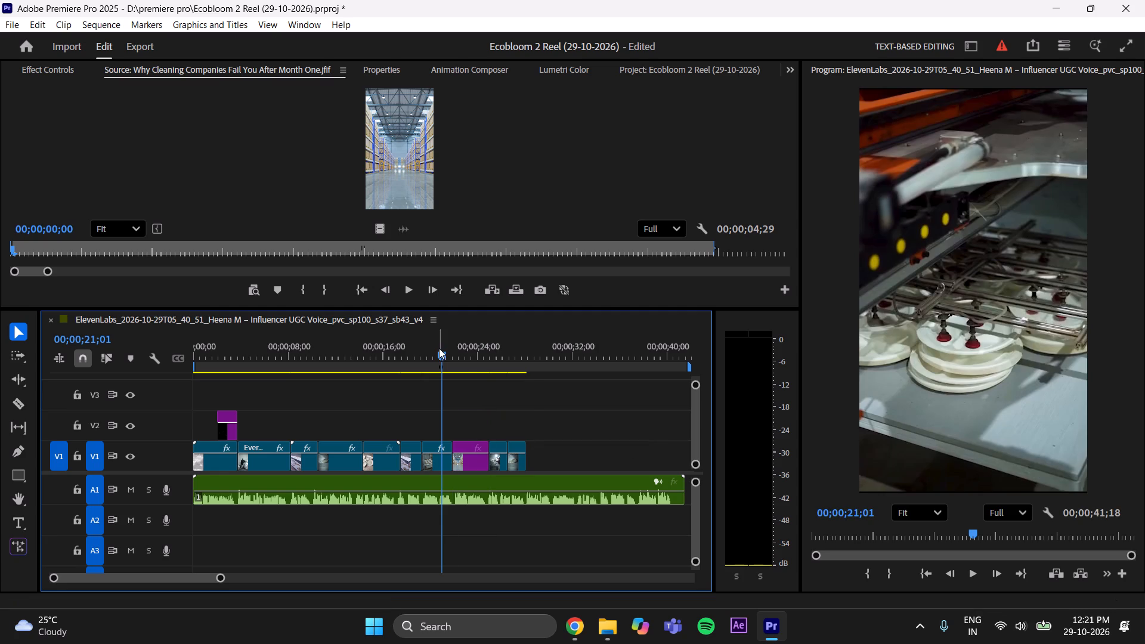
left_click_drag(441, 348, 463, 359)
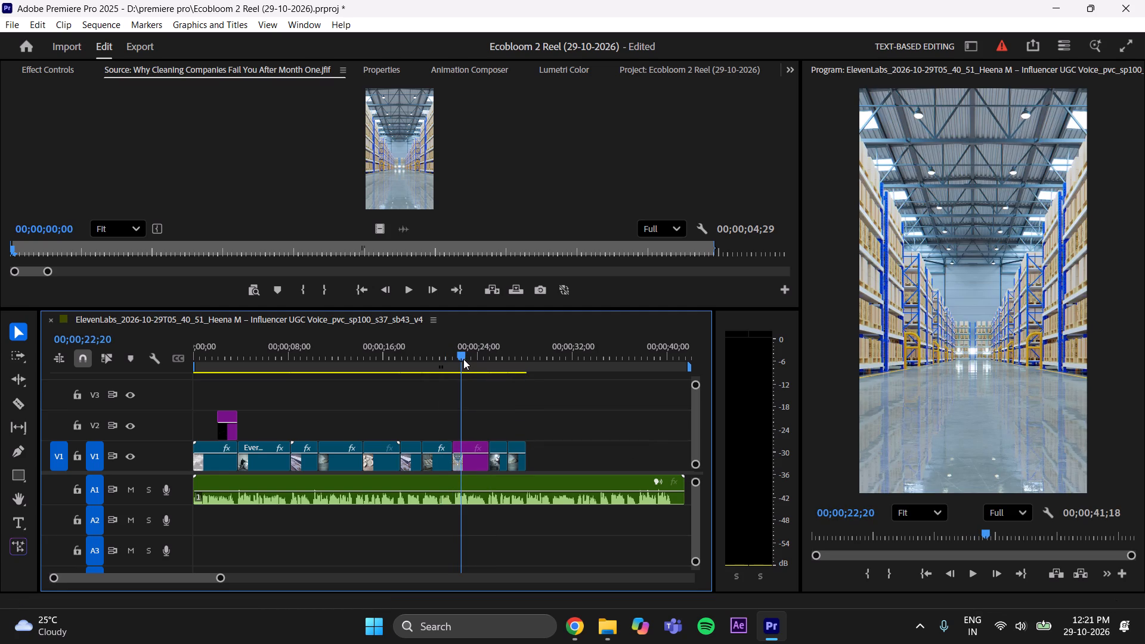
left_click_drag(463, 359, 460, 367)
left_click(486, 391)
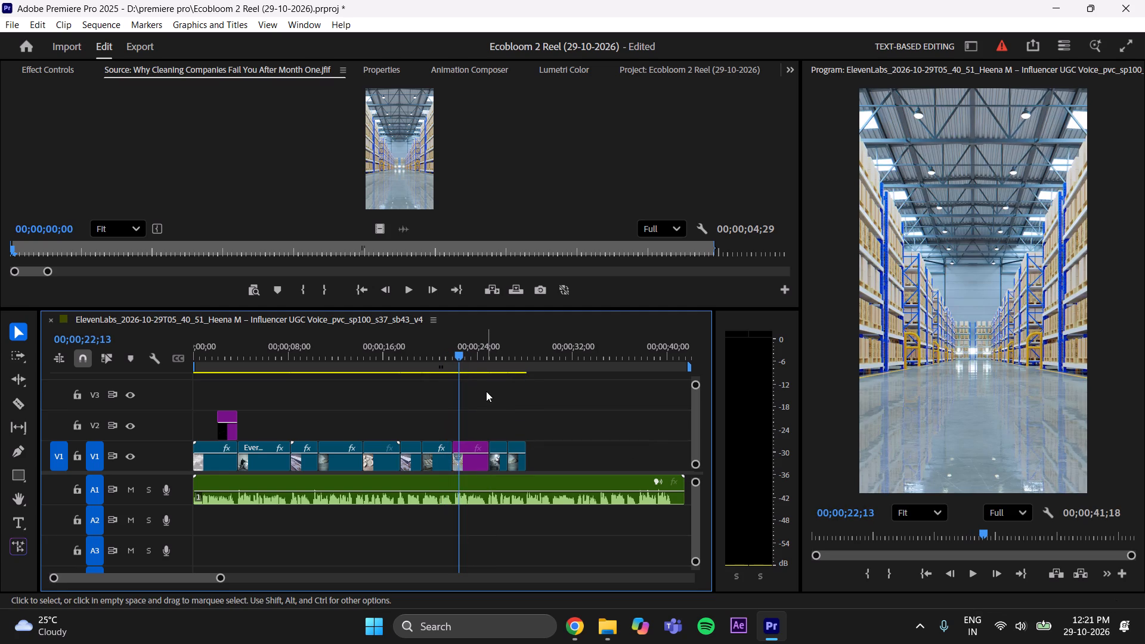
Save the project.
key("ctrl+s")
key("ctrl+s")
key("ctrl+s")
key("ctrl+s")
key("ctrl+s")
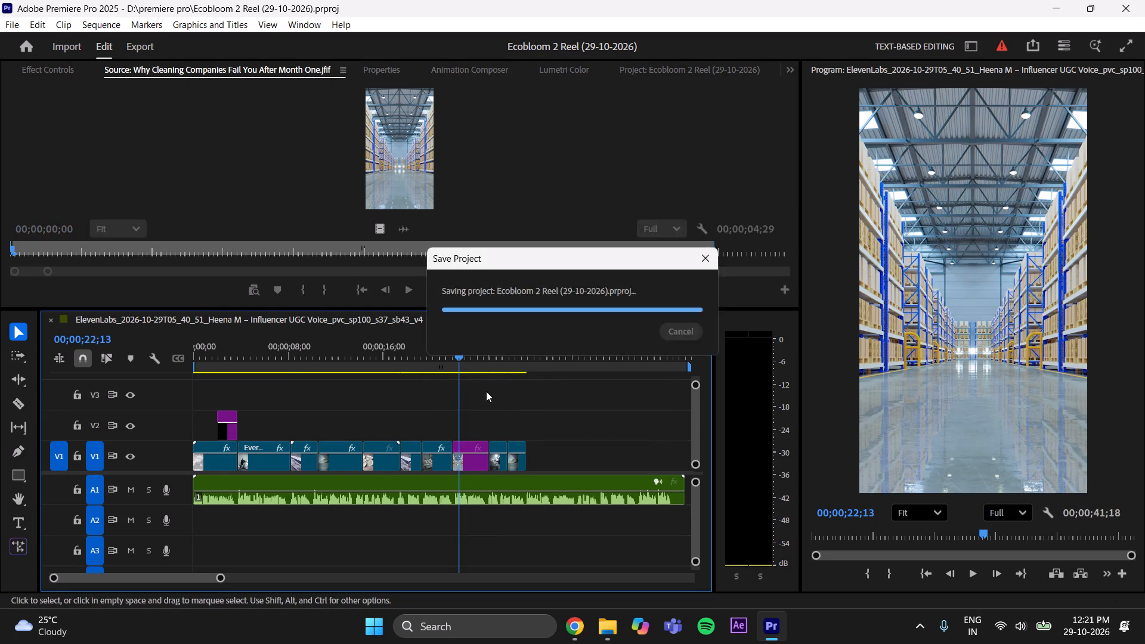
key("ctrl+s")
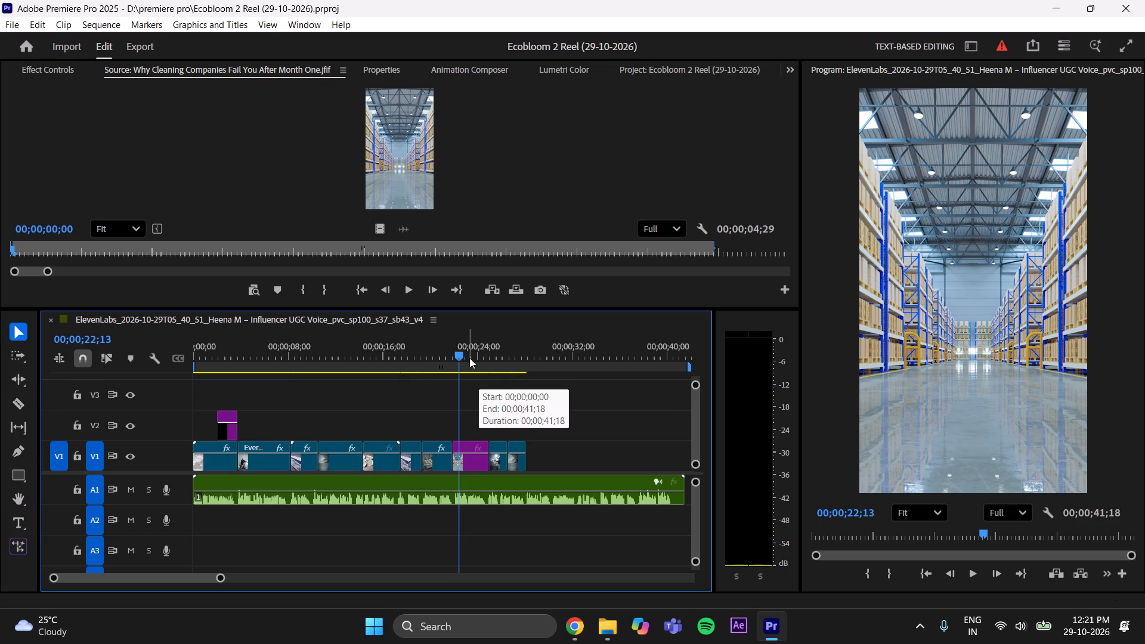
Play back and scrub the sequence around the warehouse clip to review its timing against the voiceover.
left_click_drag(463, 354, 444, 363)
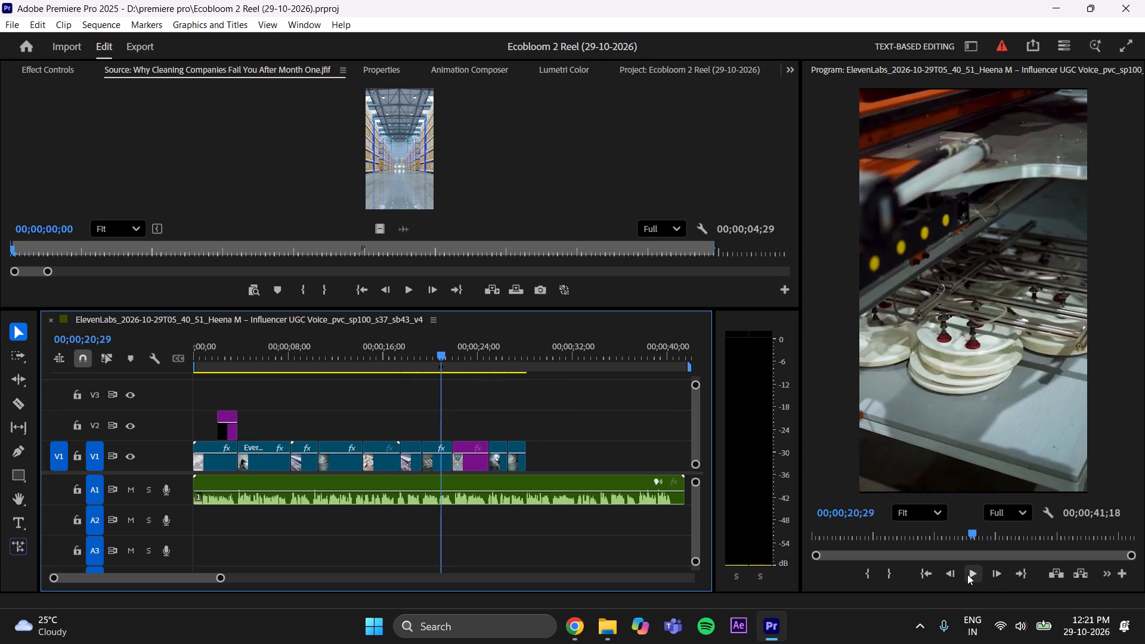
left_click(967, 574)
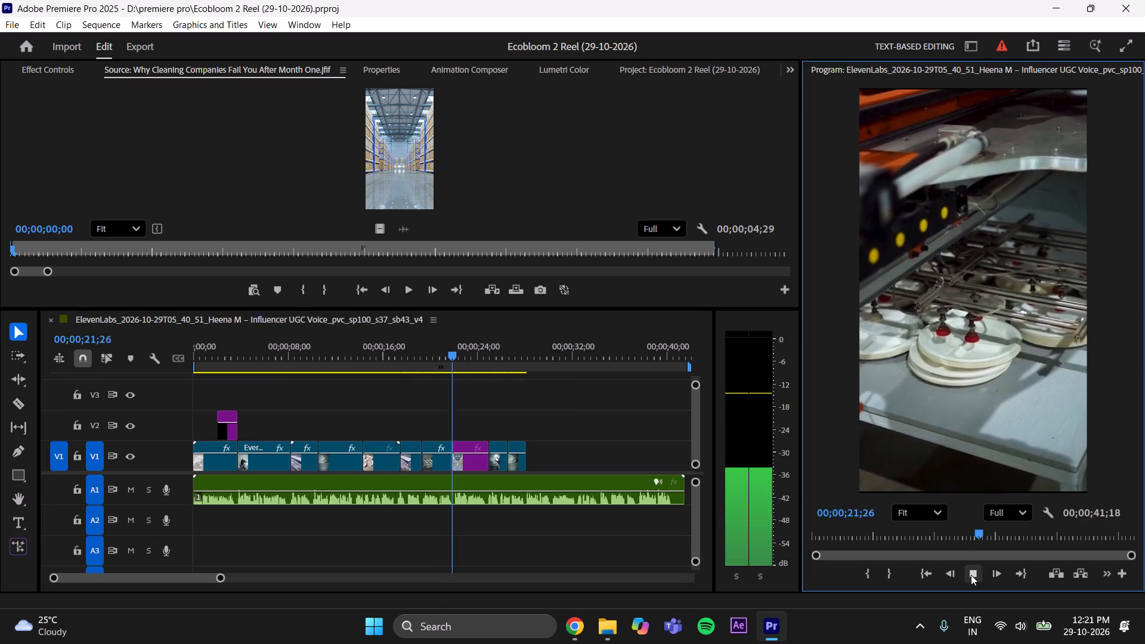
left_click(971, 575)
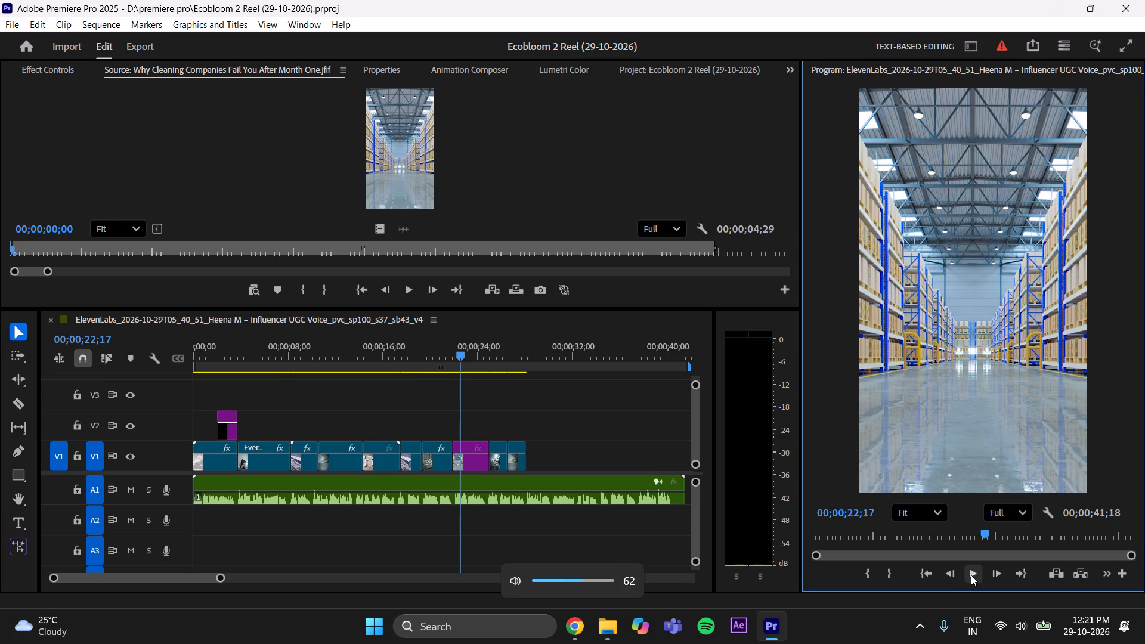
left_click_drag(448, 345, 446, 361)
key("space")
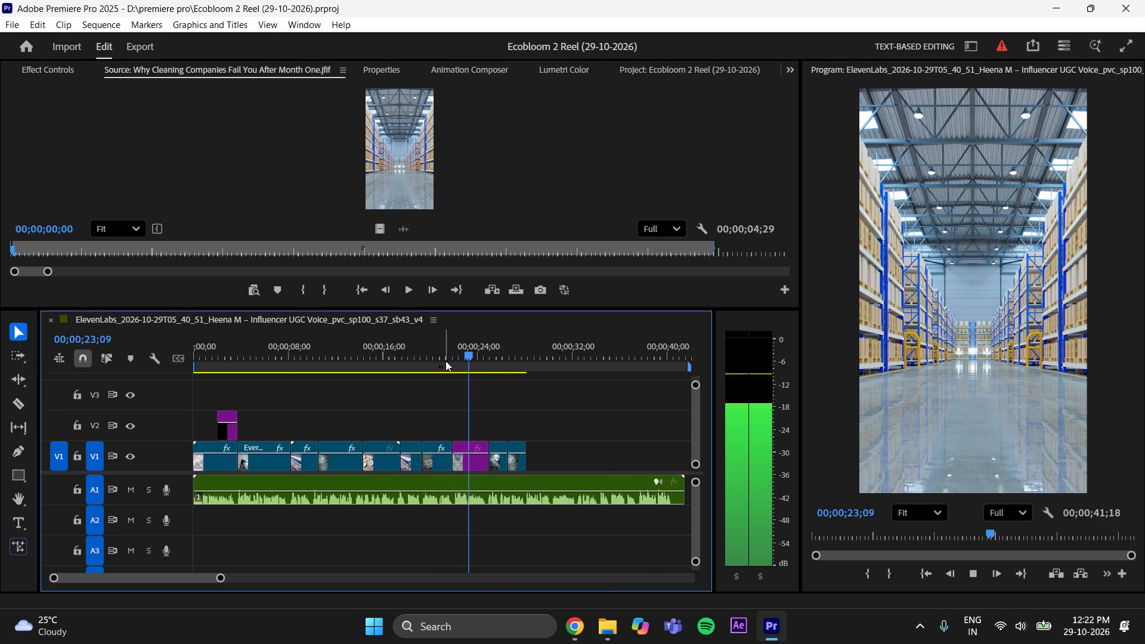
key("space")
left_click_drag(495, 347, 491, 351)
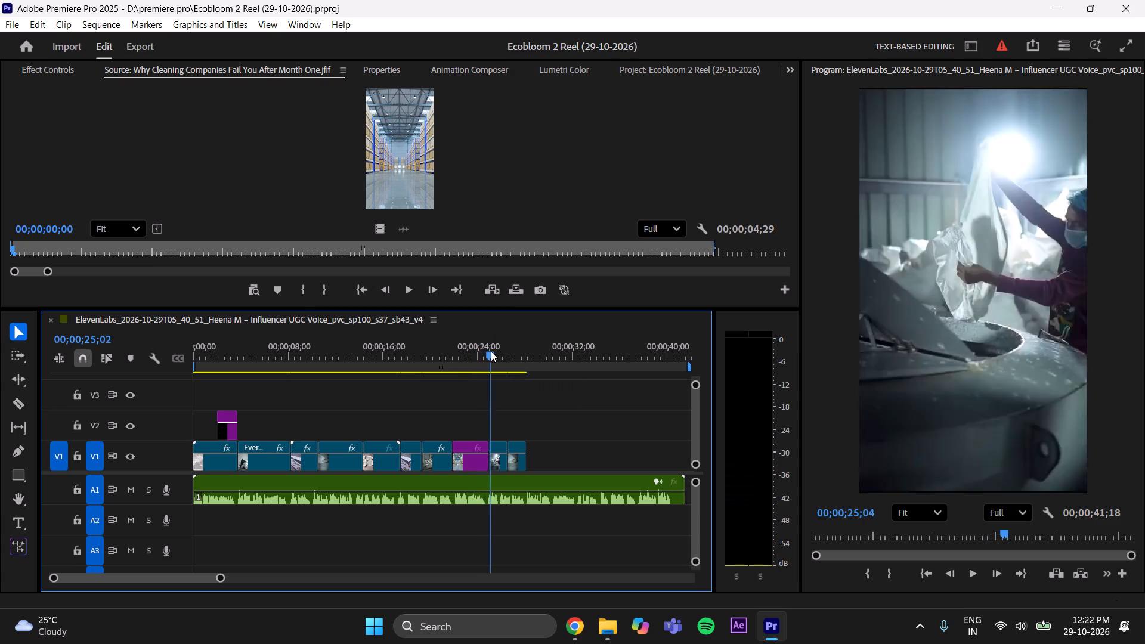
left_click_drag(491, 351, 465, 376)
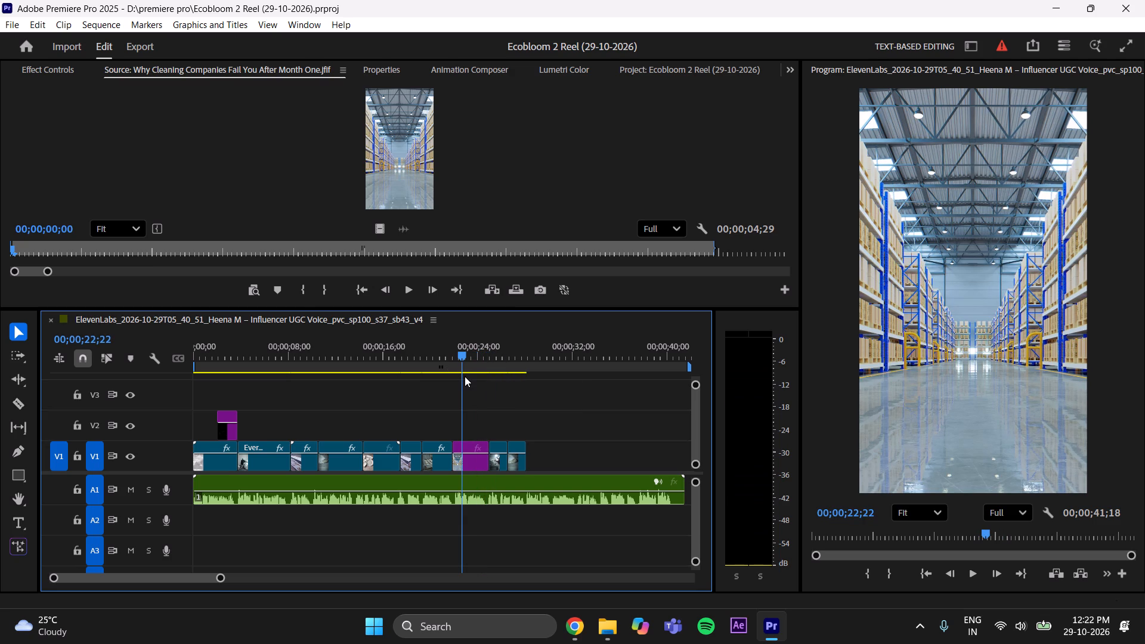
left_click_drag(465, 376, 459, 394)
Search the effects for "blur" and apply Camera Blur to the warehouse clip on V1.
left_click(468, 466)
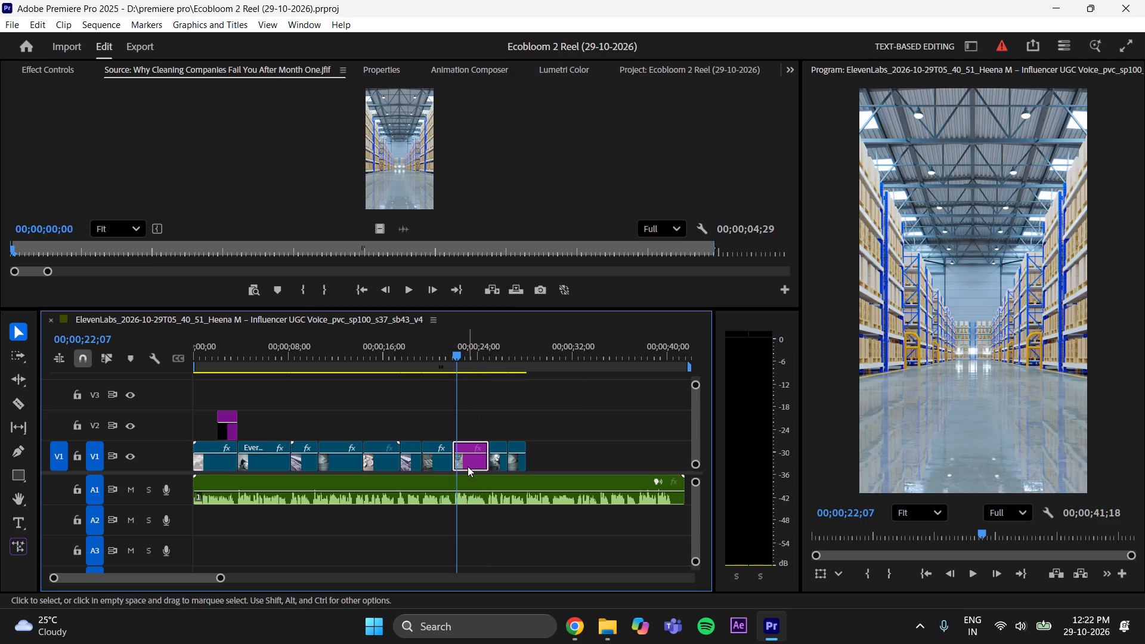
left_click(75, 70)
left_click(11, 72)
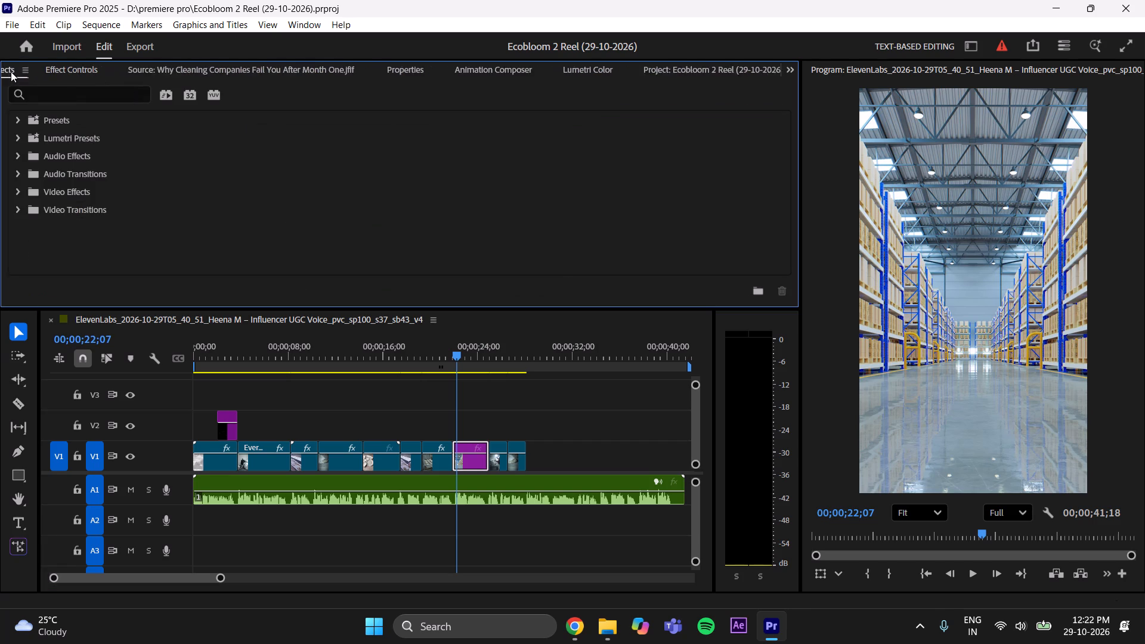
left_click(72, 92)
key("b")
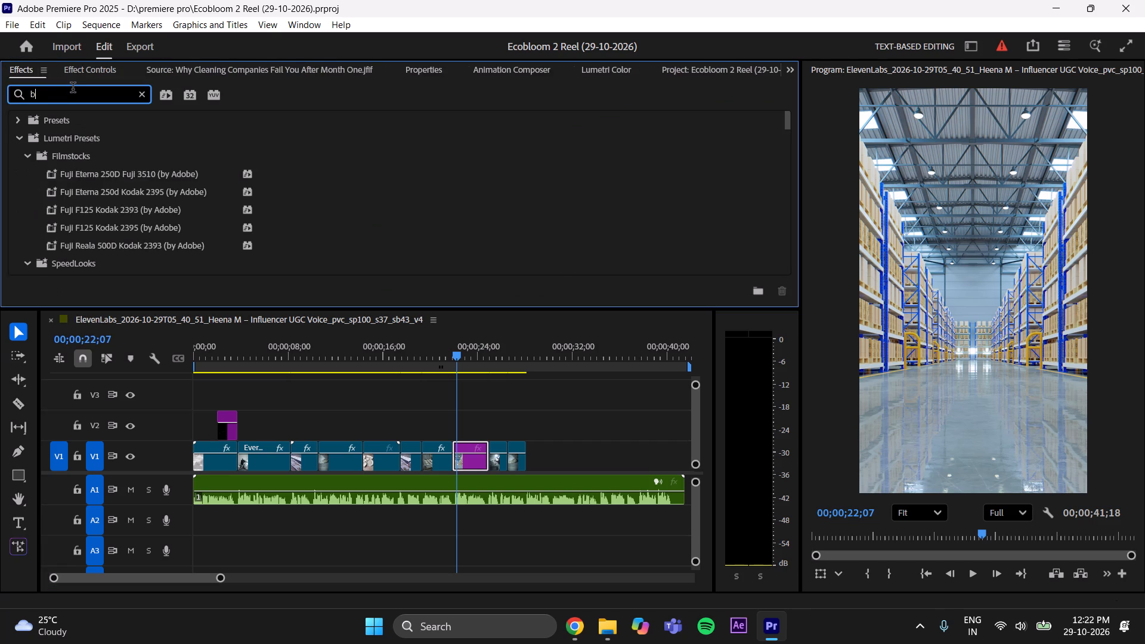
type("lur")
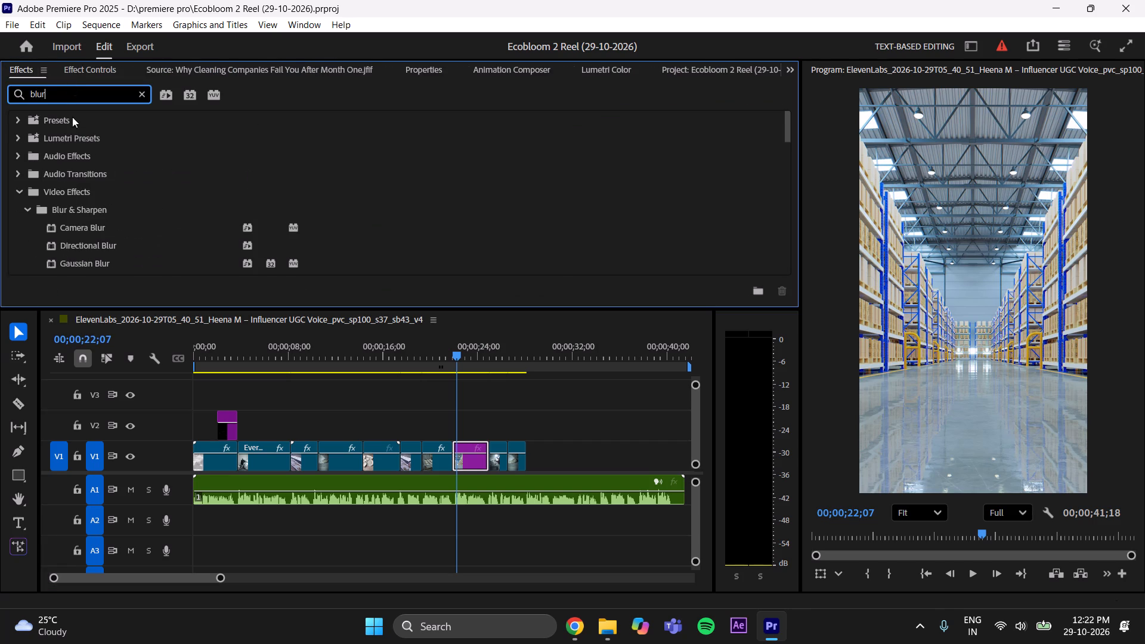
scroll(134, 199, "down", 2)
left_click_drag(100, 197, 461, 460)
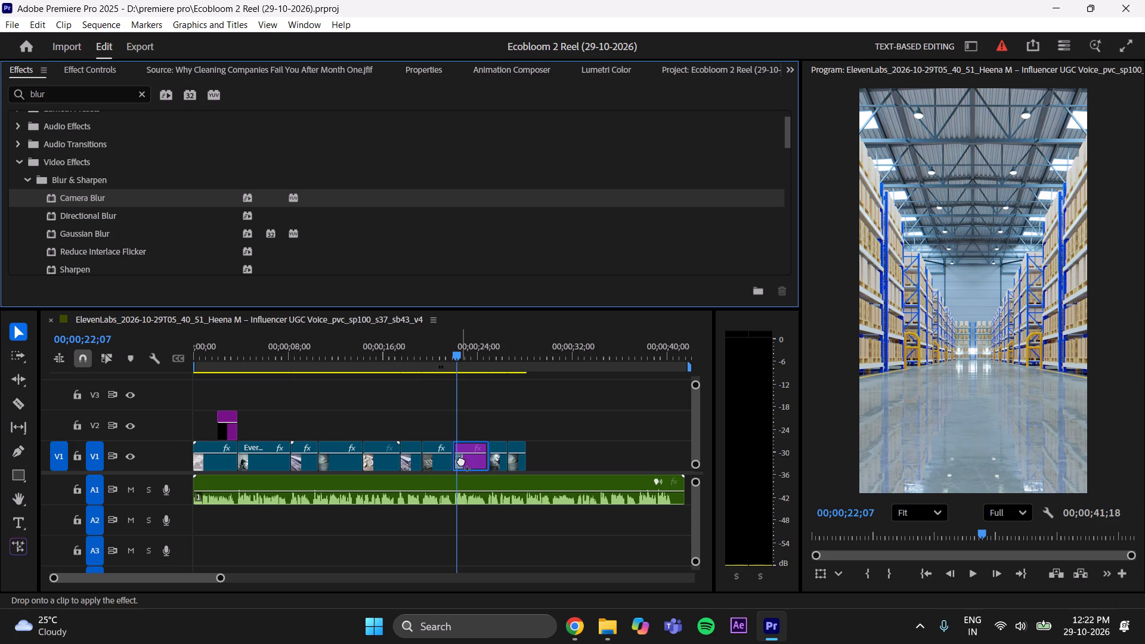
left_click_drag(461, 460, 461, 463)
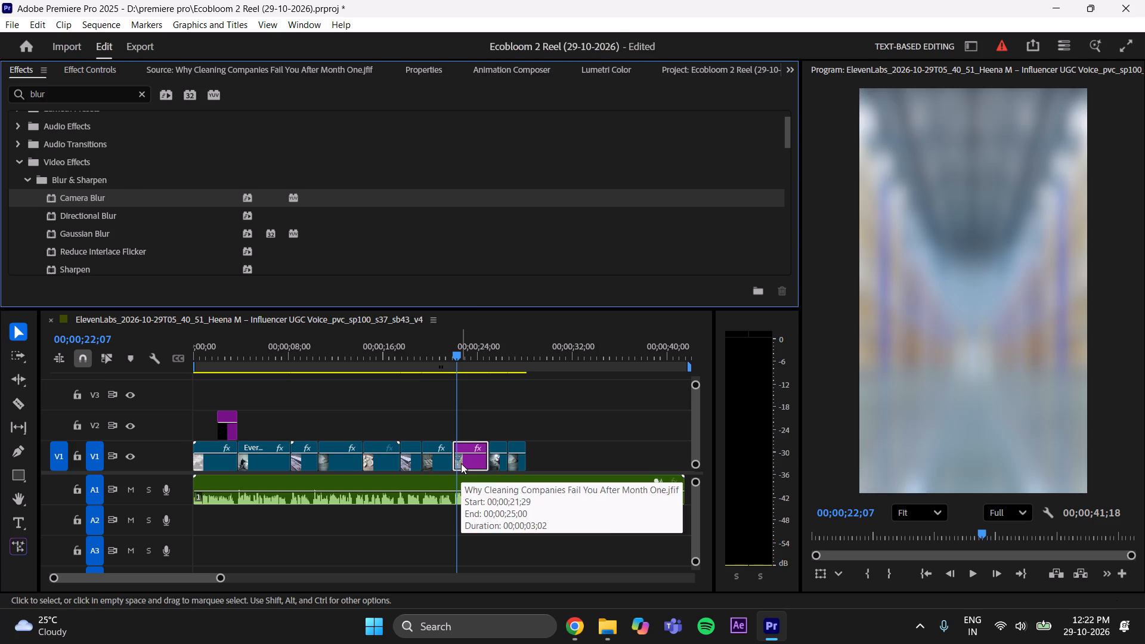
Set the warehouse clip's Camera Blur Percent Blur to 12.
left_click(100, 69)
scroll(394, 247, "down", 7)
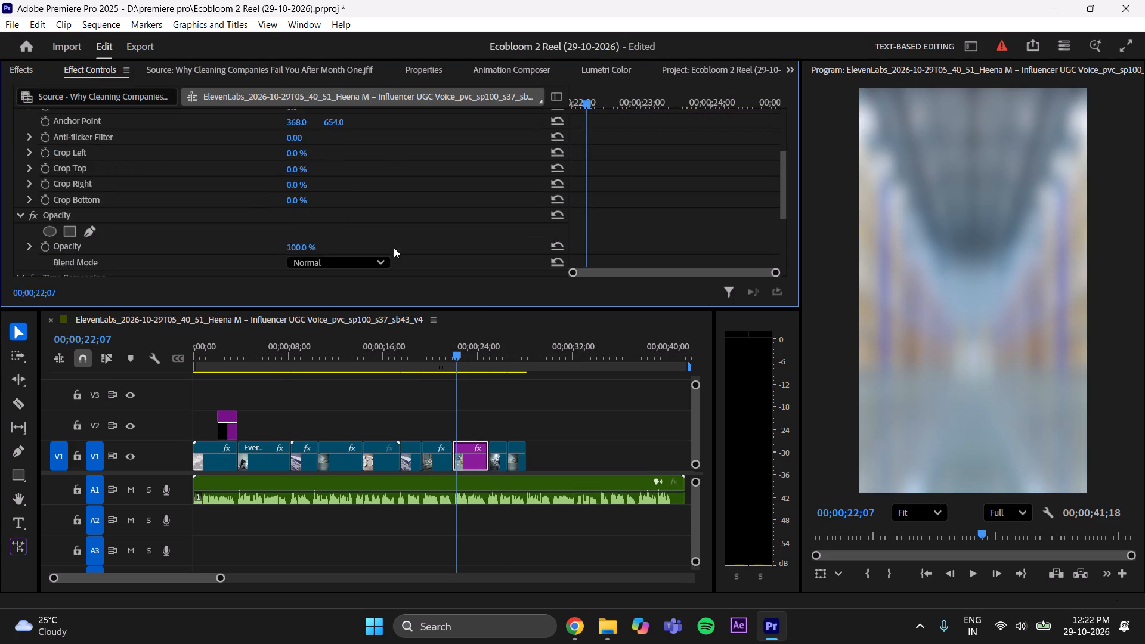
scroll(376, 224, "down", 6)
left_click_drag(299, 249, 289, 255)
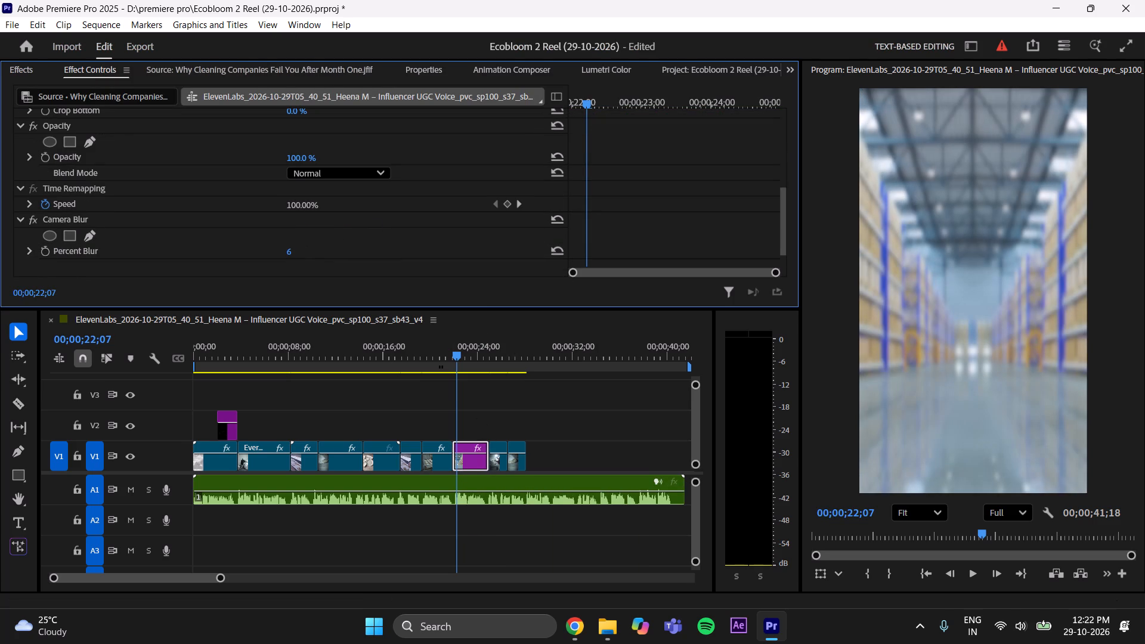
left_click_drag(289, 255, 293, 255)
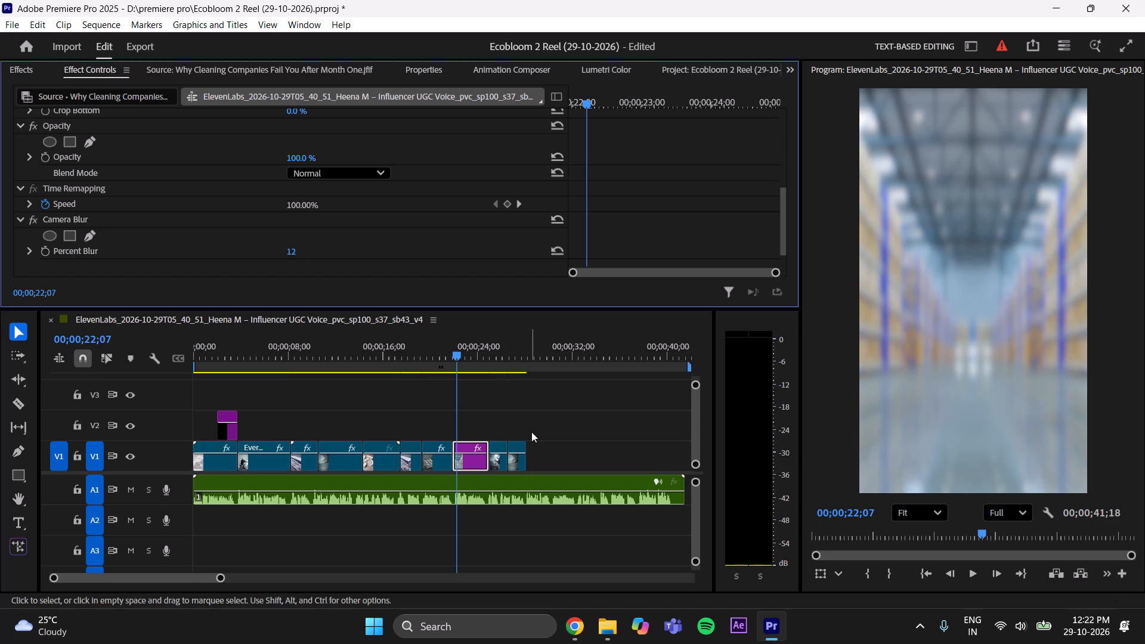
Deselect the warehouse clip and save the project.
left_click(481, 416)
key("ctrl+s")
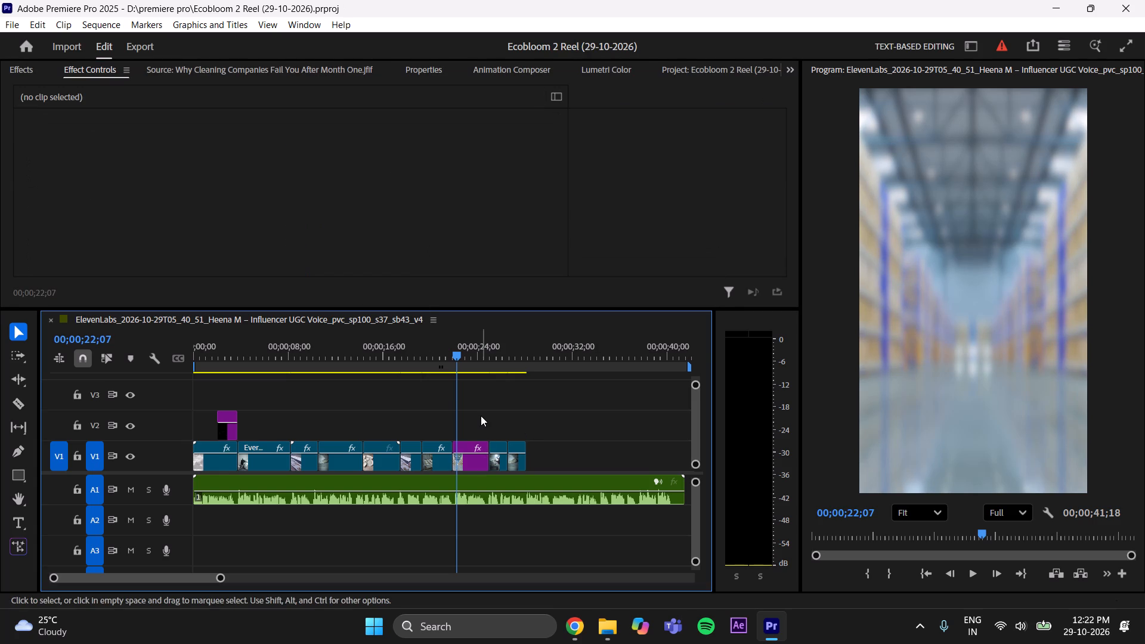
Open the Text Presets category in Animation Composer.
left_click(496, 62)
left_click(85, 234)
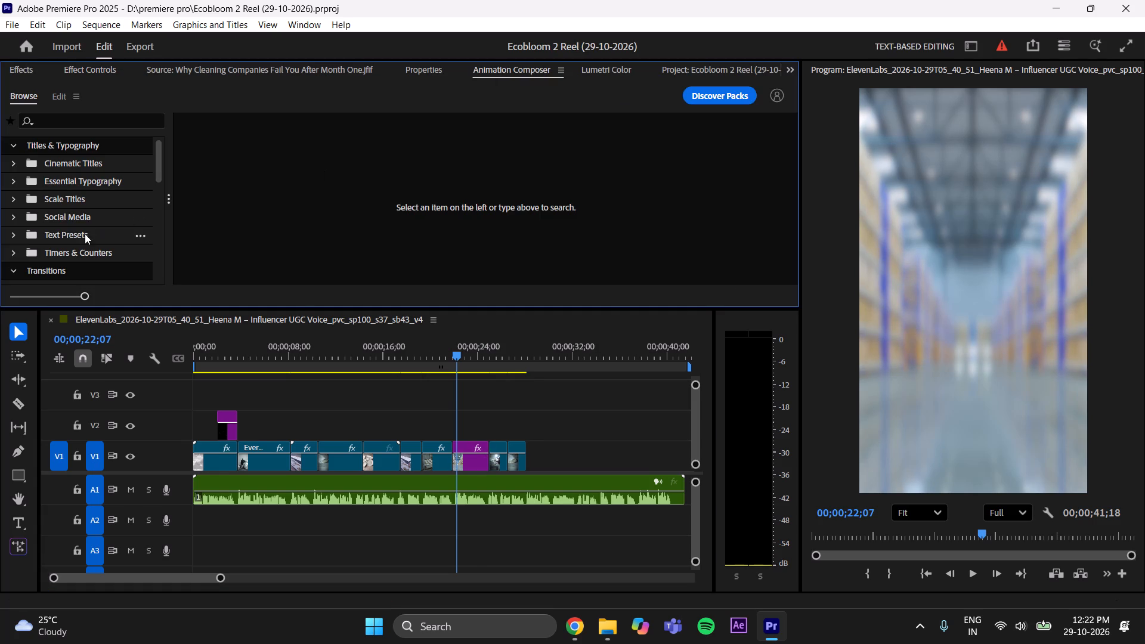
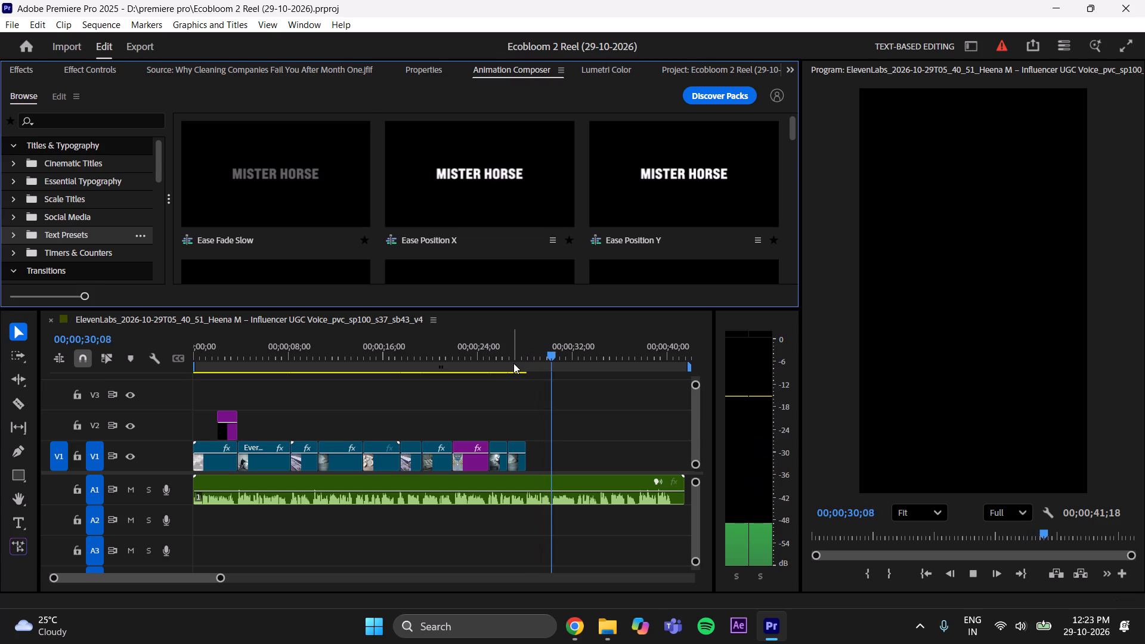
Move the last two V1 clips together so they start at 00;00;28;05, play past them, and save the project.
key("space")
left_click_drag(563, 349, 528, 408)
key("space")
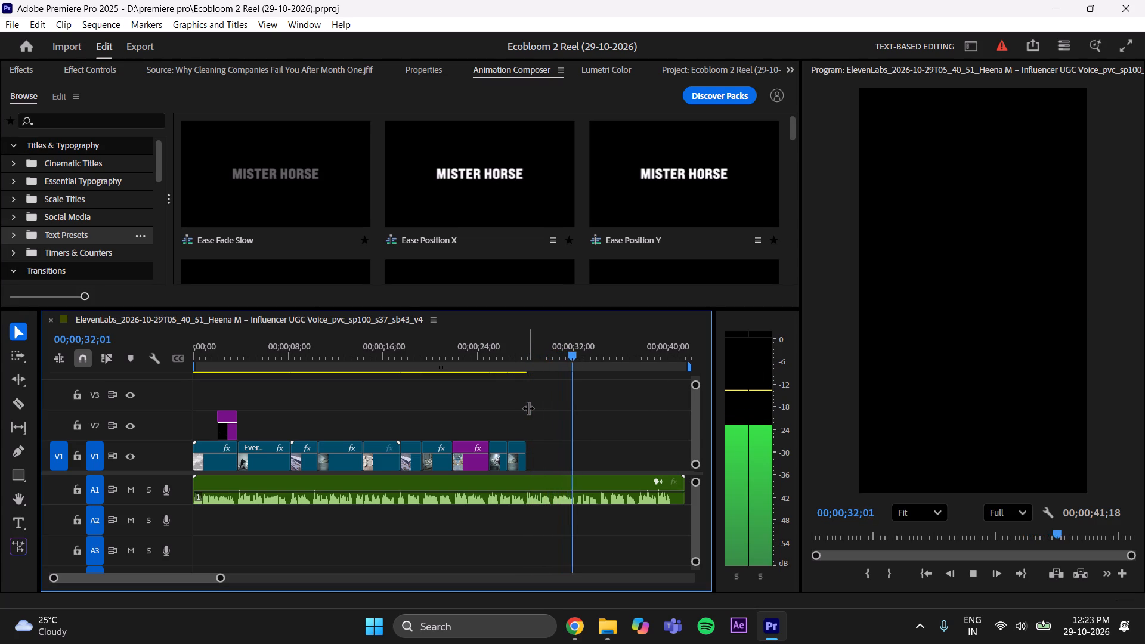
key("space")
left_click_drag(577, 342, 529, 406)
left_click_drag(497, 416, 521, 456)
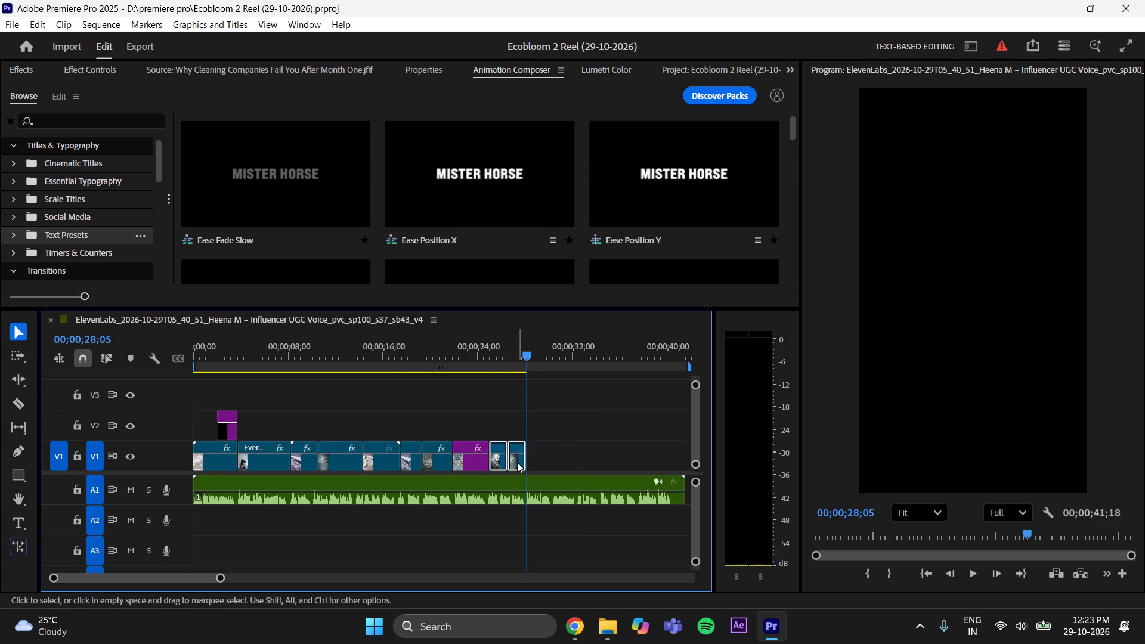
left_click_drag(515, 460, 550, 465)
key("space")
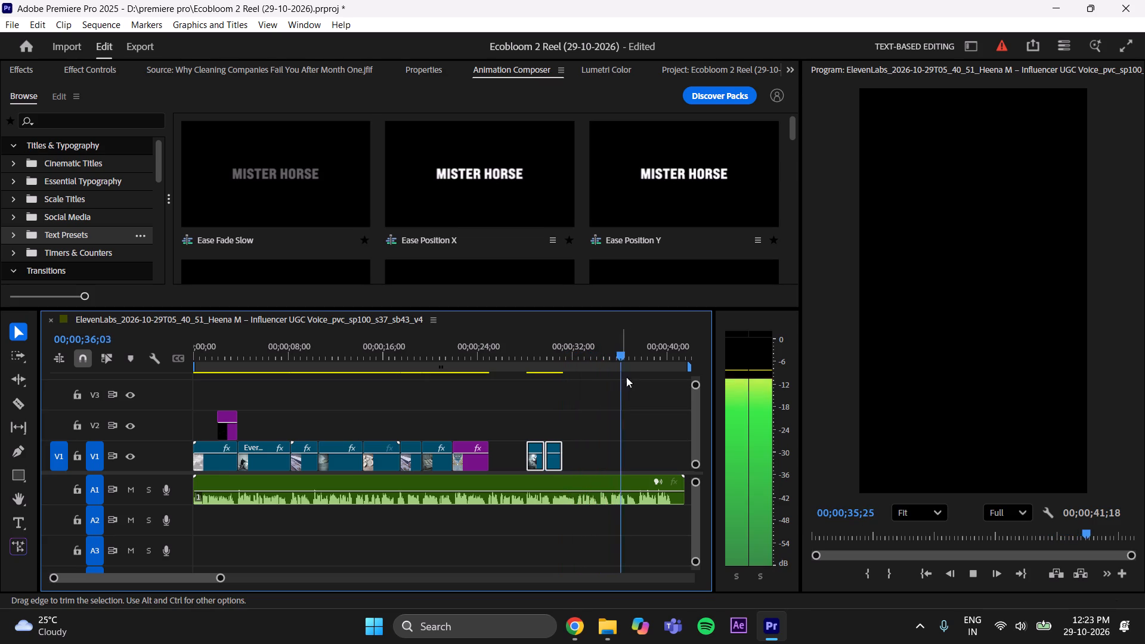
key("space")
left_click_drag(627, 349, 554, 420)
left_click(587, 427)
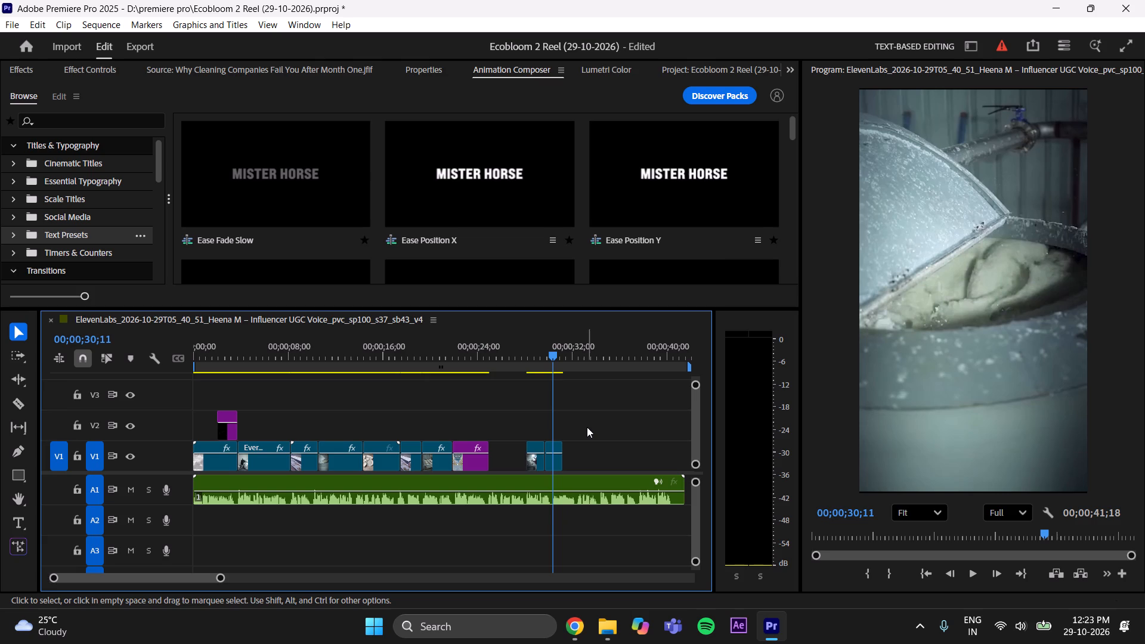
key("ctrl+s")
Extend the end of the warehouse clip on V1 to meet the clip starting at 00;00;28;05 and save.
left_click_drag(486, 463, 520, 466)
left_click(531, 404)
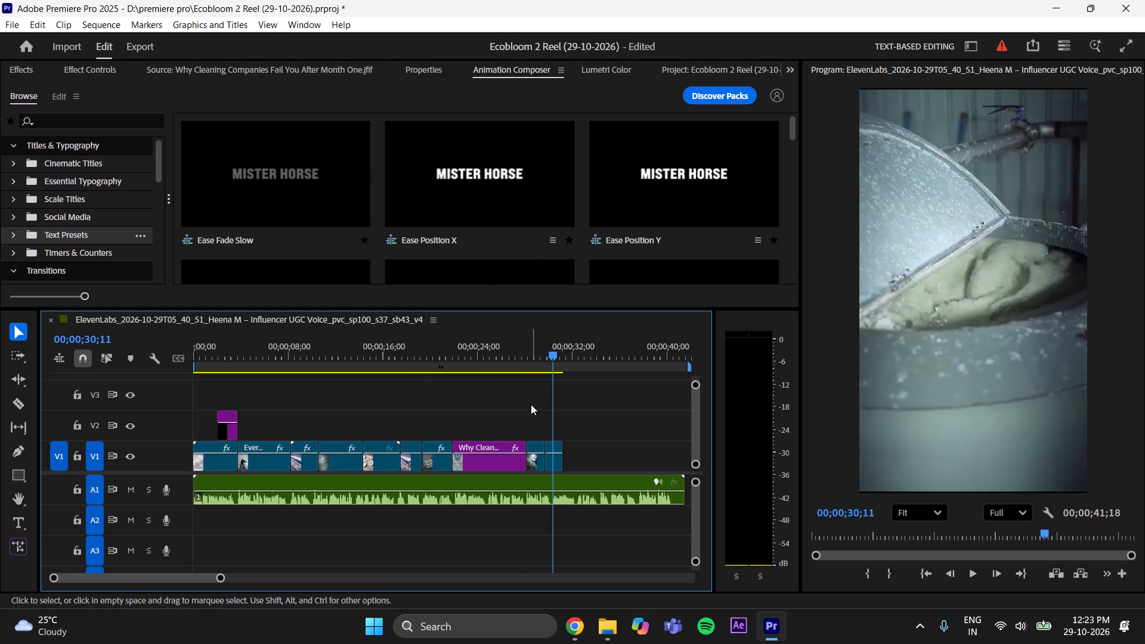
key("ctrl+s")
Review the voiceover past the last V1 clip and scrub through the full "Ever wondered how sustainable tableware is made" source video for footage.
key("space")
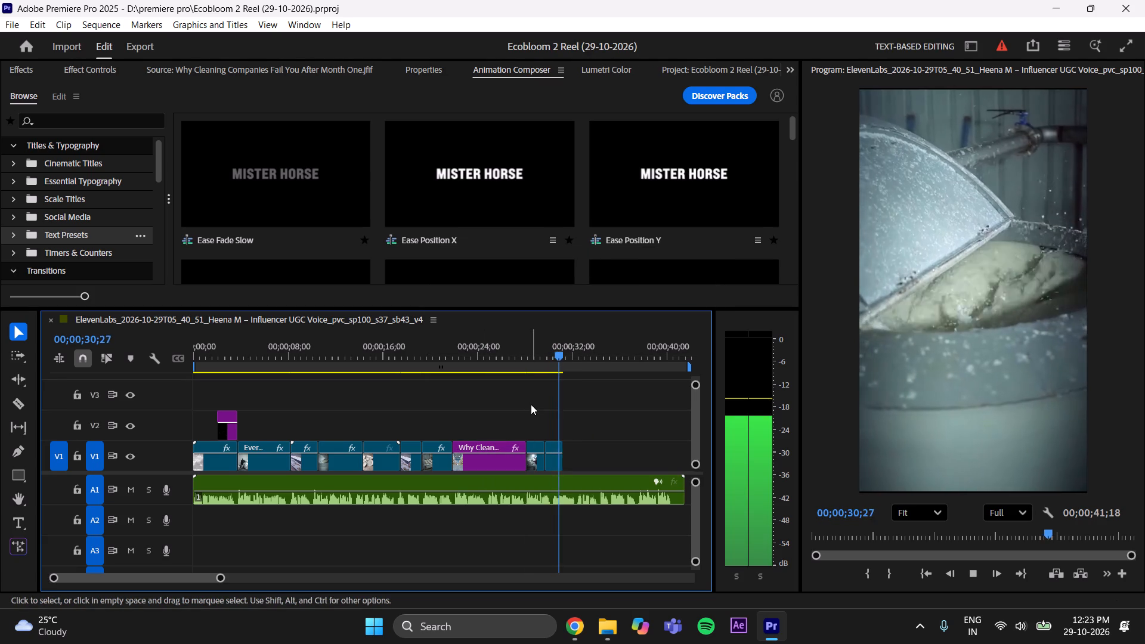
key("space")
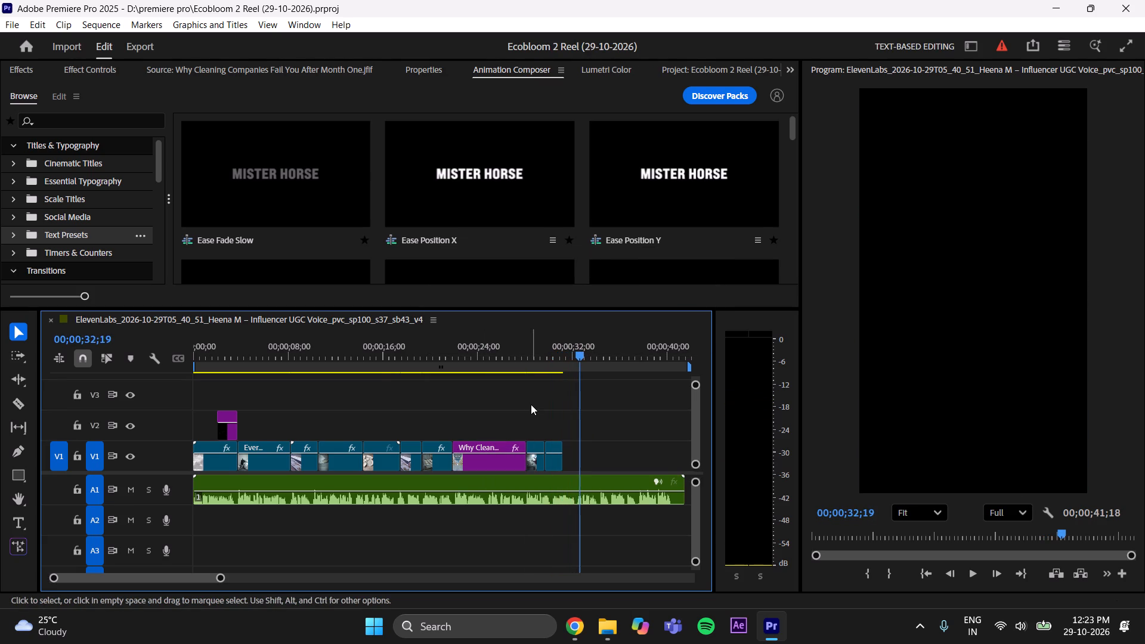
left_click(199, 73)
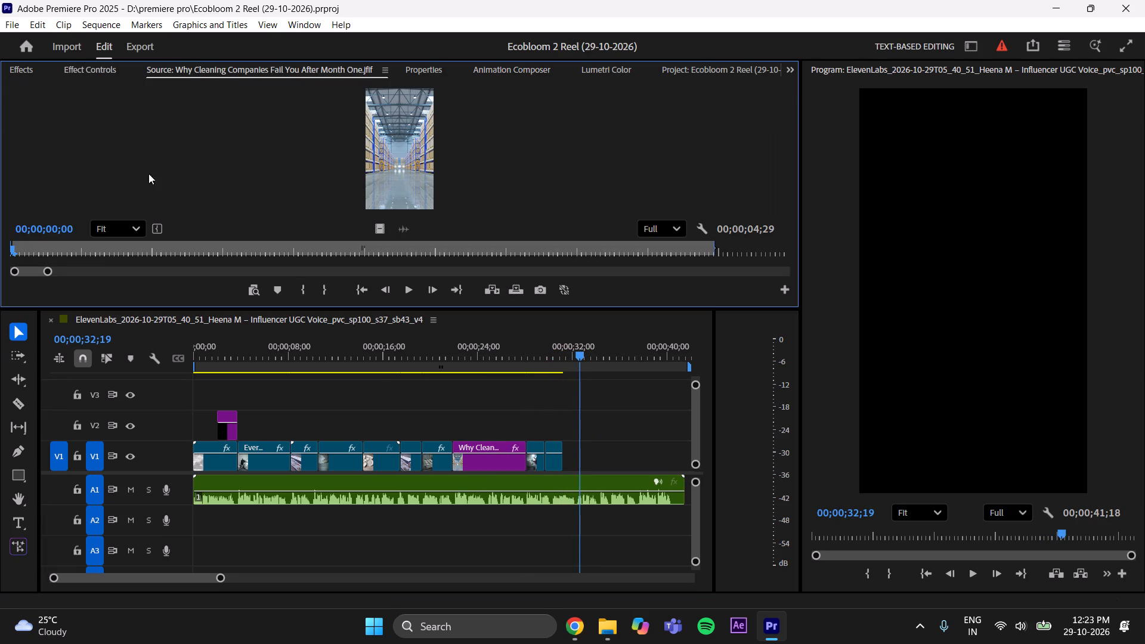
left_click(23, 65)
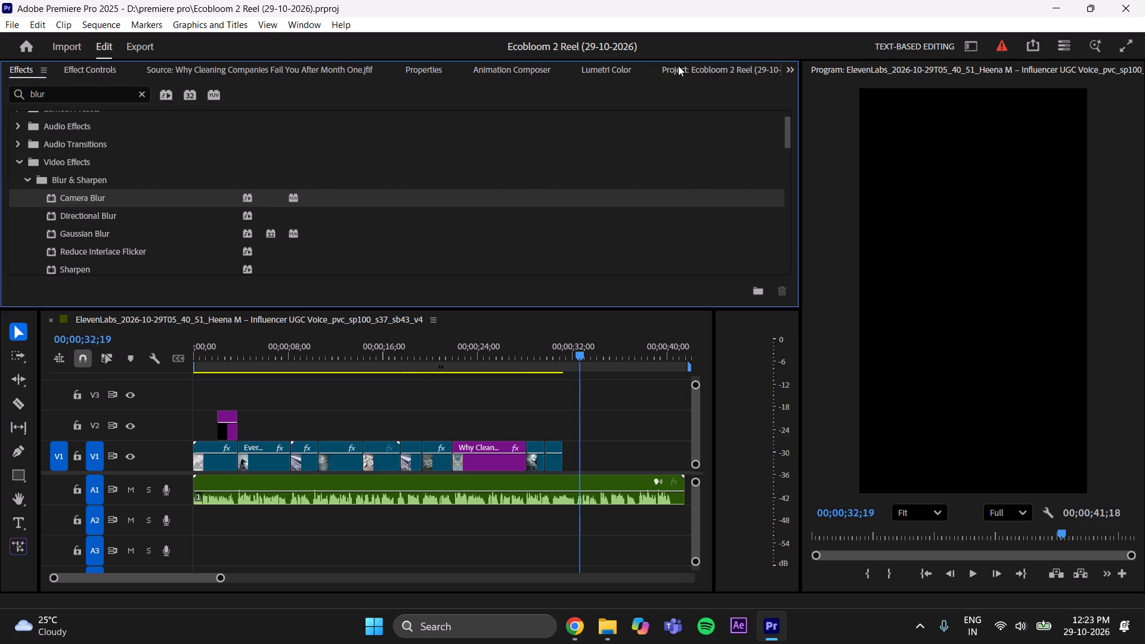
left_click(679, 66)
left_click(716, 165)
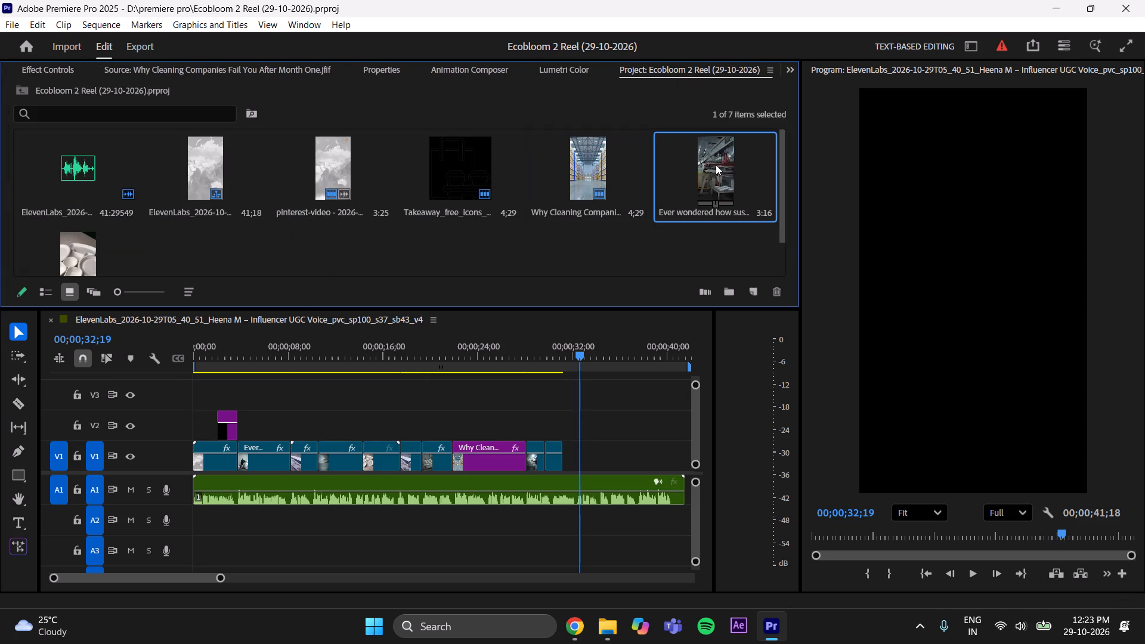
left_click(716, 165)
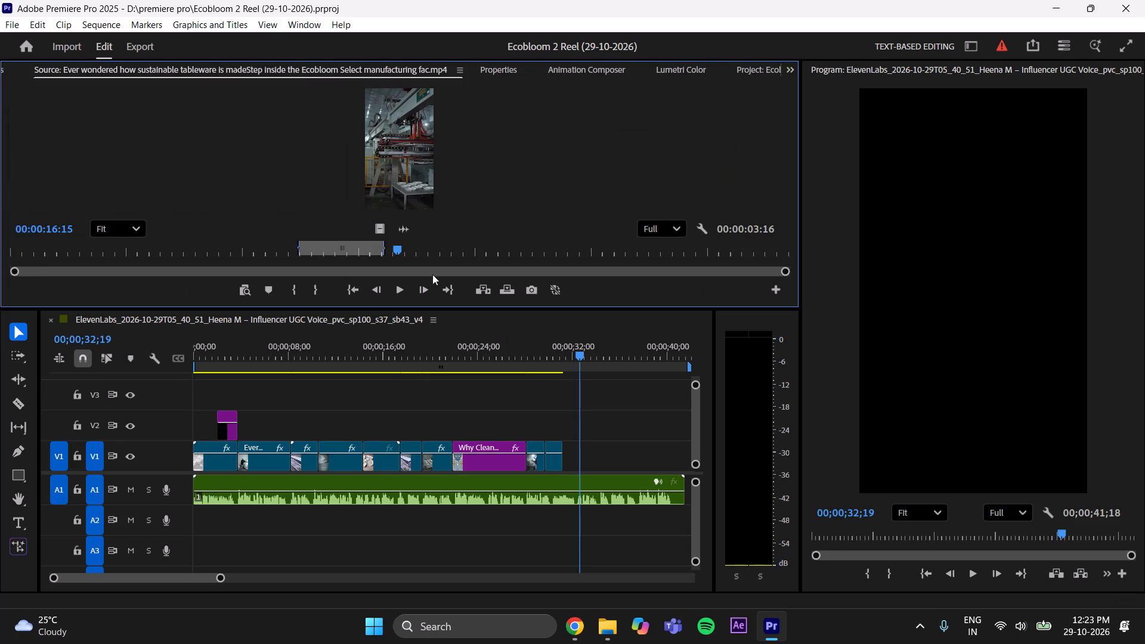
left_click_drag(403, 250, 1, 264)
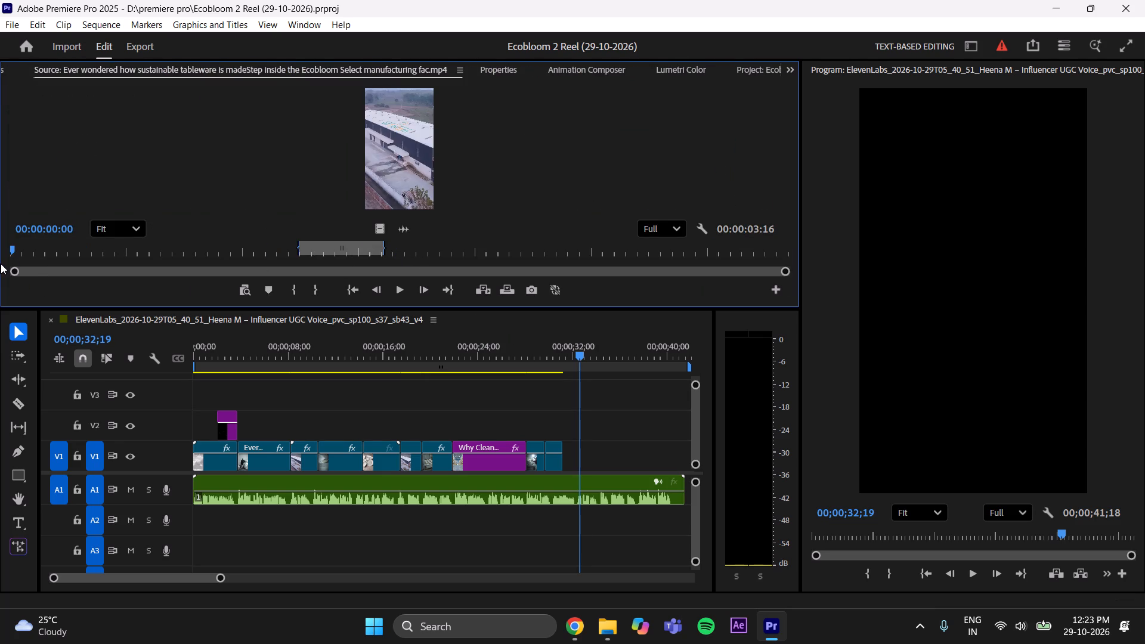
left_click_drag(1, 264, 55, 275)
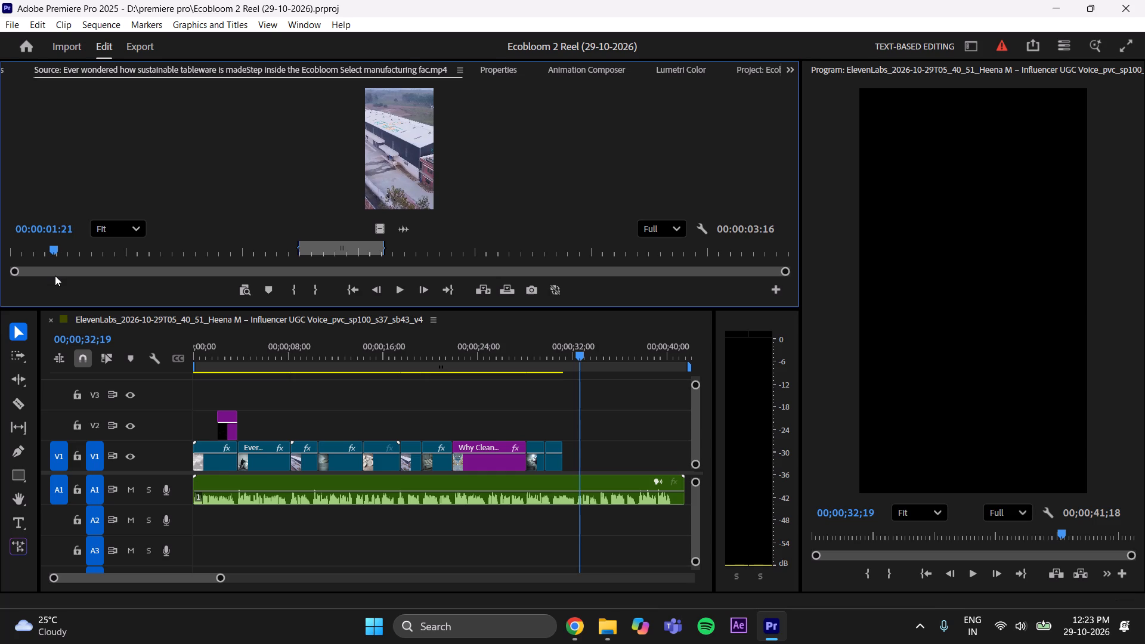
left_click_drag(55, 275, 58, 275)
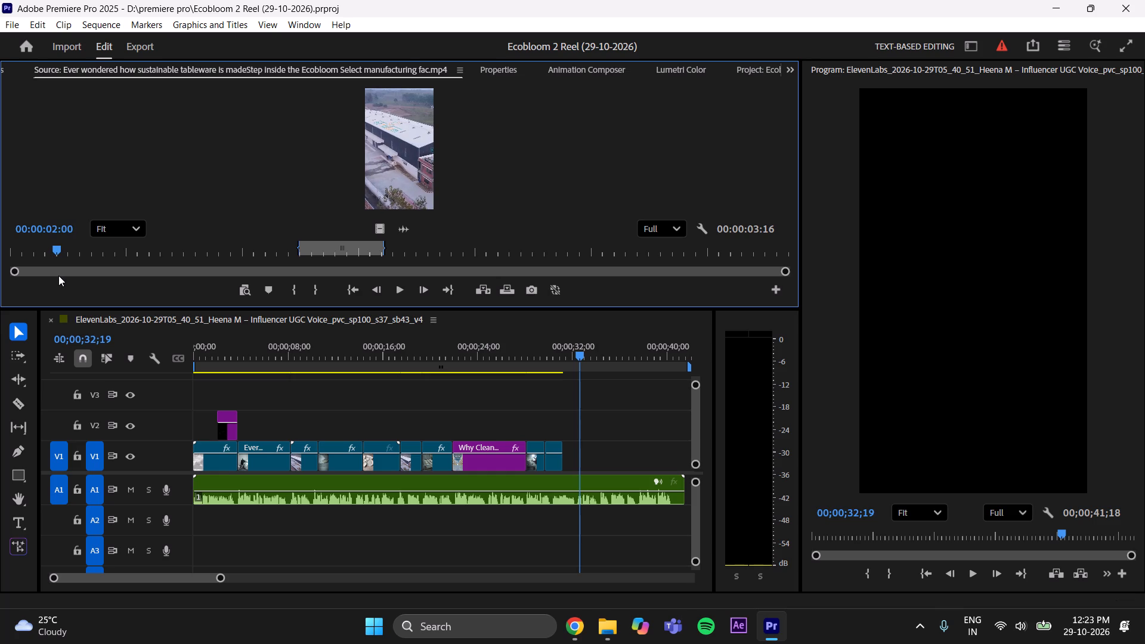
left_click_drag(58, 275, 88, 271)
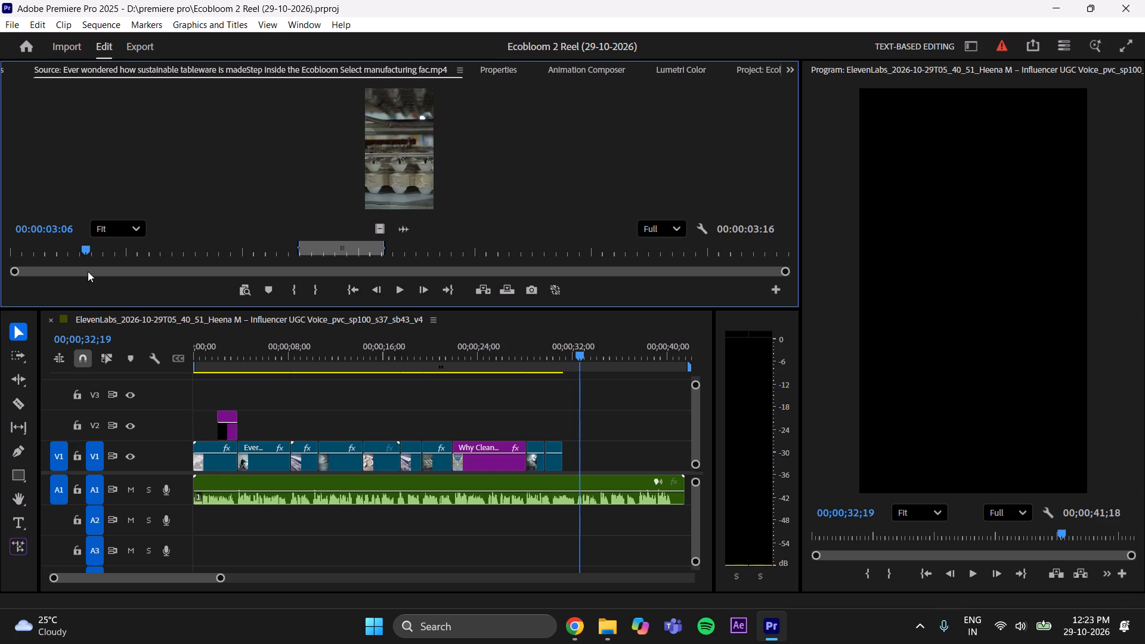
left_click_drag(88, 271, 343, 270)
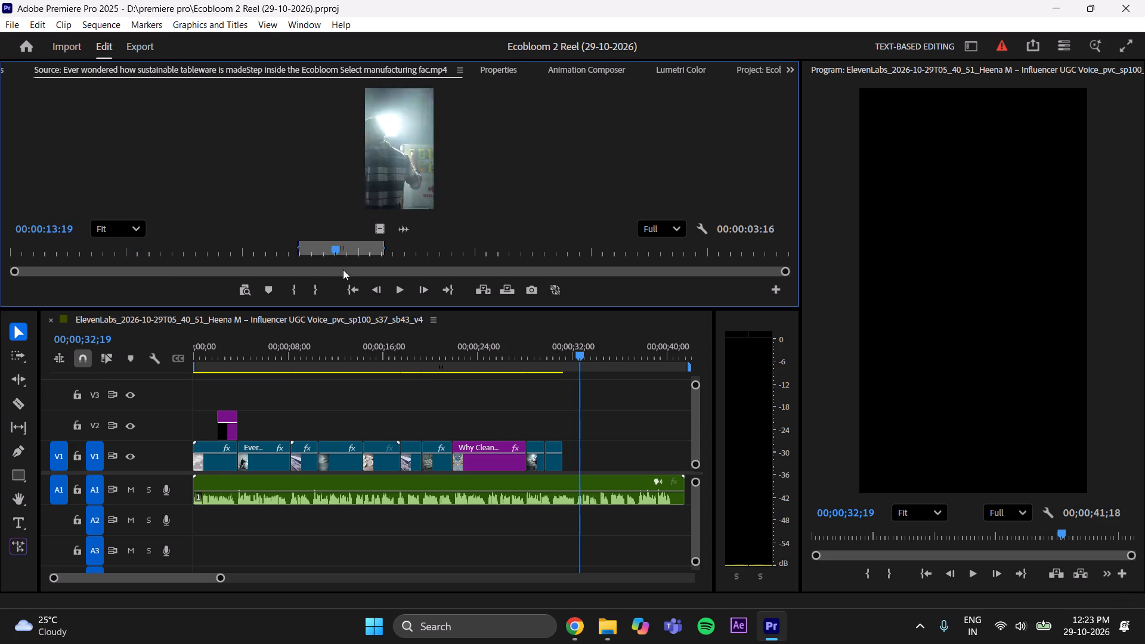
left_click_drag(343, 270, 800, 294)
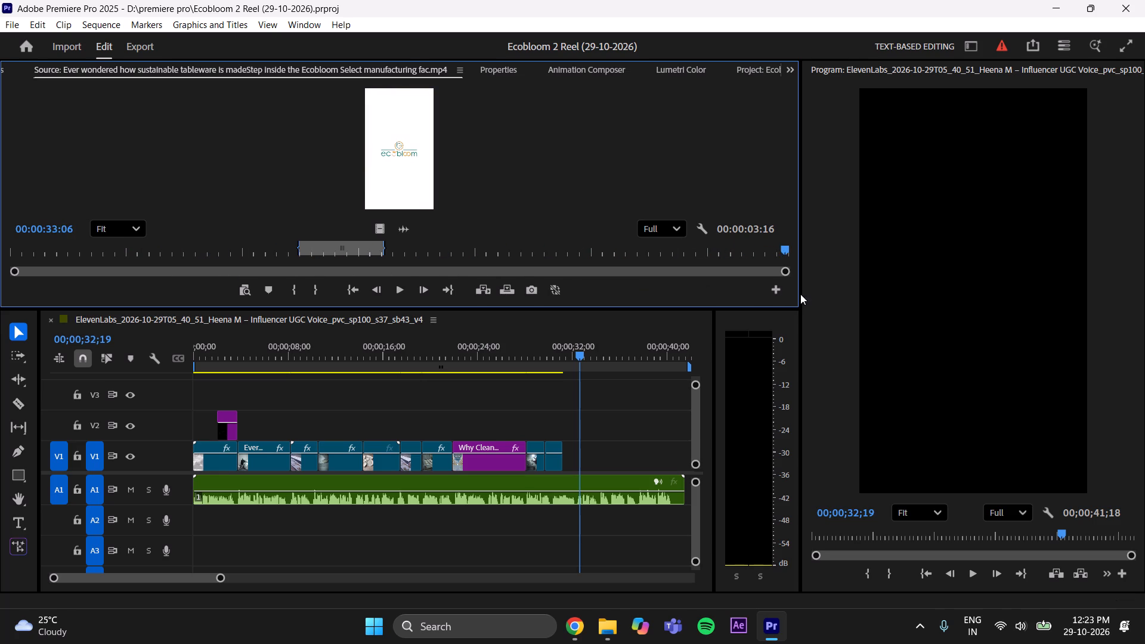
left_click_drag(800, 294, 0, 301)
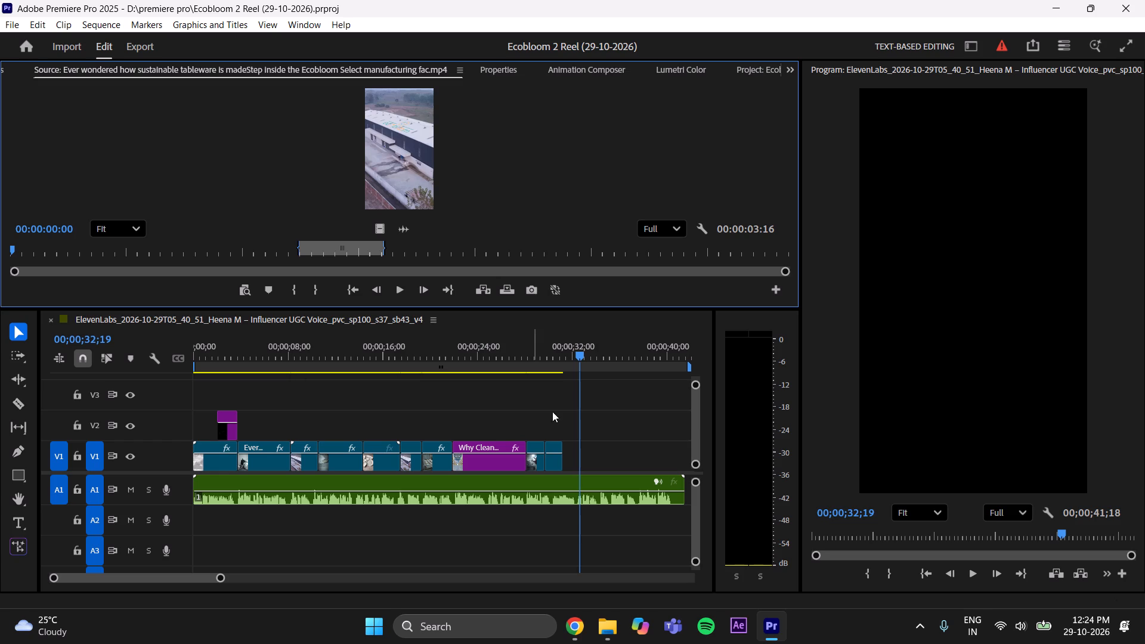
Play the voiceover after the warehouse clip and move the last V1 clip to start at 00;00;30;13.
left_click_drag(583, 353, 521, 387)
key("space")
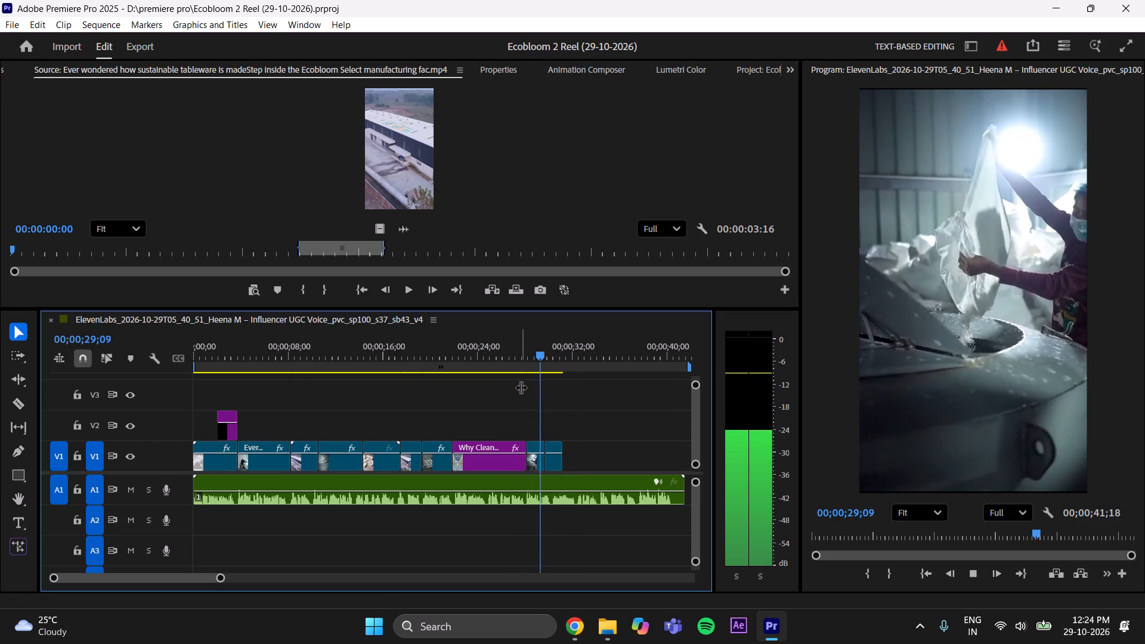
key("space")
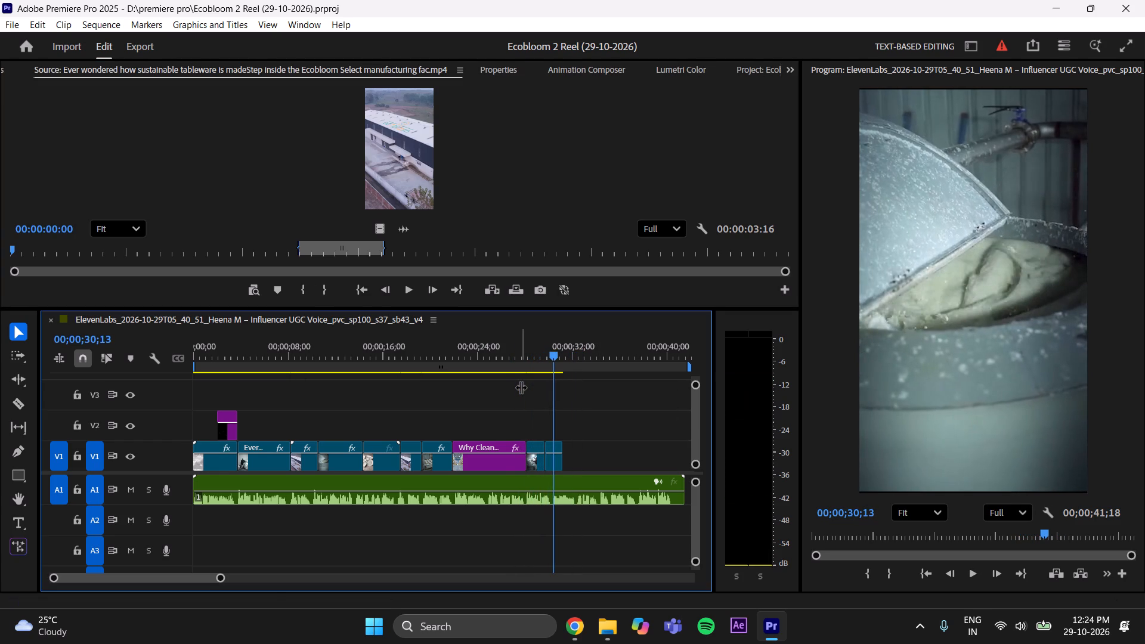
left_click_drag(553, 462, 553, 462)
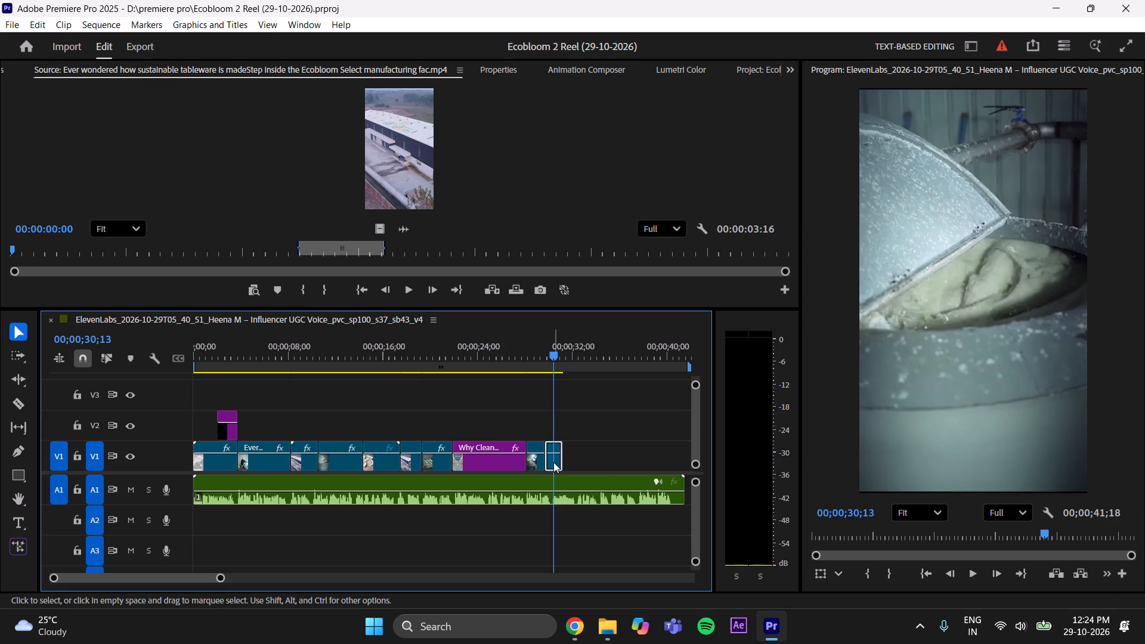
left_click_drag(553, 462, 562, 464)
key("space")
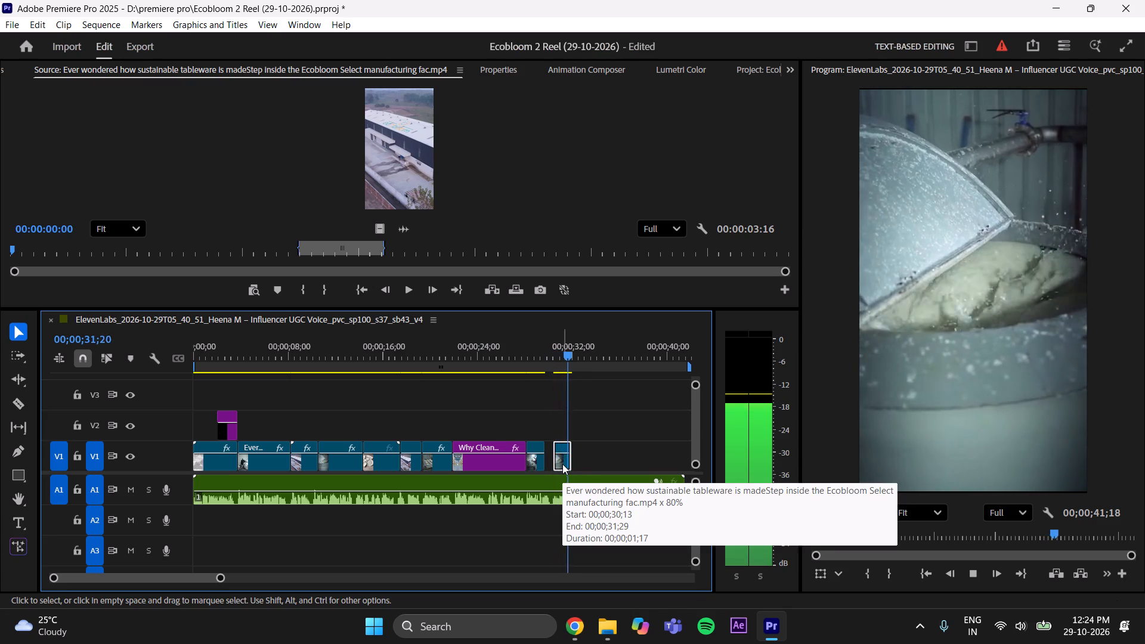
key("space")
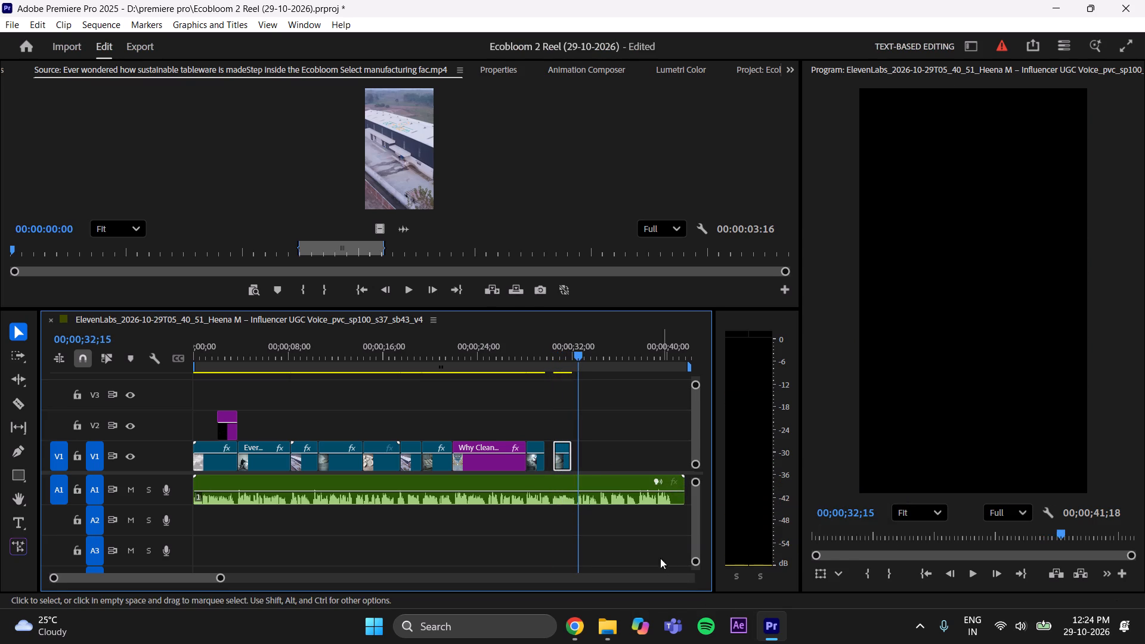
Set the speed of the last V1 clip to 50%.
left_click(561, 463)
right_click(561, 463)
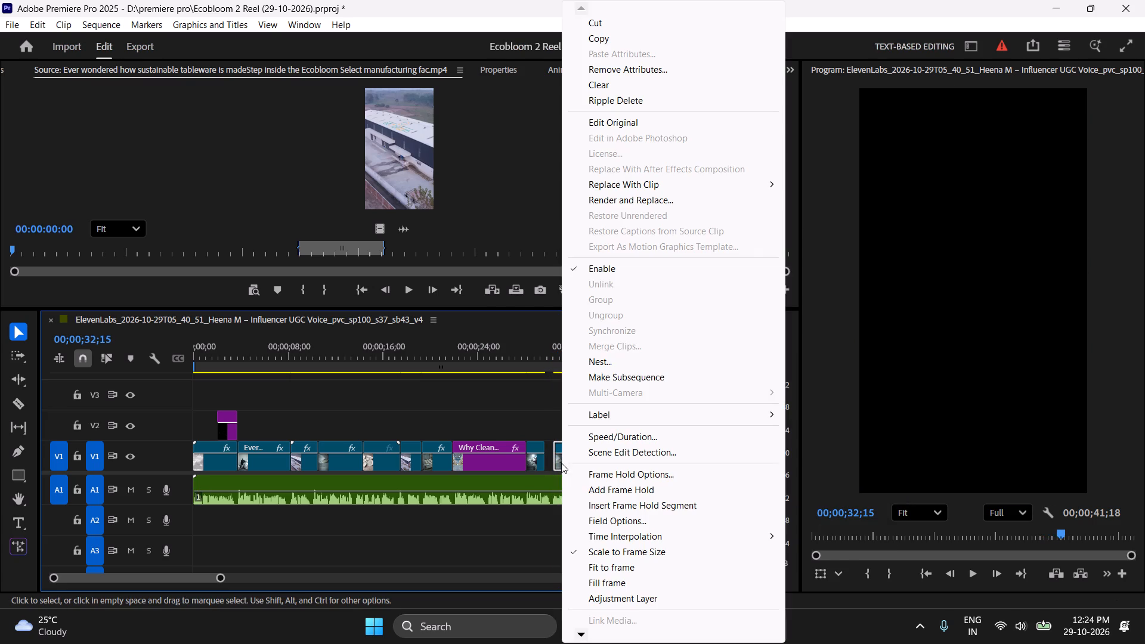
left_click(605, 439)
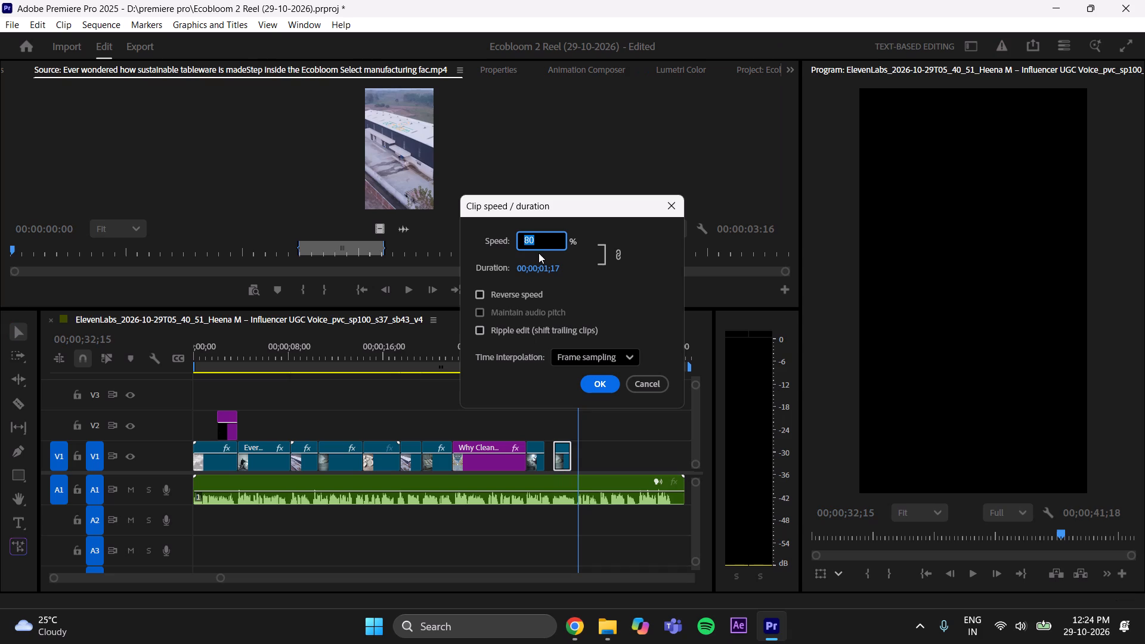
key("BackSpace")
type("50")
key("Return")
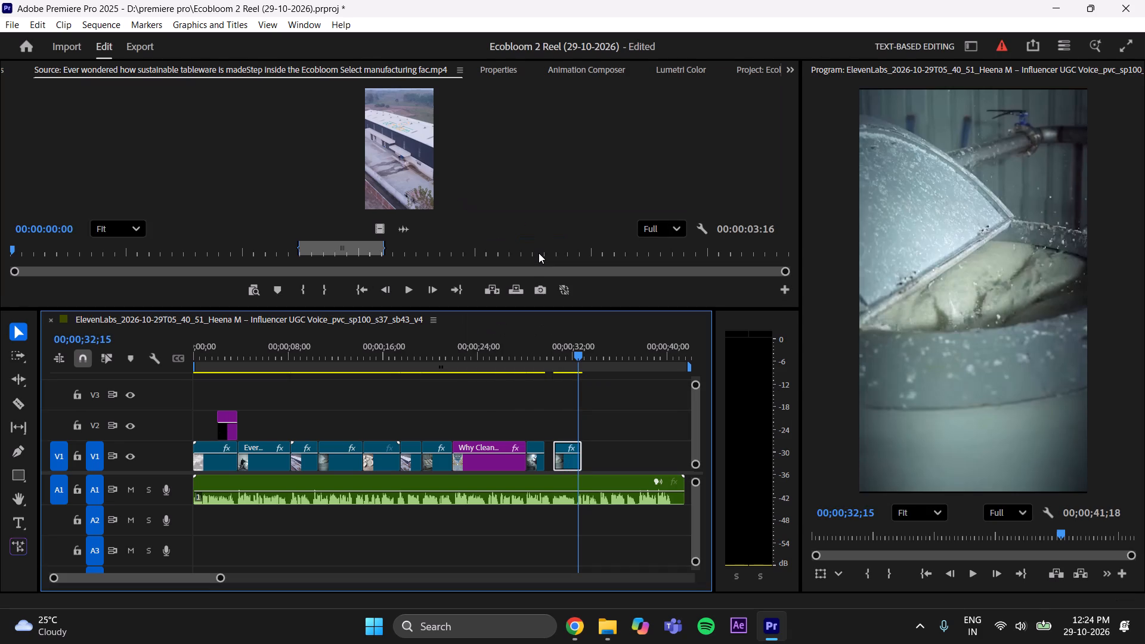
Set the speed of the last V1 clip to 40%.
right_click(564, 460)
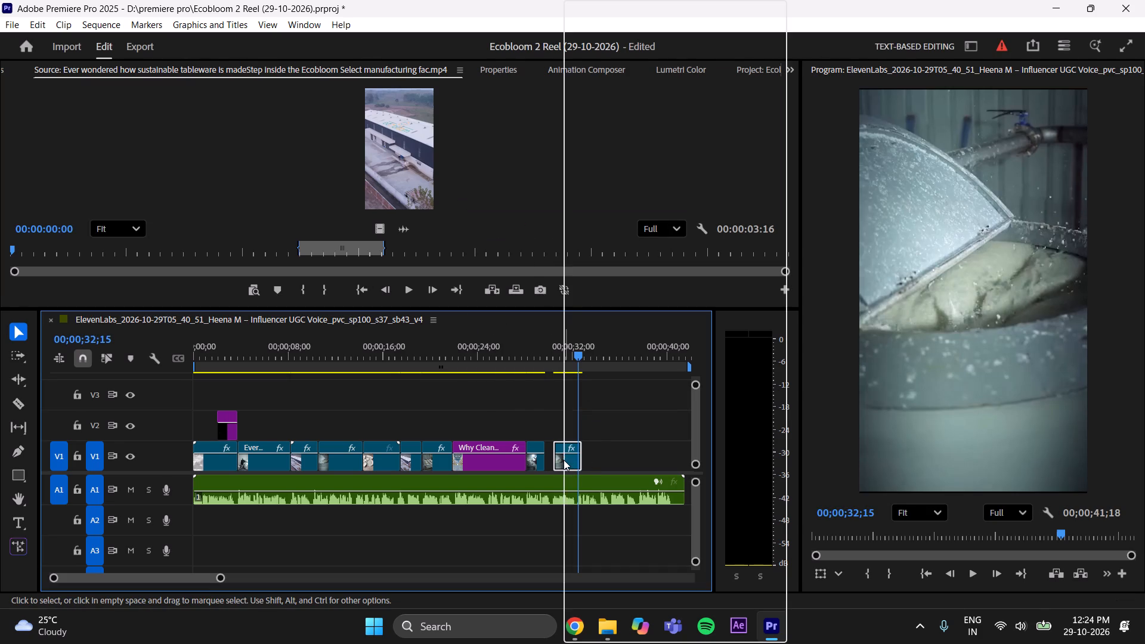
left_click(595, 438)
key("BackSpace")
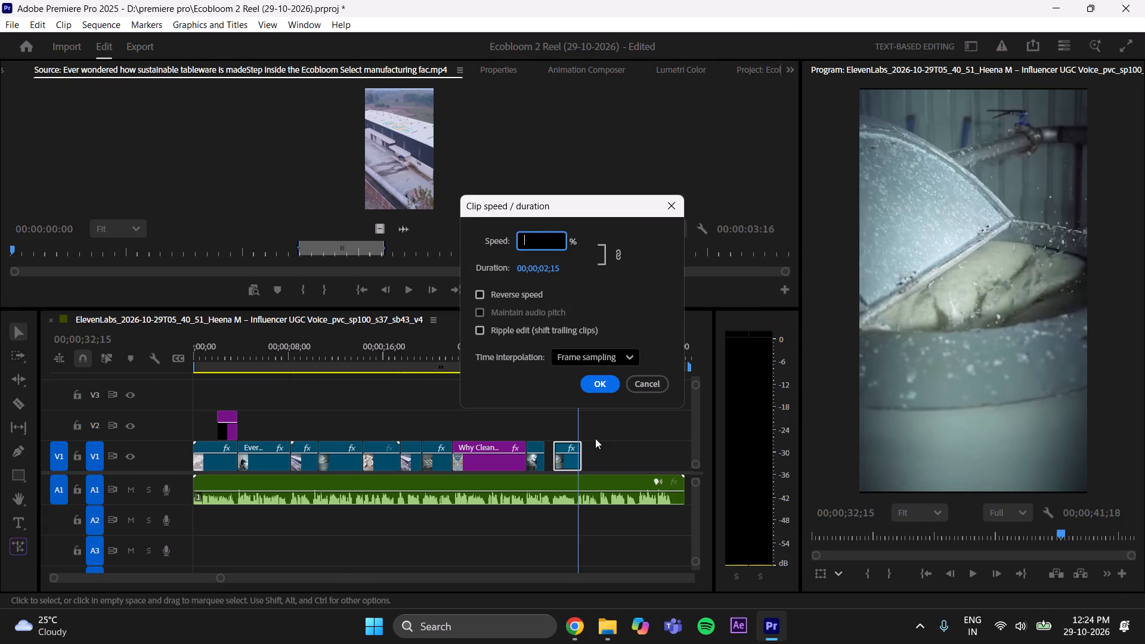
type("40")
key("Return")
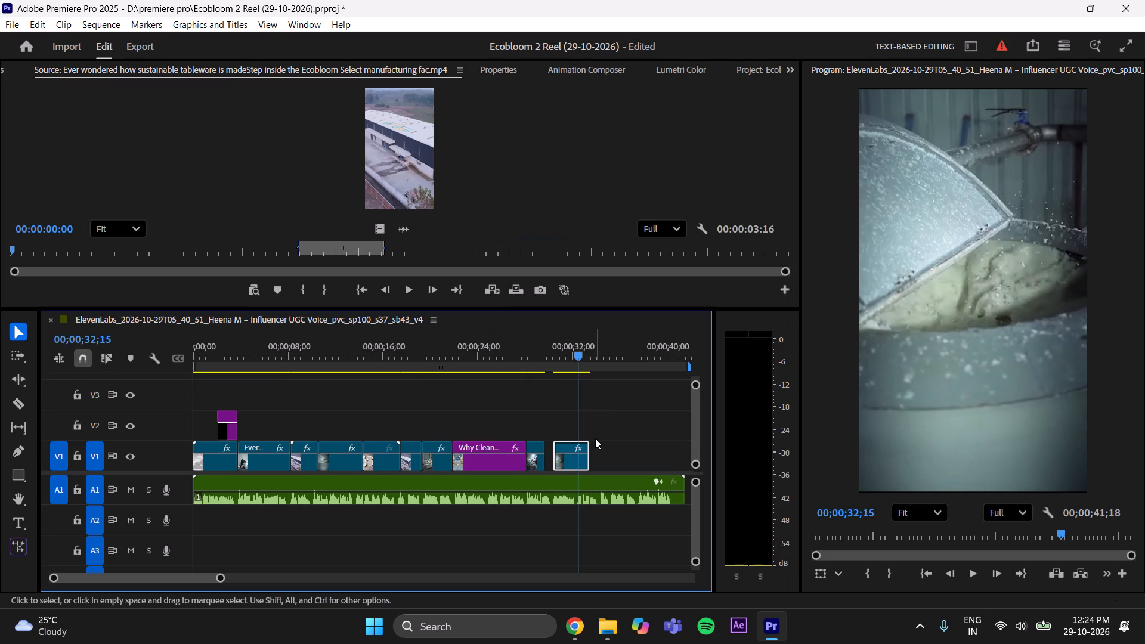
Set the speed of the last V1 clip to 60%.
right_click(561, 463)
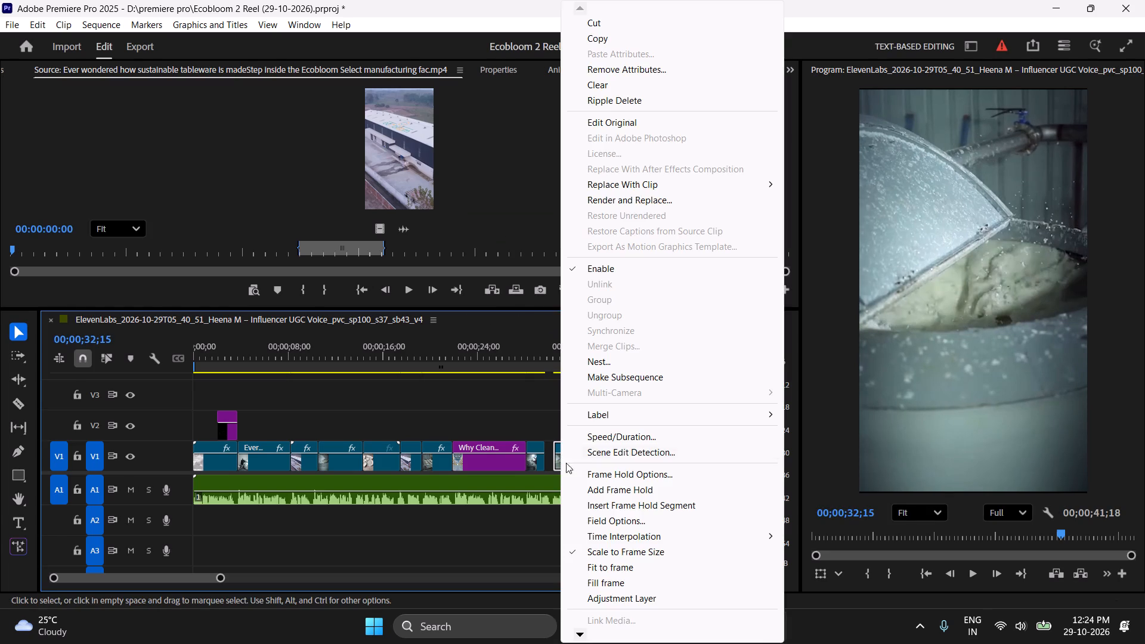
left_click(605, 433)
key("BackSpace")
type("60")
key("Return")
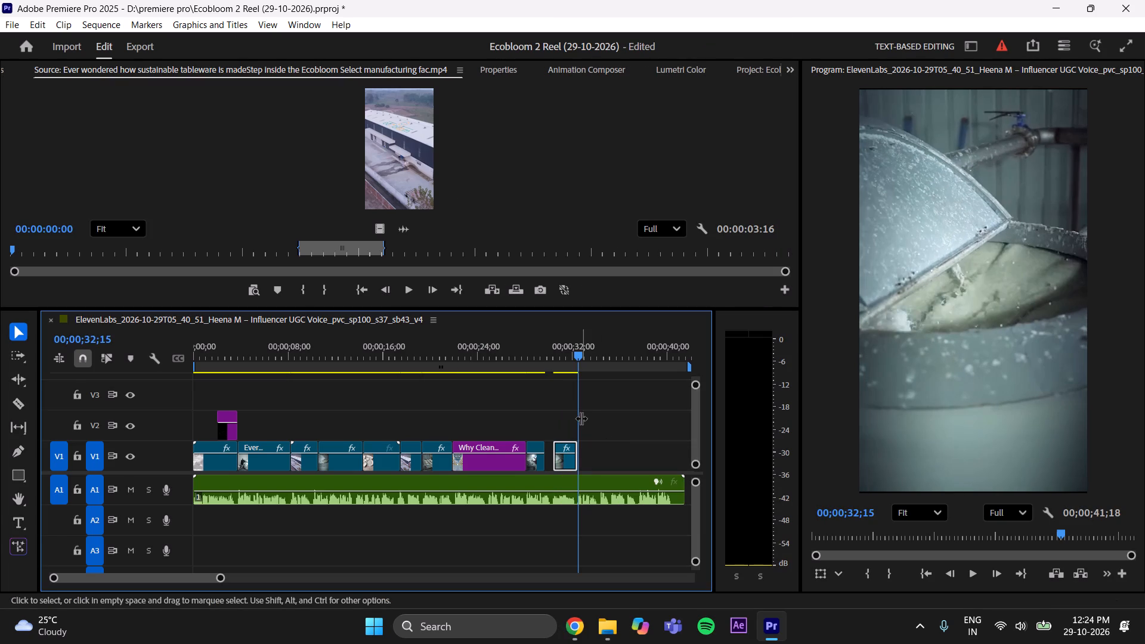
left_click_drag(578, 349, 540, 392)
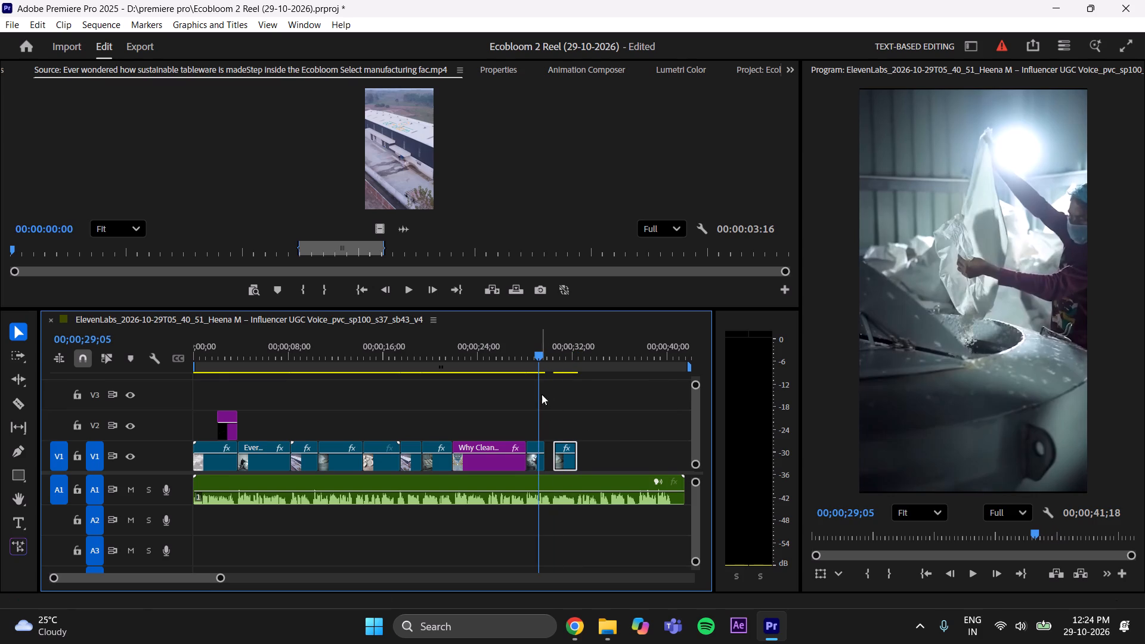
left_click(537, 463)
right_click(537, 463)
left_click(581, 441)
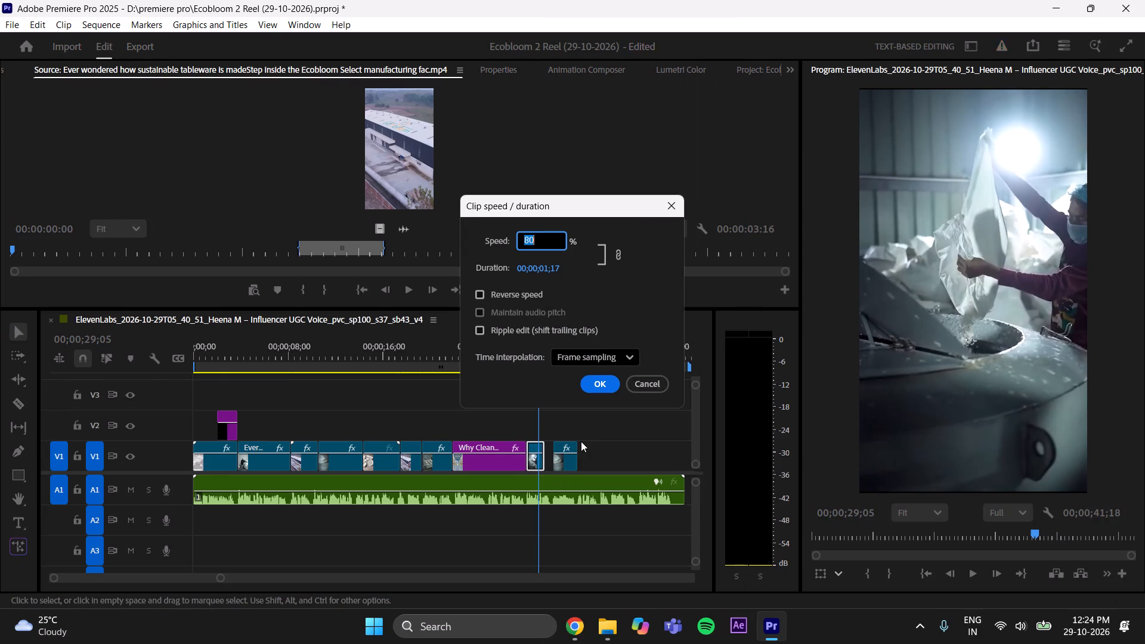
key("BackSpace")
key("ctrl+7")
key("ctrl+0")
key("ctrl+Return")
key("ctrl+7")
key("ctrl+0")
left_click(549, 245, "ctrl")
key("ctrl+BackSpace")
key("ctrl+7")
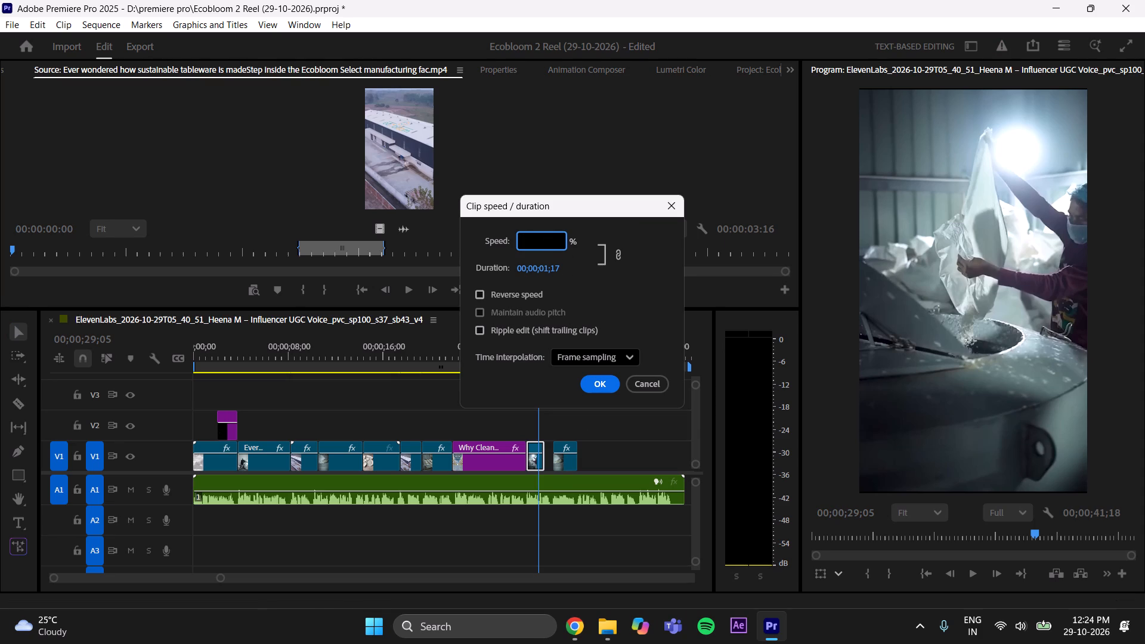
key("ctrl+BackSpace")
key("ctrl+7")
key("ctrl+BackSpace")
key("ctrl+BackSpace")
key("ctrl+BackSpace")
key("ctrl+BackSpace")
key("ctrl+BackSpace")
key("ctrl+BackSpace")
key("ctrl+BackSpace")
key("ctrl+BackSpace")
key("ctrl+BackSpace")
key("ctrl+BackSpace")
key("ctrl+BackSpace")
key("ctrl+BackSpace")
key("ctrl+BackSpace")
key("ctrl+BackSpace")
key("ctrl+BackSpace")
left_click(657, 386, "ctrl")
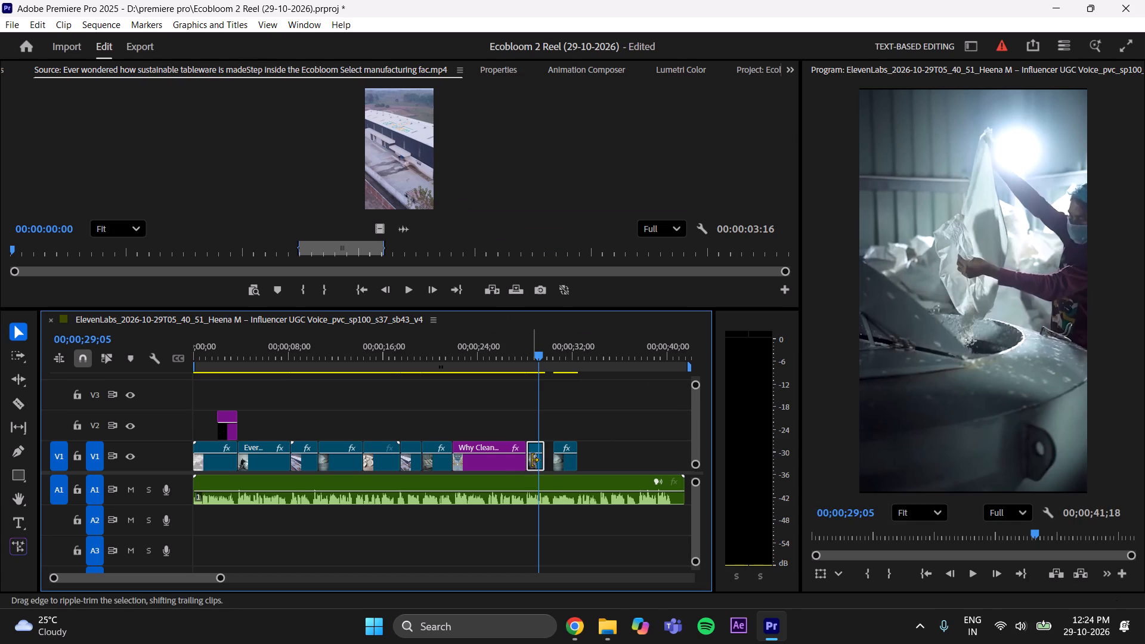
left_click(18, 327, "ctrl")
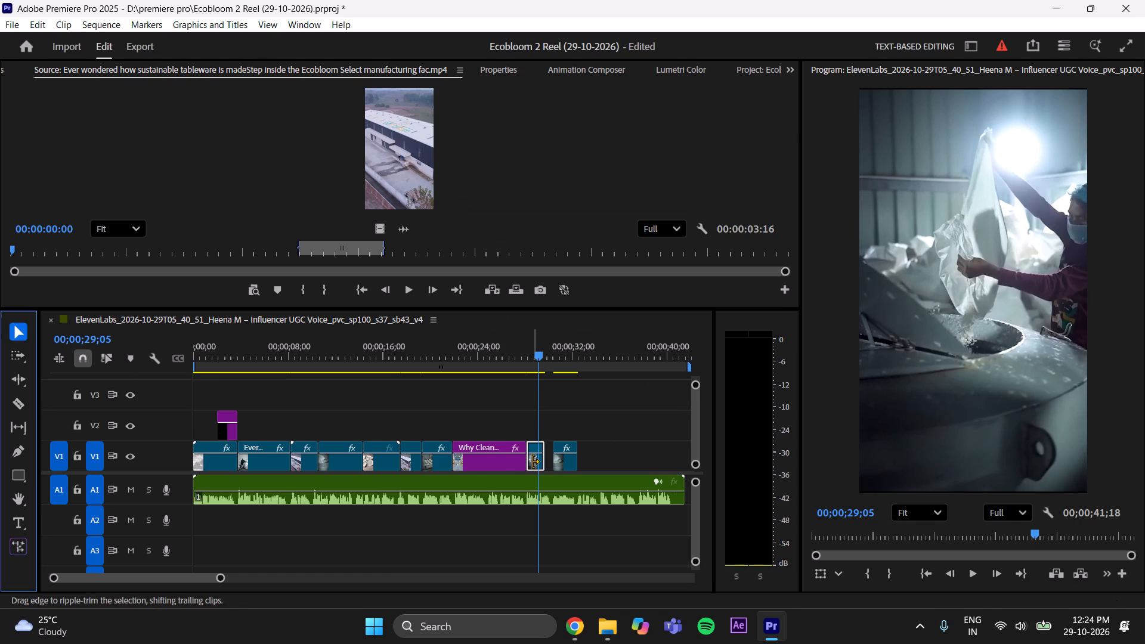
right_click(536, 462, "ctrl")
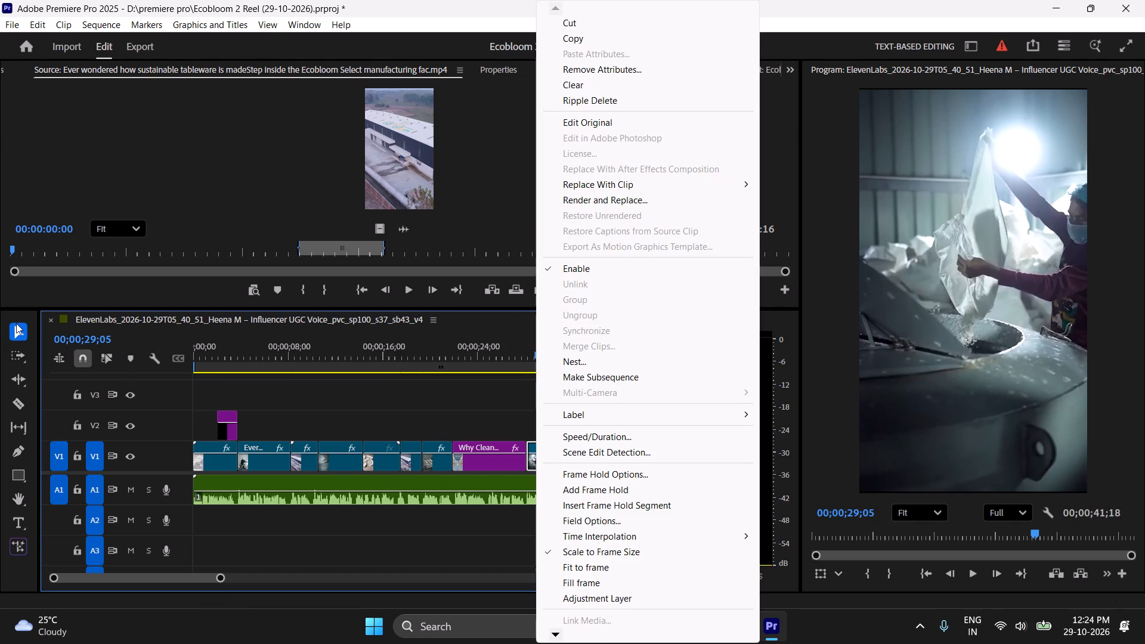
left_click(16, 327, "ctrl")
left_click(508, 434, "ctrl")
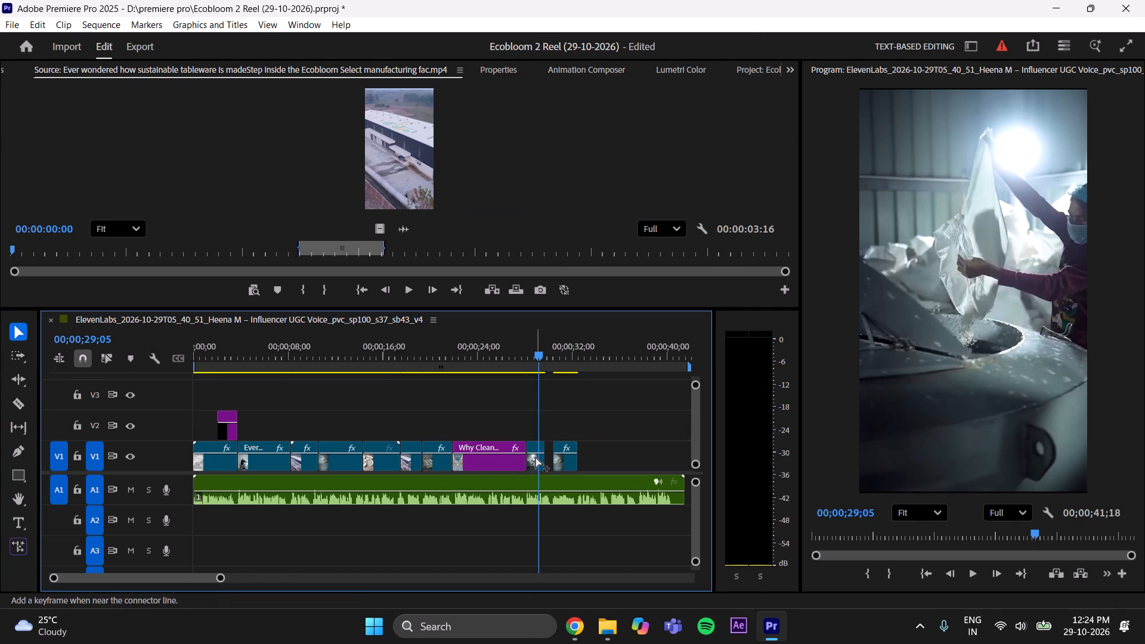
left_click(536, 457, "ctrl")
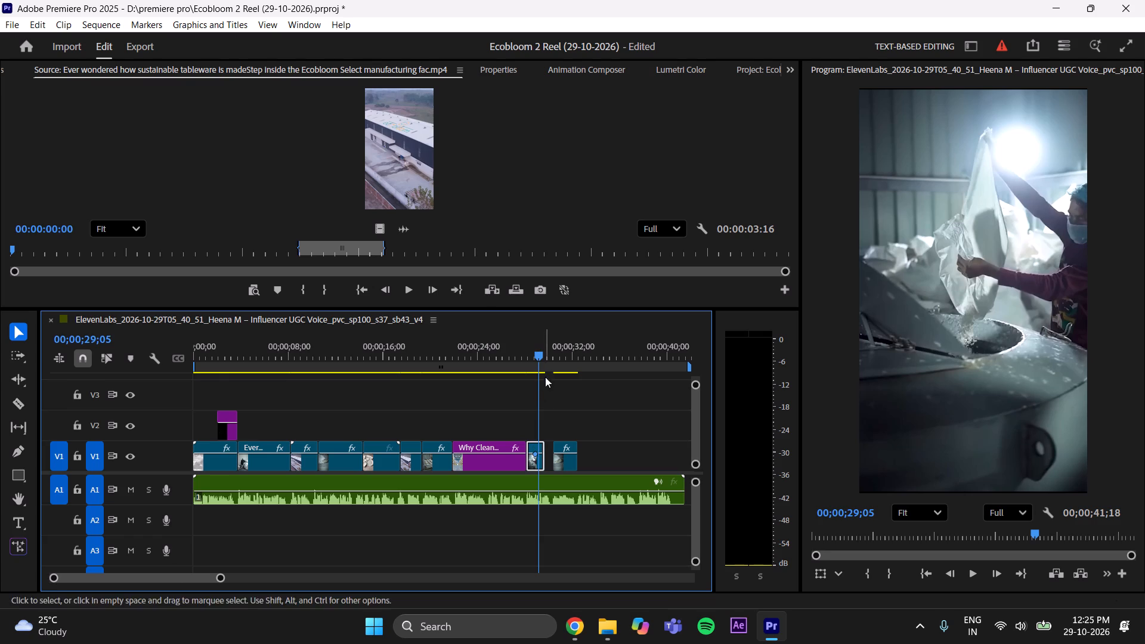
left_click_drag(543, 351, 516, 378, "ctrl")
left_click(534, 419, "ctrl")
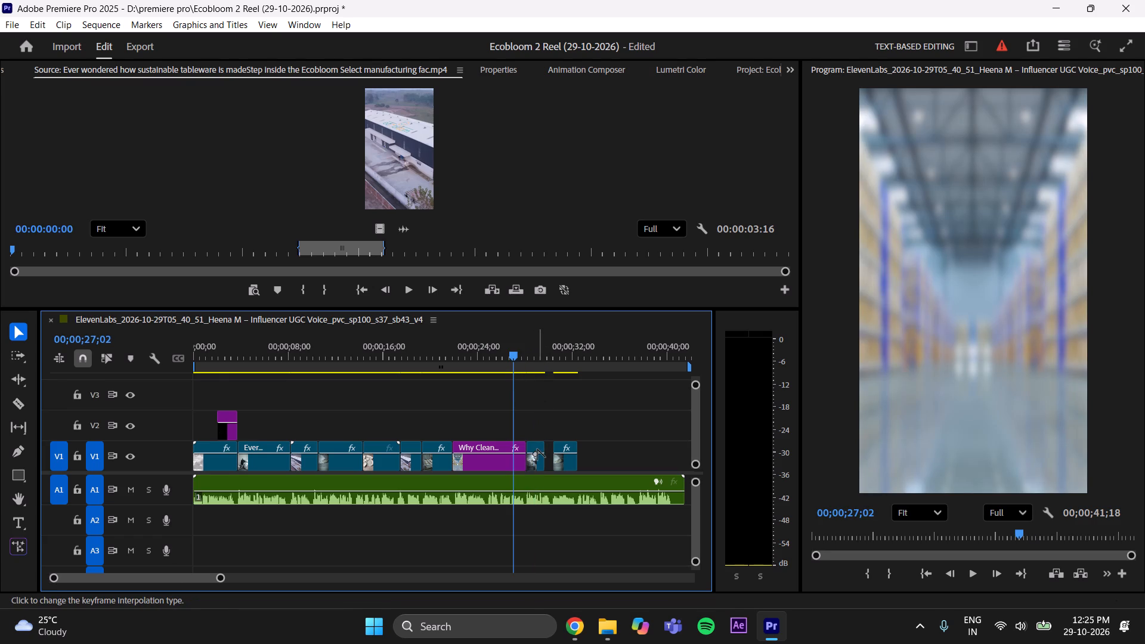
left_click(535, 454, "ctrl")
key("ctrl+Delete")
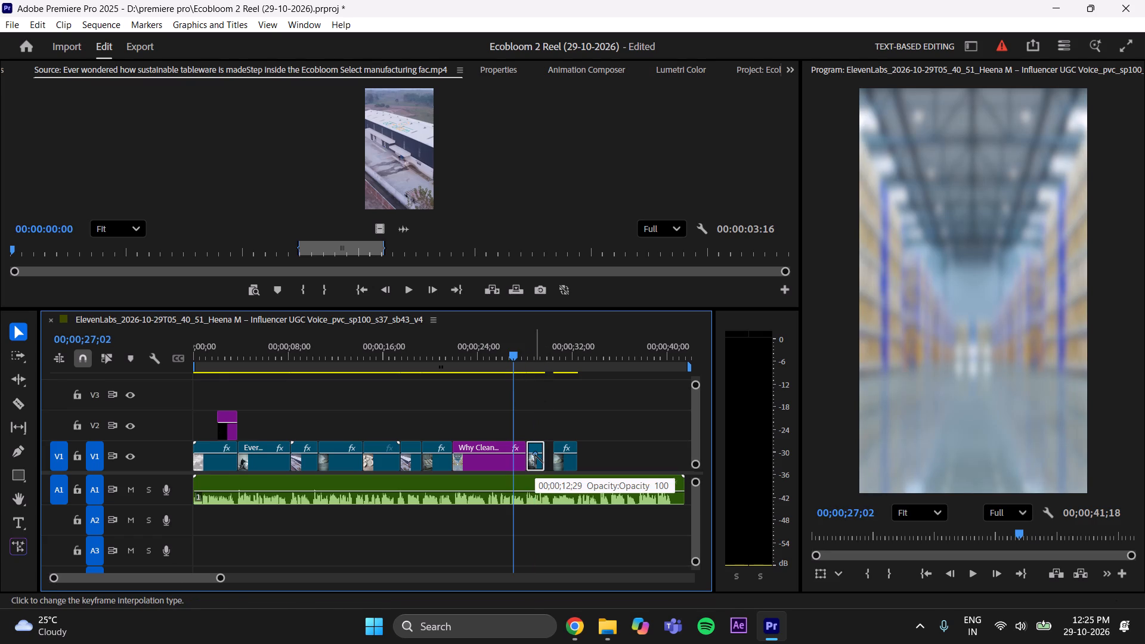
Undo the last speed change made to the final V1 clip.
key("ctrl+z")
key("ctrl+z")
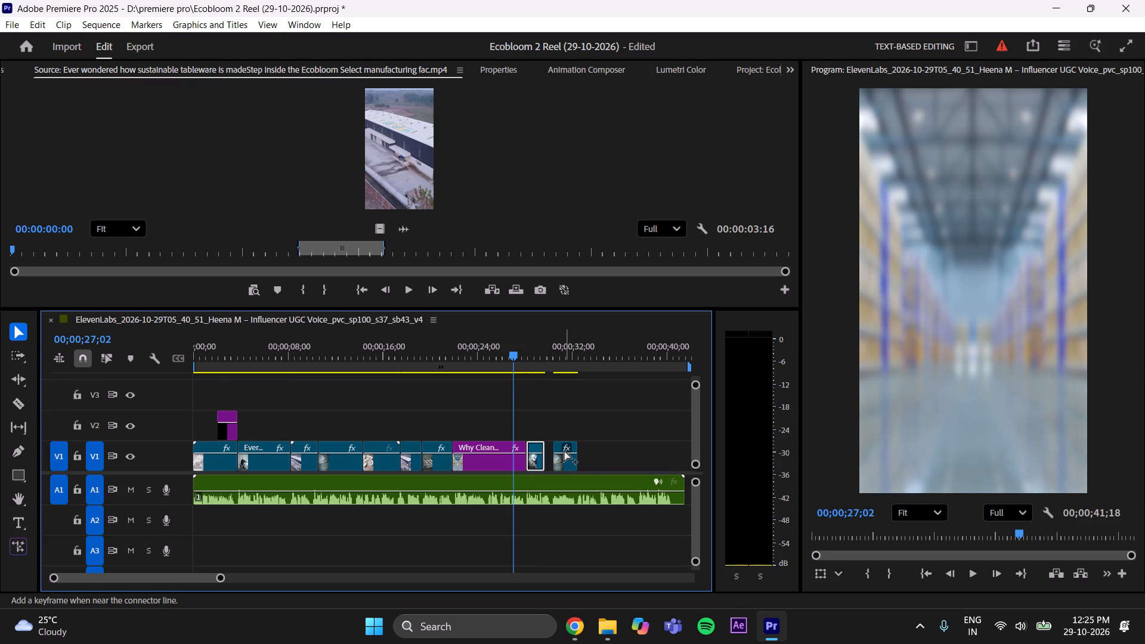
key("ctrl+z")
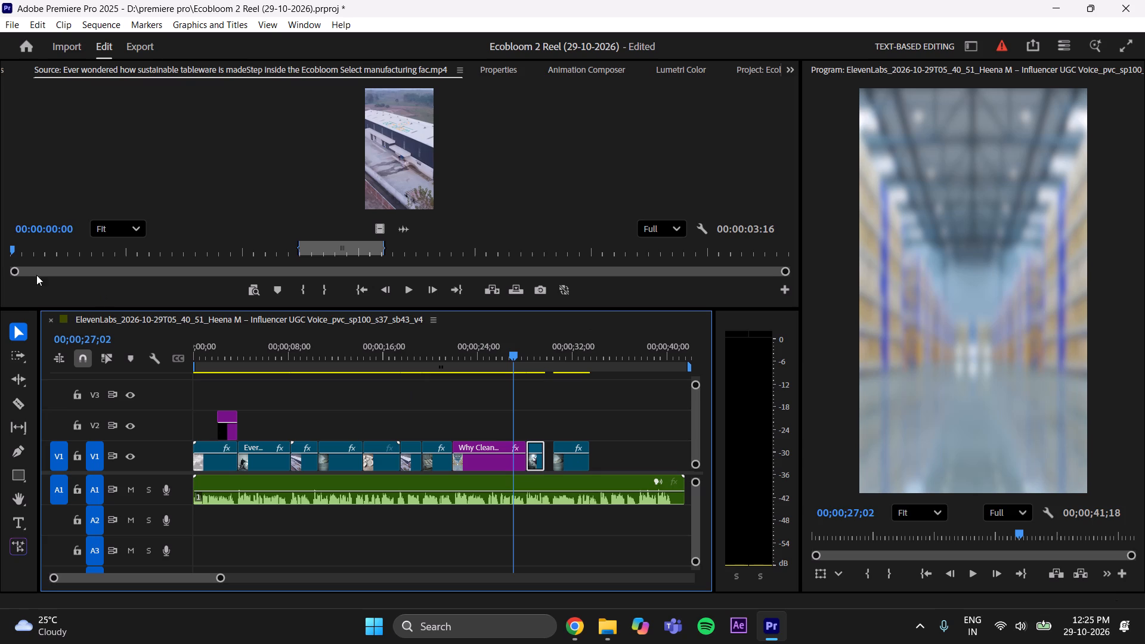
Set the speed of the last V1 clip to 60%.
left_click(17, 324)
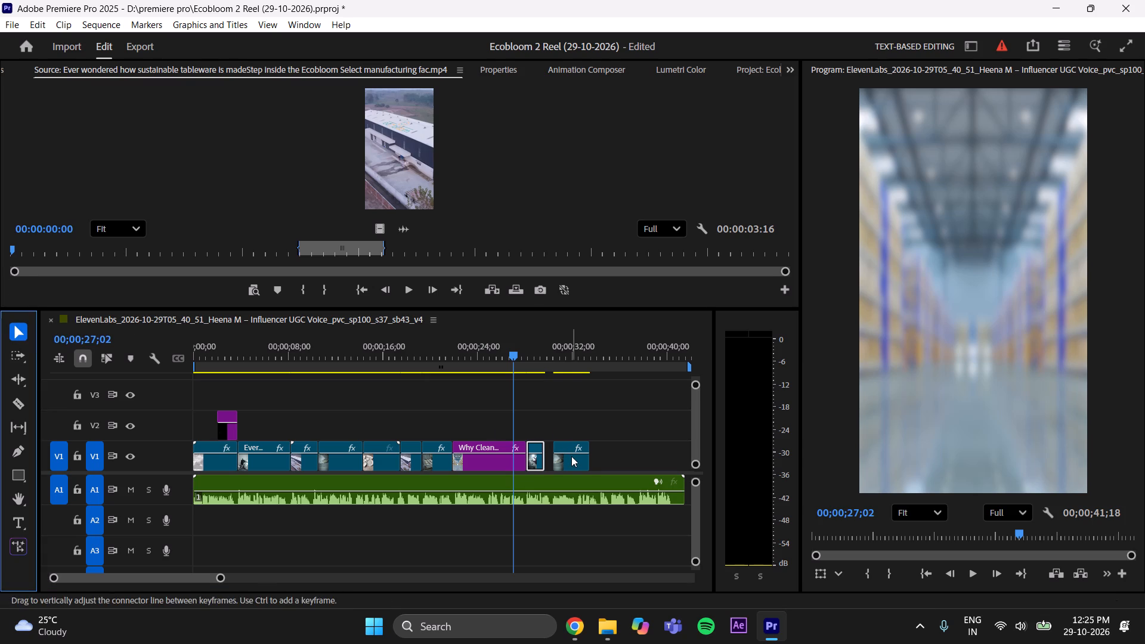
left_click(571, 462)
right_click(571, 462)
left_click(621, 435)
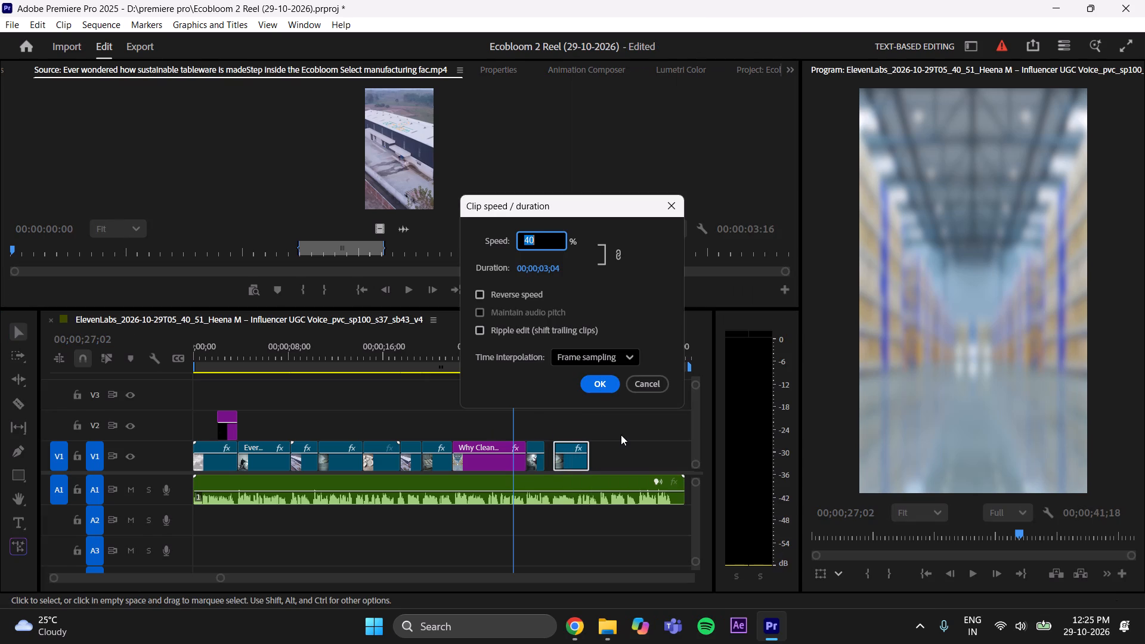
key("BackSpace")
type("60")
key("Return")
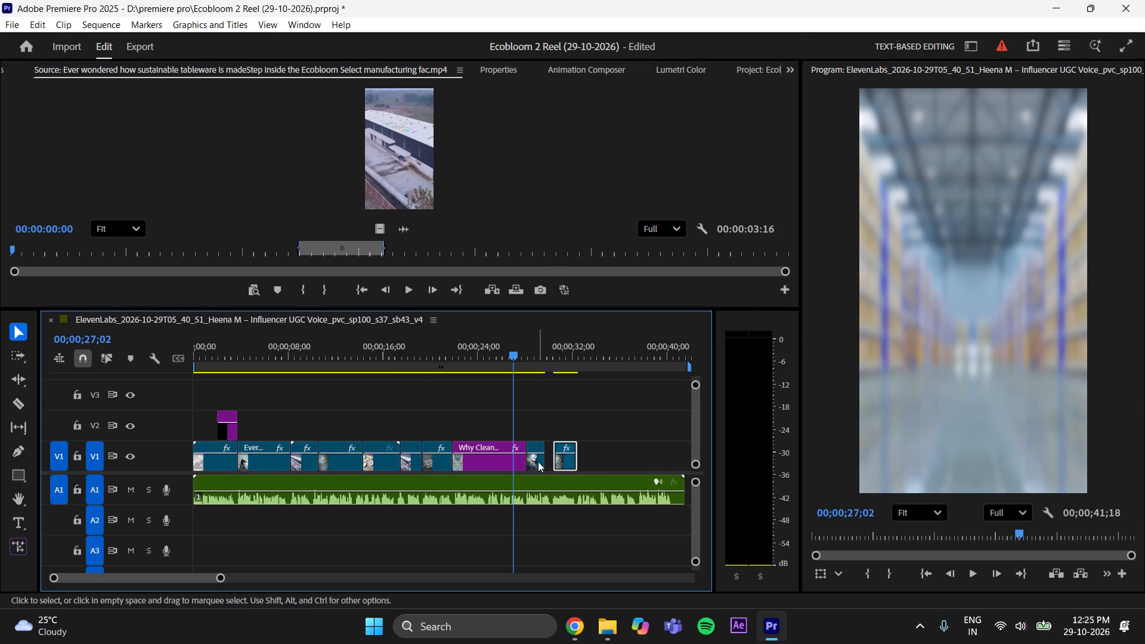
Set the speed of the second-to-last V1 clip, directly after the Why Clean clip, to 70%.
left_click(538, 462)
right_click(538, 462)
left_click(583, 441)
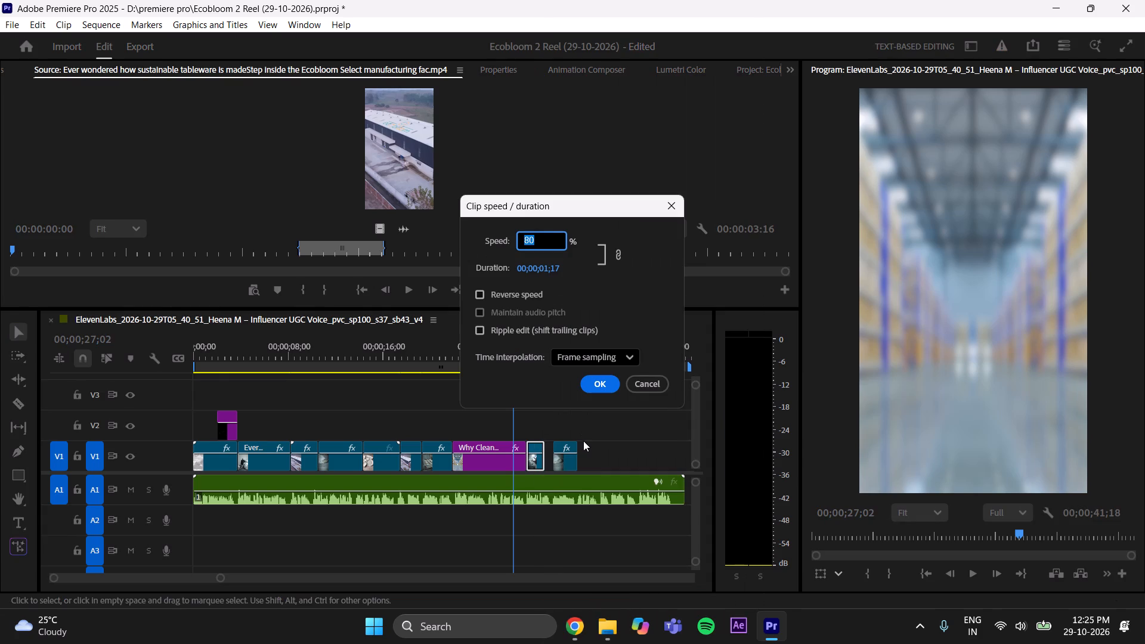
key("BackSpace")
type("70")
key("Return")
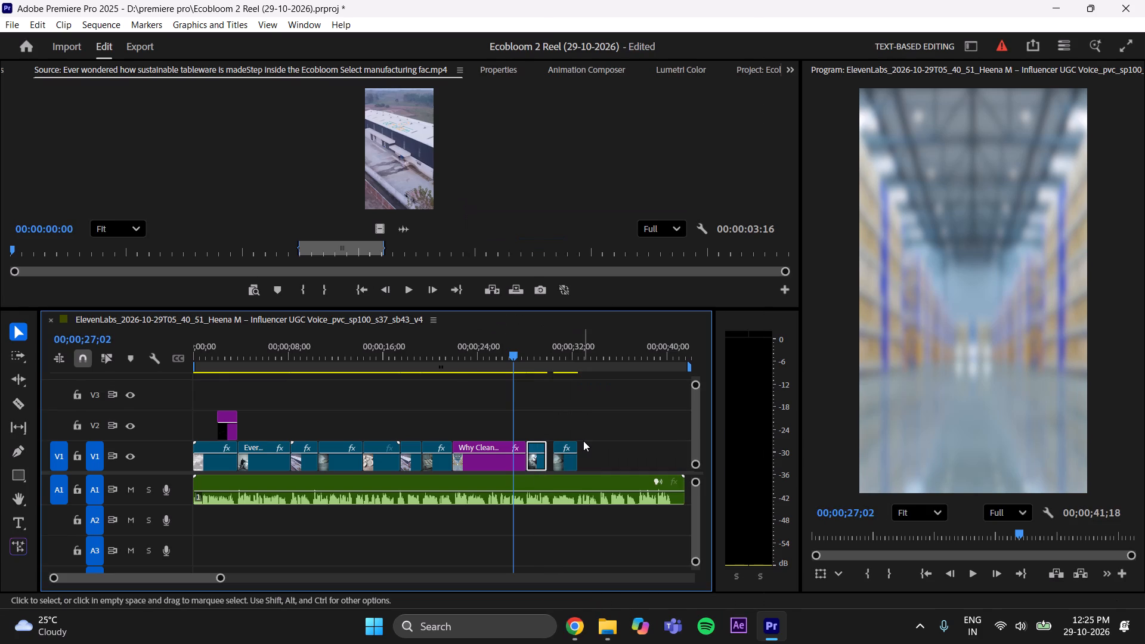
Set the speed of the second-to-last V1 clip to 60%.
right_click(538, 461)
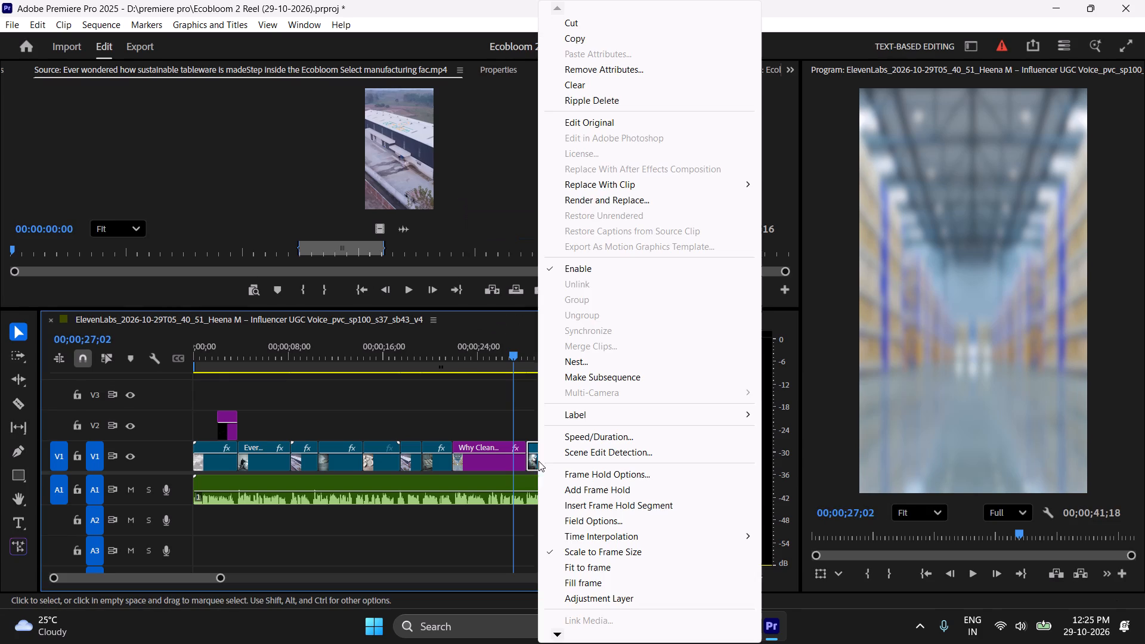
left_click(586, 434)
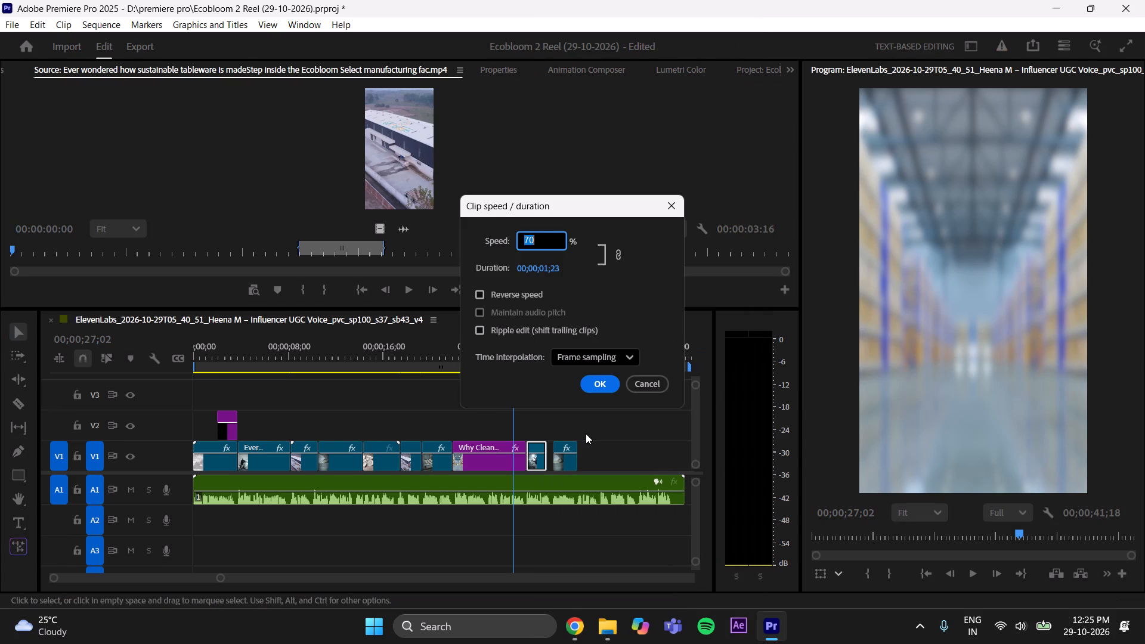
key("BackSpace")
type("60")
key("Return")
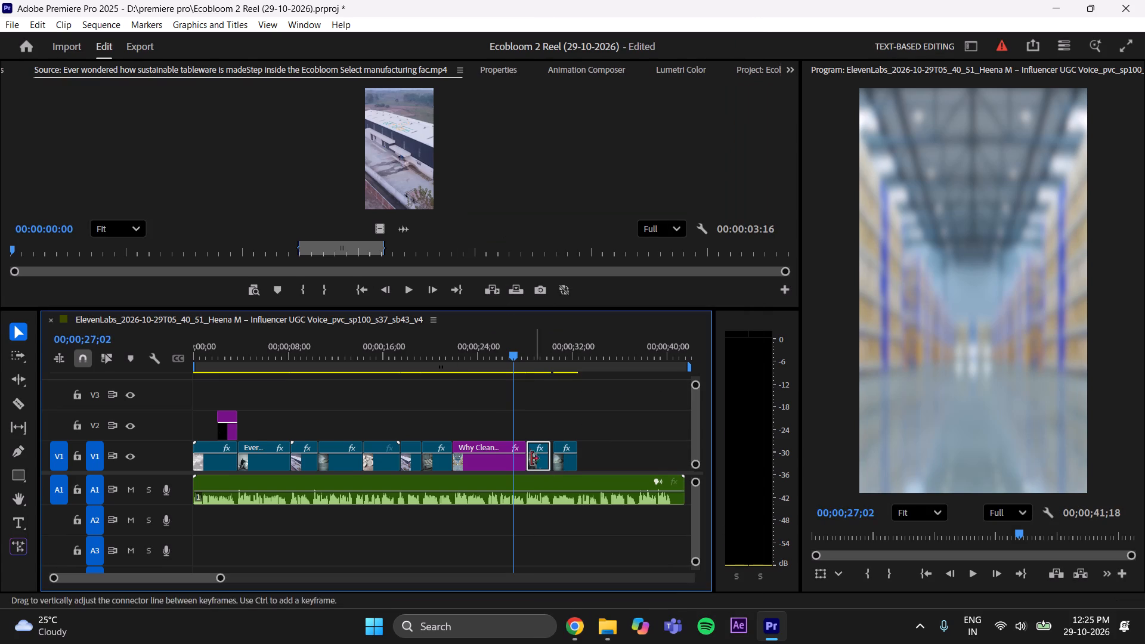
Set the speed of the second-to-last V1 clip to 50% and deselect it.
right_click(537, 462)
left_click(587, 432)
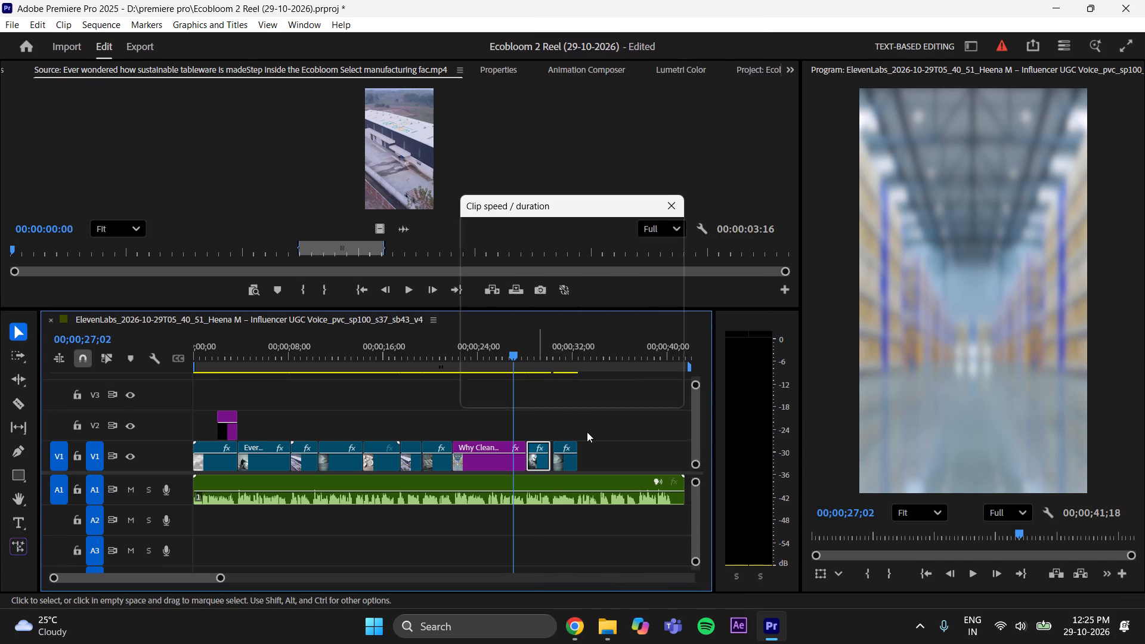
key("BackSpace")
type("50")
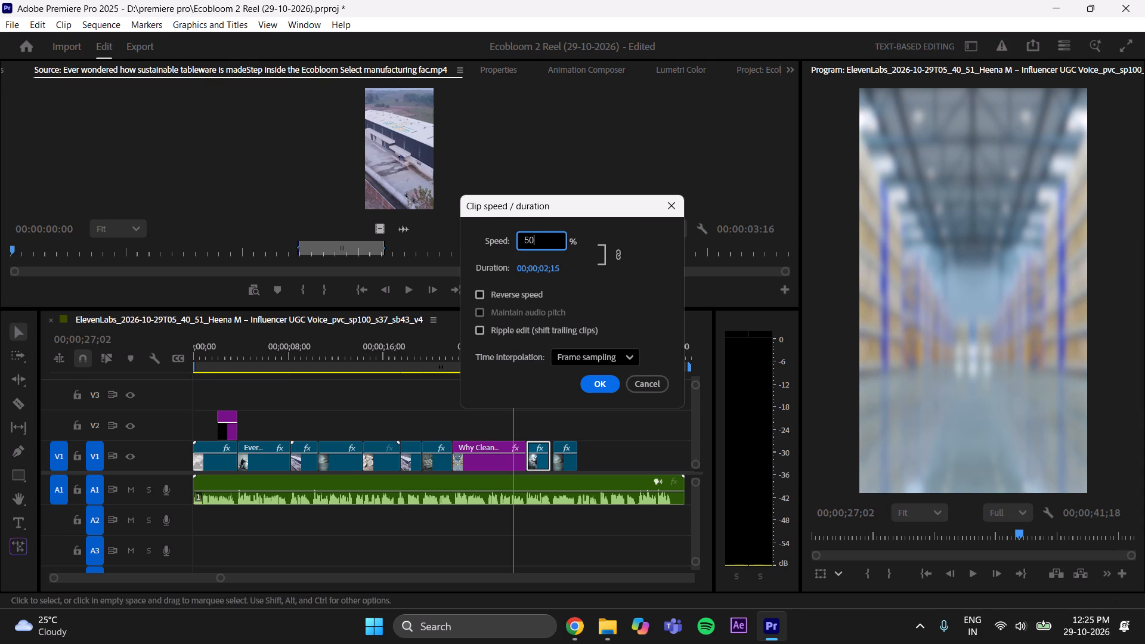
key("Return")
left_click(572, 415)
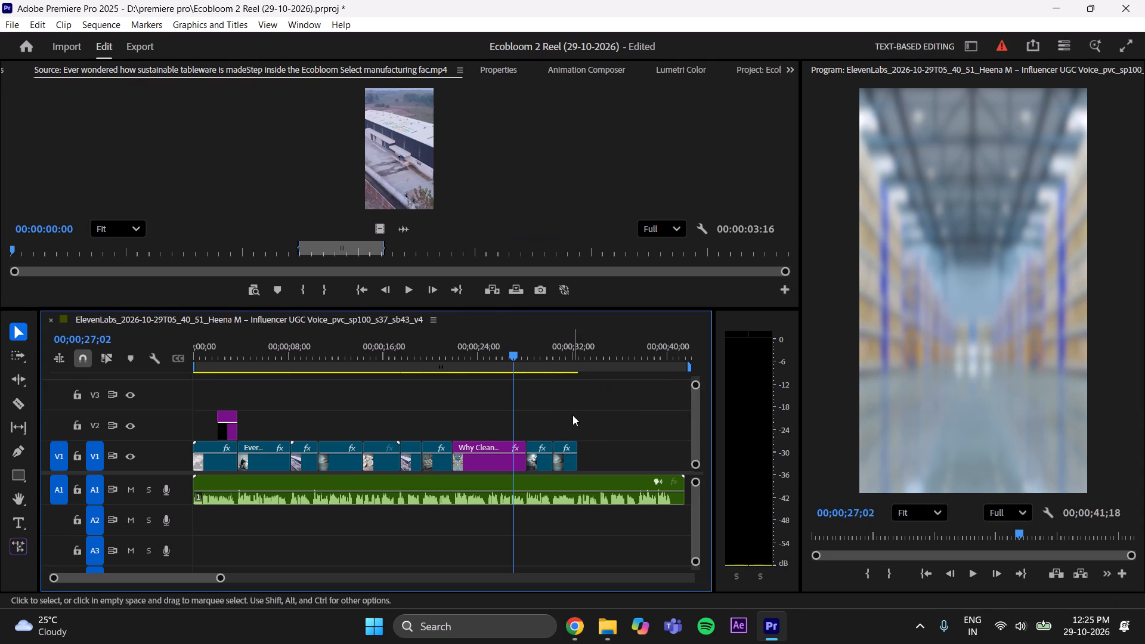
Save the project.
key("ctrl+s")
Play the closing V1 clips from 00;00;27;02 and the voiceover after them, then return to the start of the Why Clean clip.
key("space")
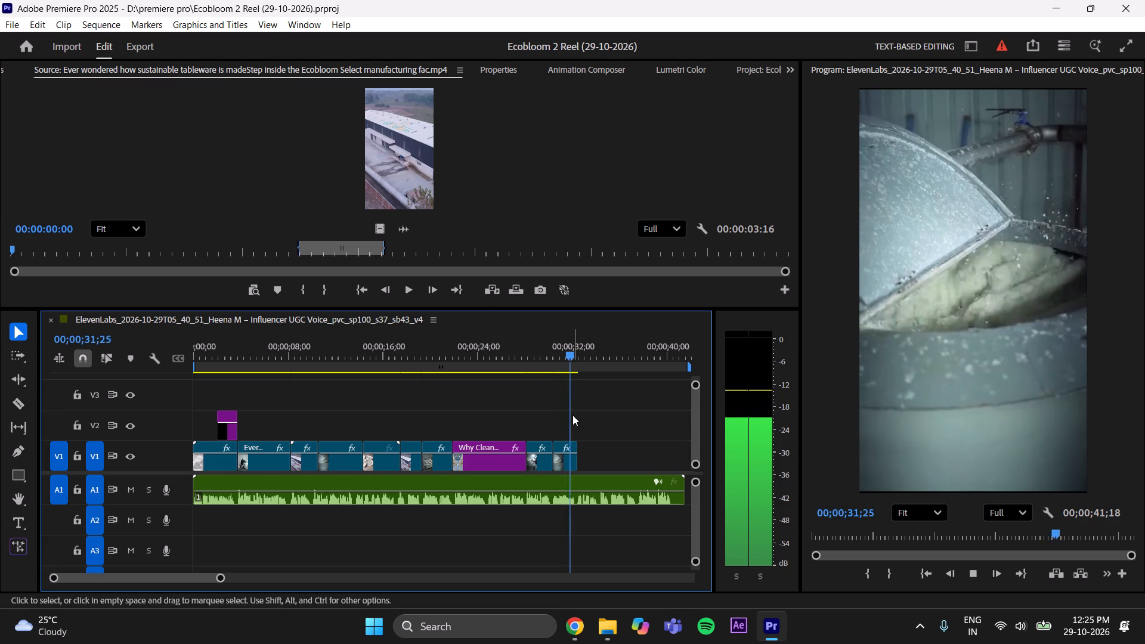
key("space")
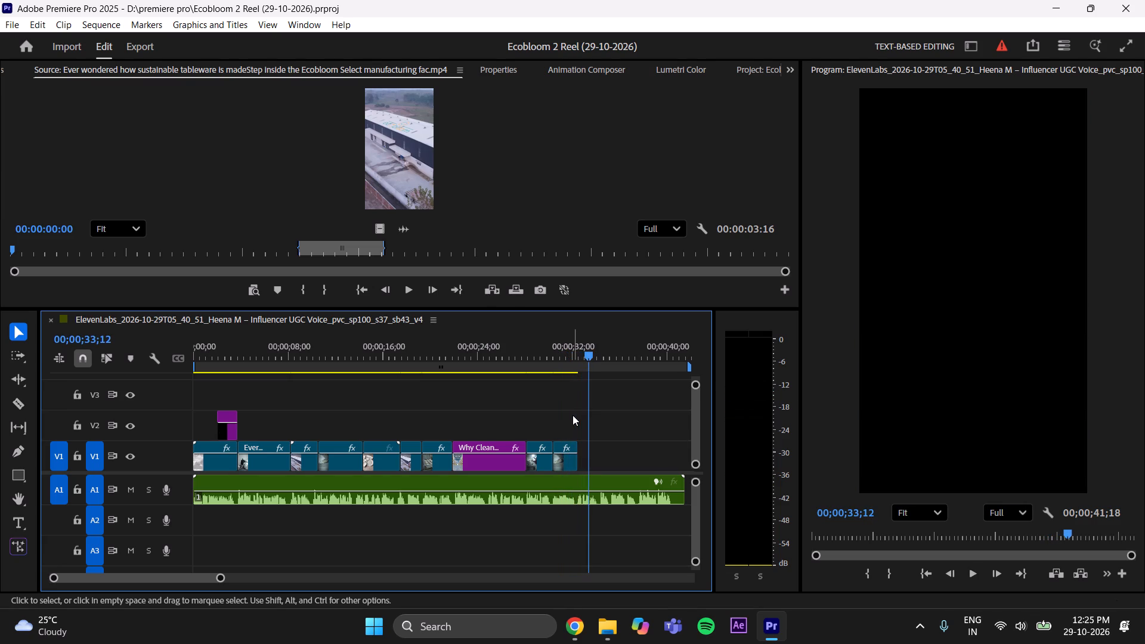
left_click_drag(583, 346, 580, 369)
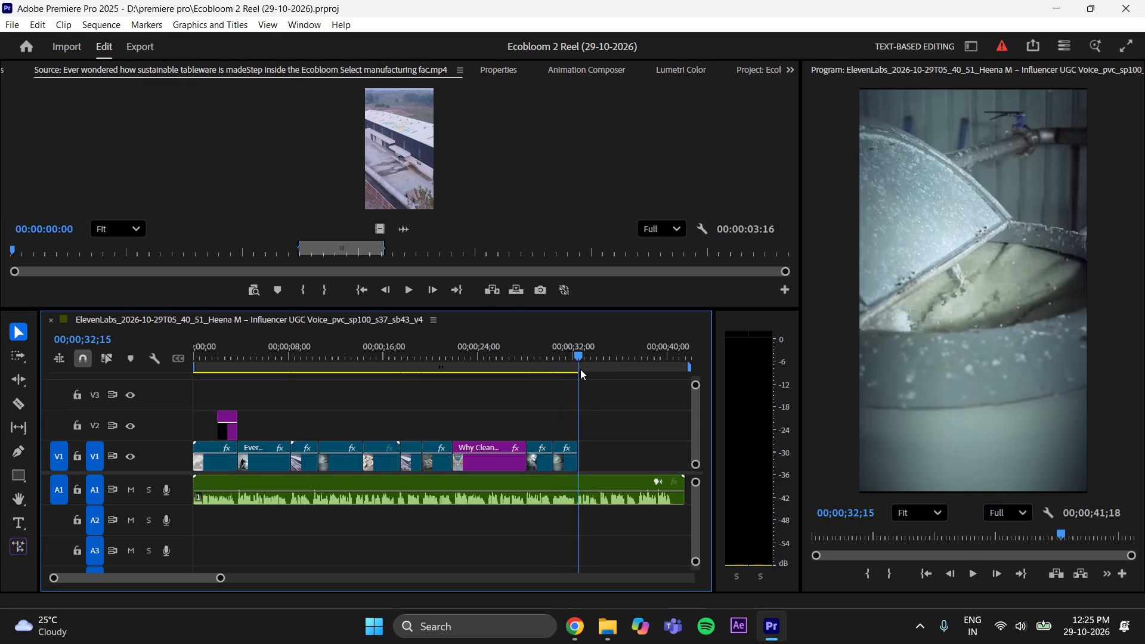
left_click_drag(580, 369, 580, 369)
key("space")
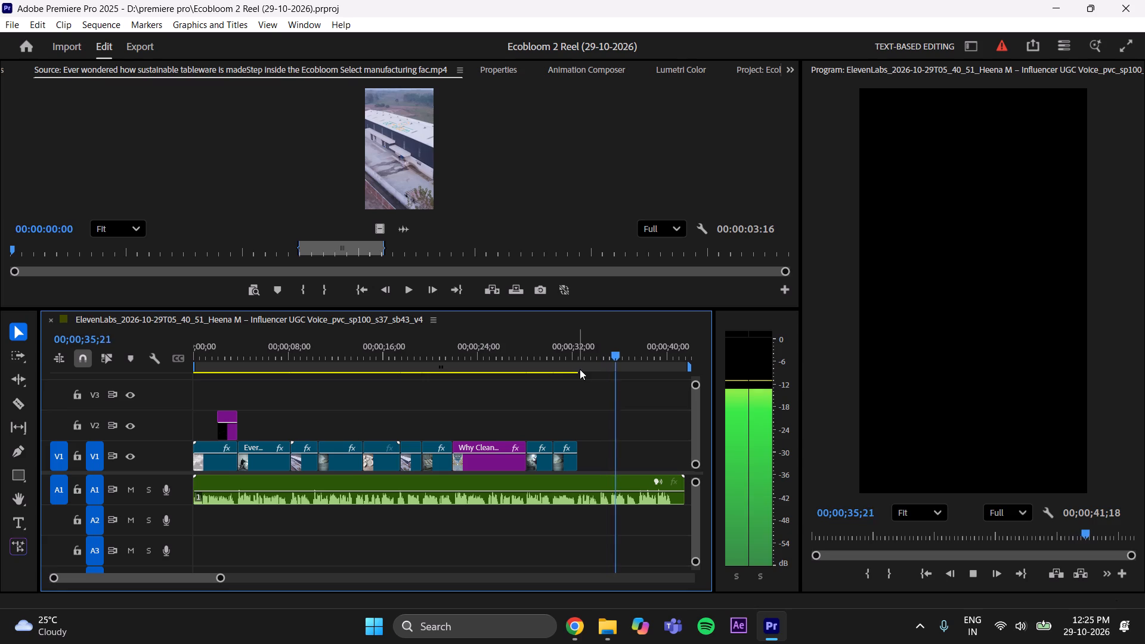
key("space")
left_click_drag(617, 351, 454, 431)
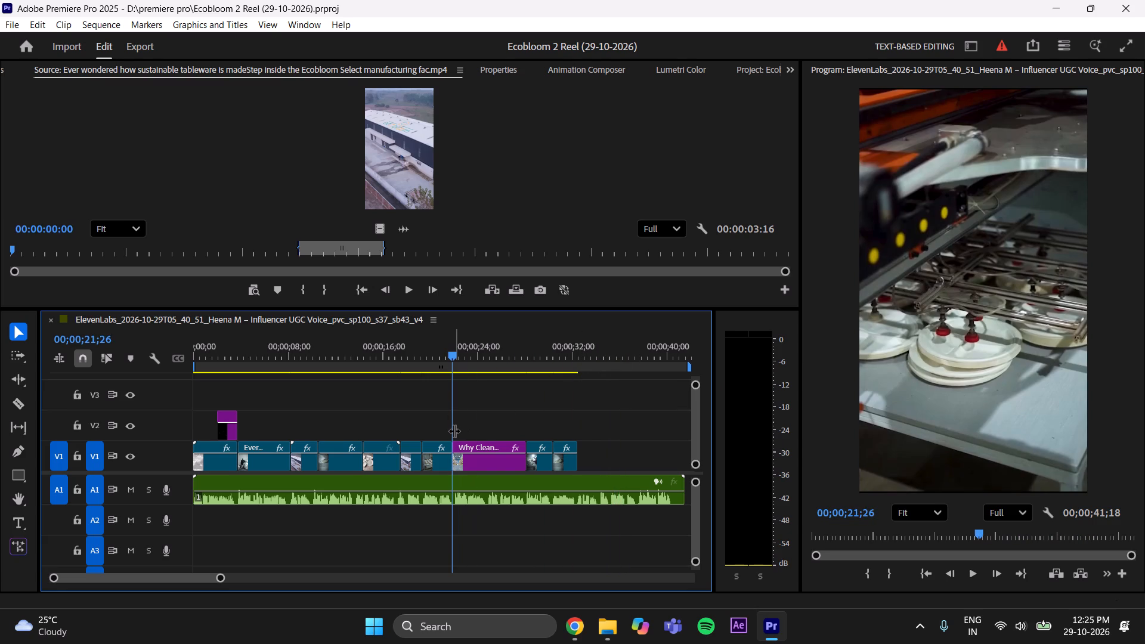
Save the project.
key("ctrl+s")
key("ctrl+s")
key("ctrl+s")
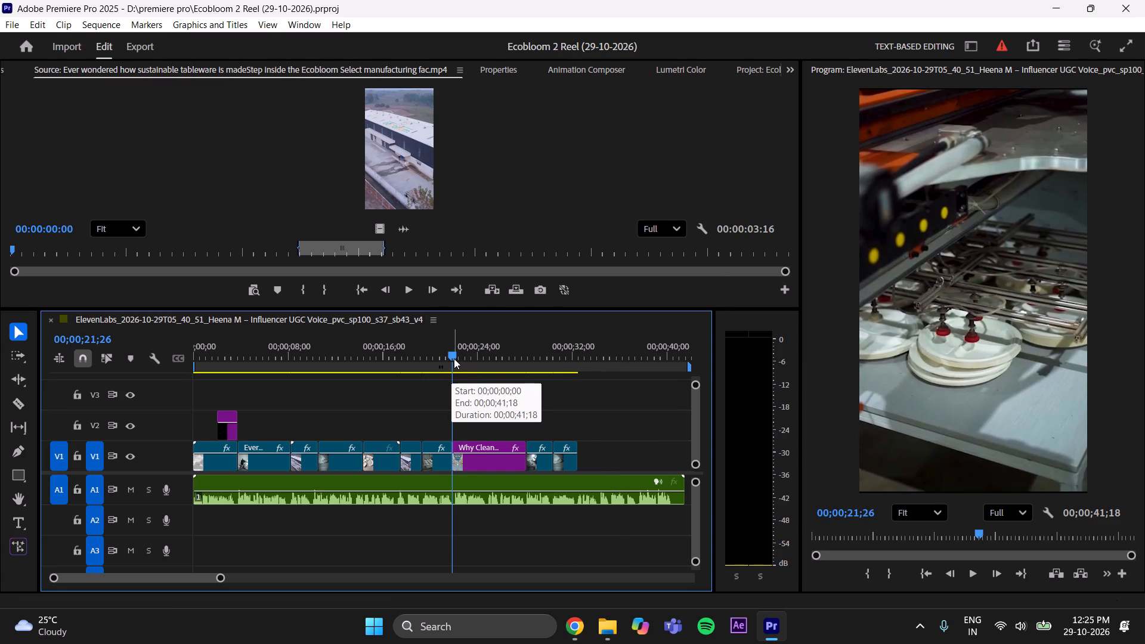
Add the Ease Fade Separately 3 text preset on V2 above the Why Clean clip, starting at 00;00;23;03.
key("space")
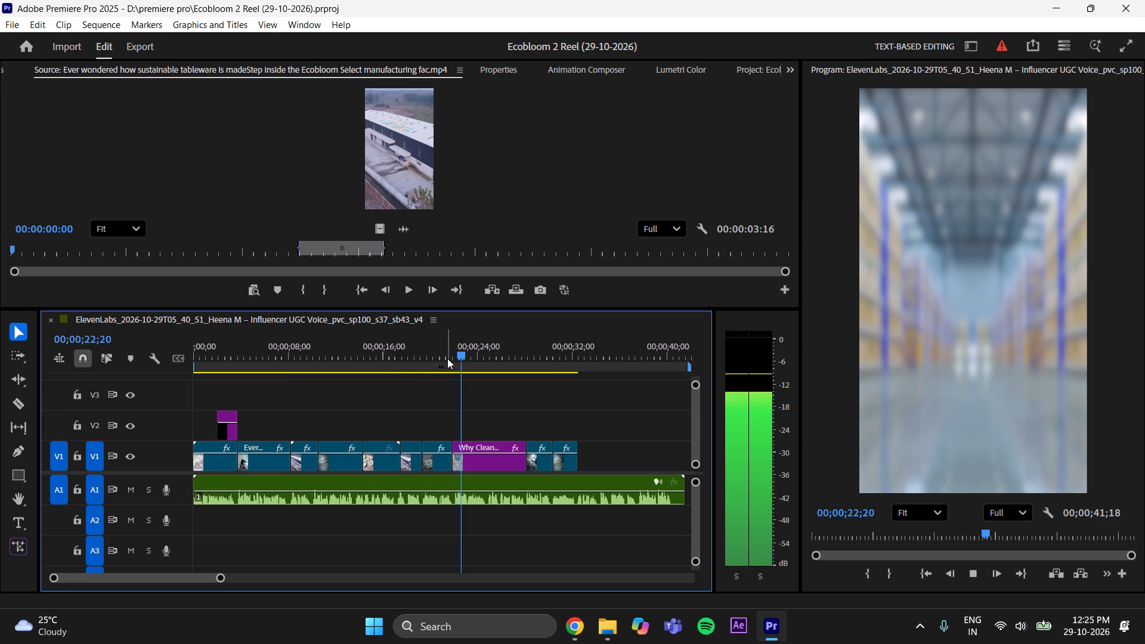
key("space")
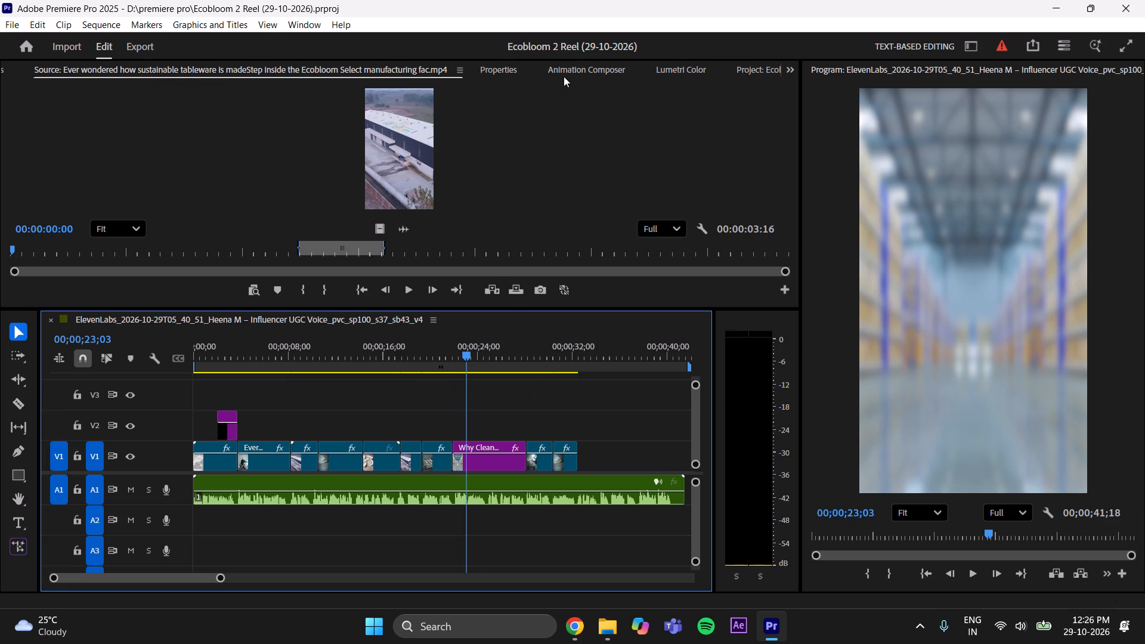
left_click(564, 76)
left_click(63, 220)
left_click(65, 228)
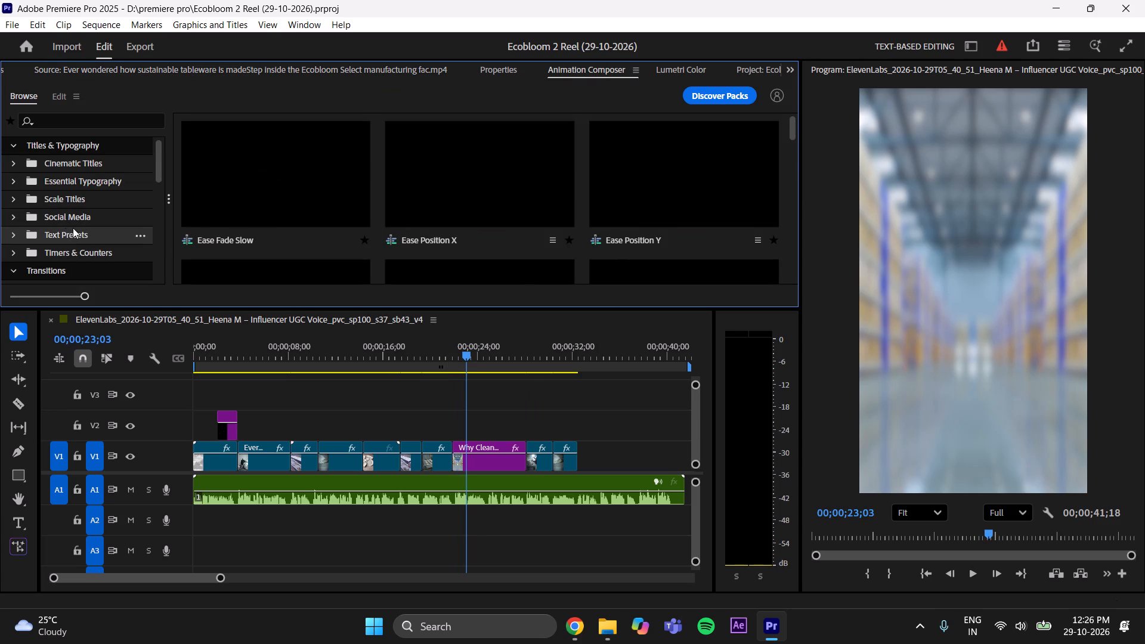
scroll(695, 199, "down", 4)
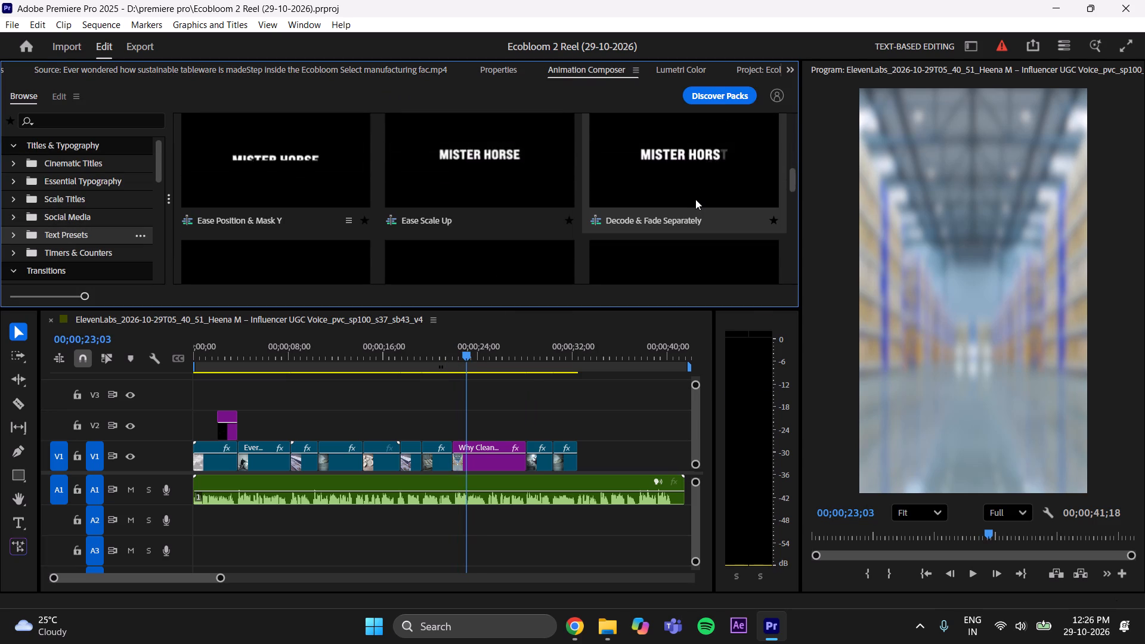
scroll(695, 200, "down", 2)
left_click(296, 154)
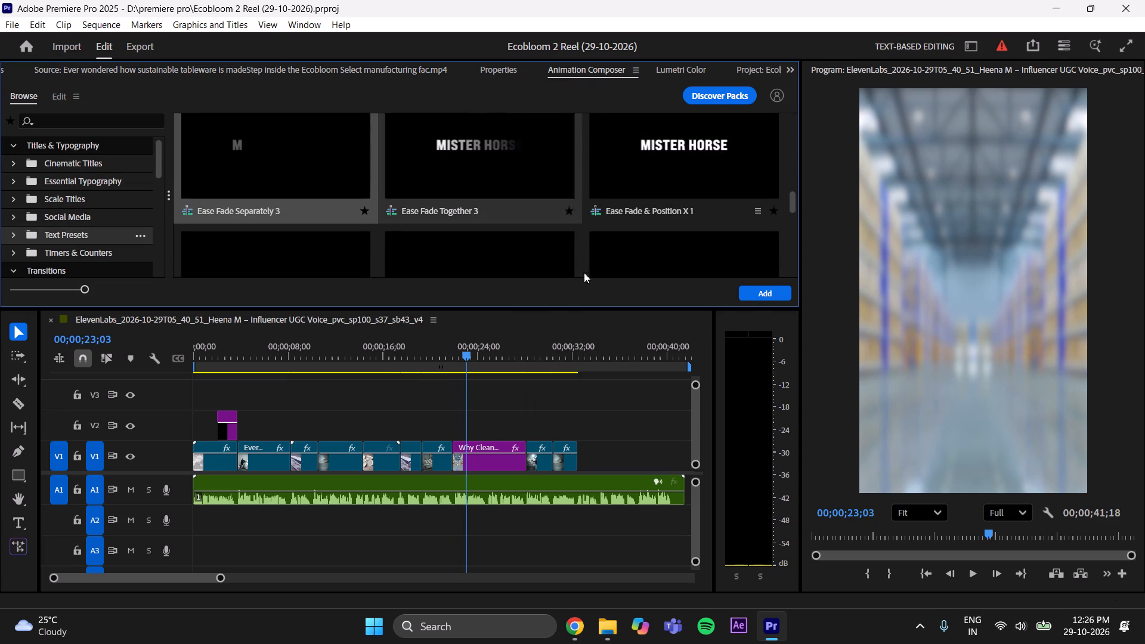
left_click(753, 290)
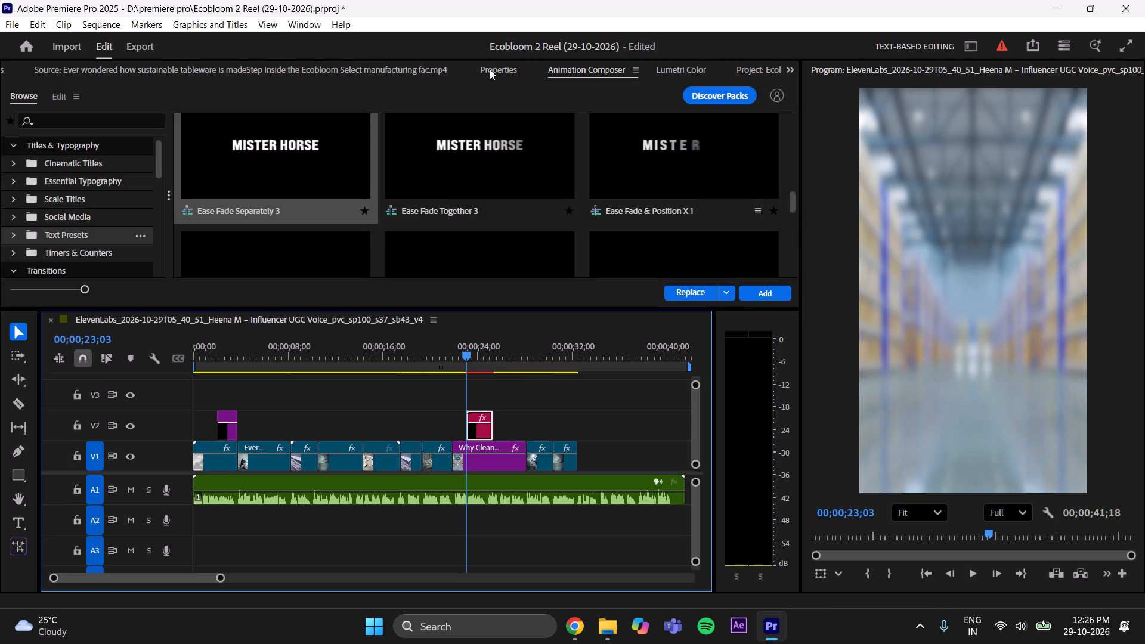
Bring the new title into view at 00;00;24;13 and reduce its font size to about 60.7.
left_click(490, 69)
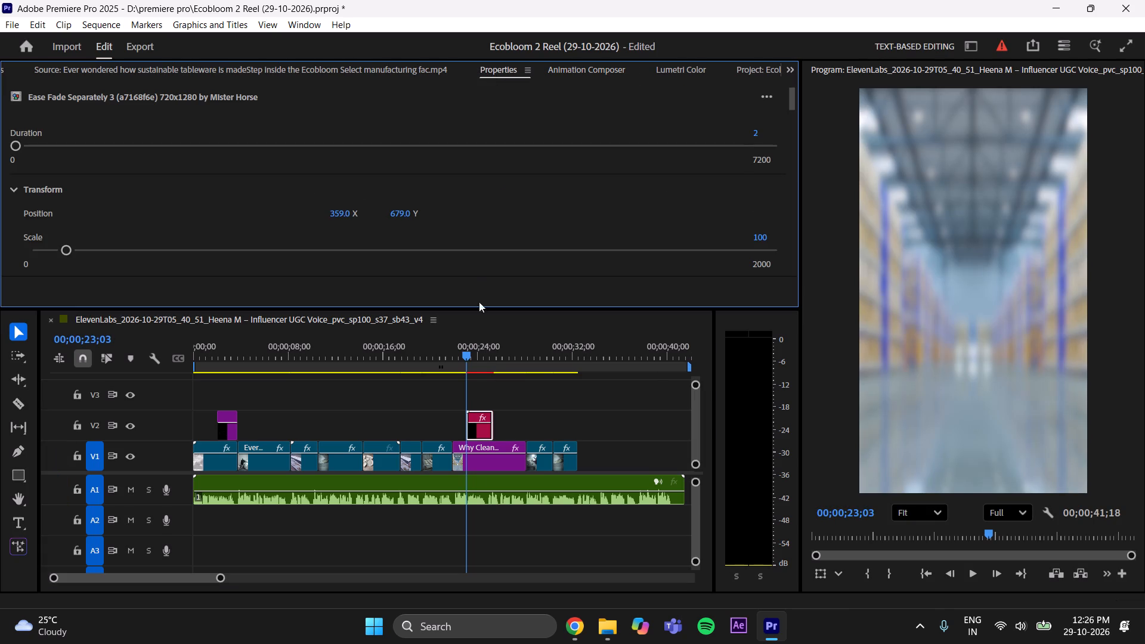
left_click_drag(470, 353, 486, 351)
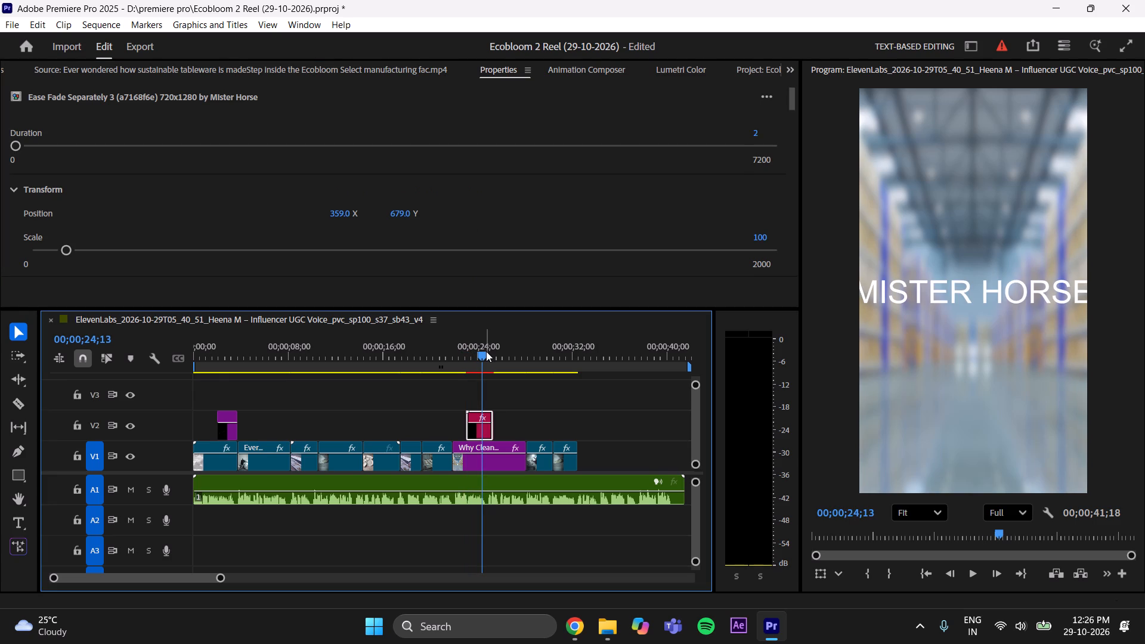
scroll(185, 177, "down", 5)
scroll(179, 227, "down", 12)
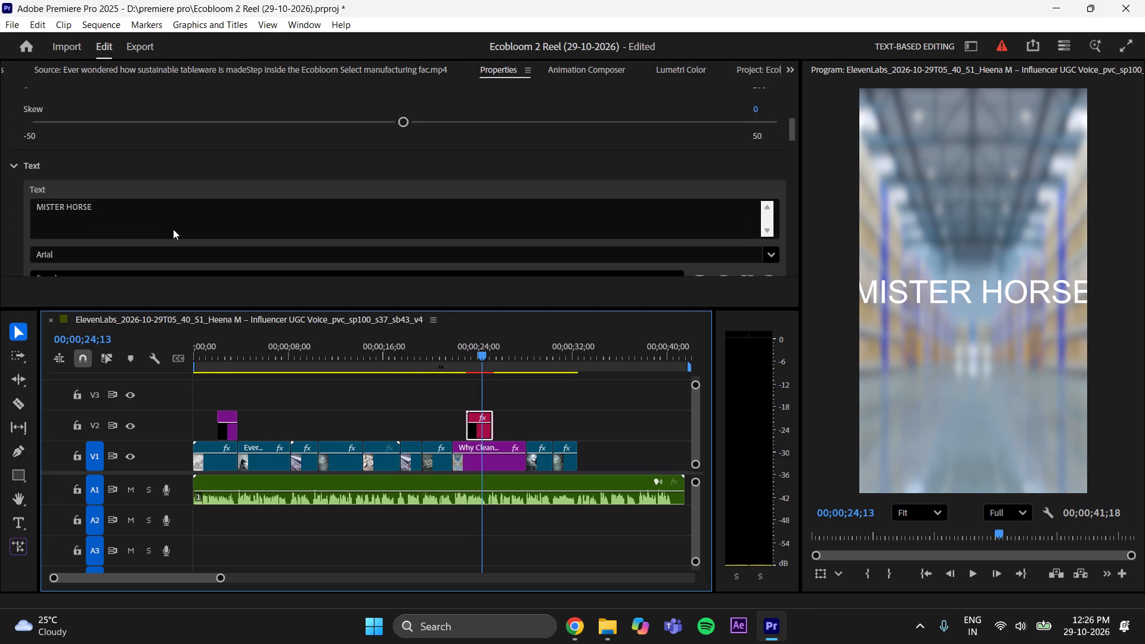
scroll(134, 244, "down", 6)
left_click_drag(218, 215, 160, 227)
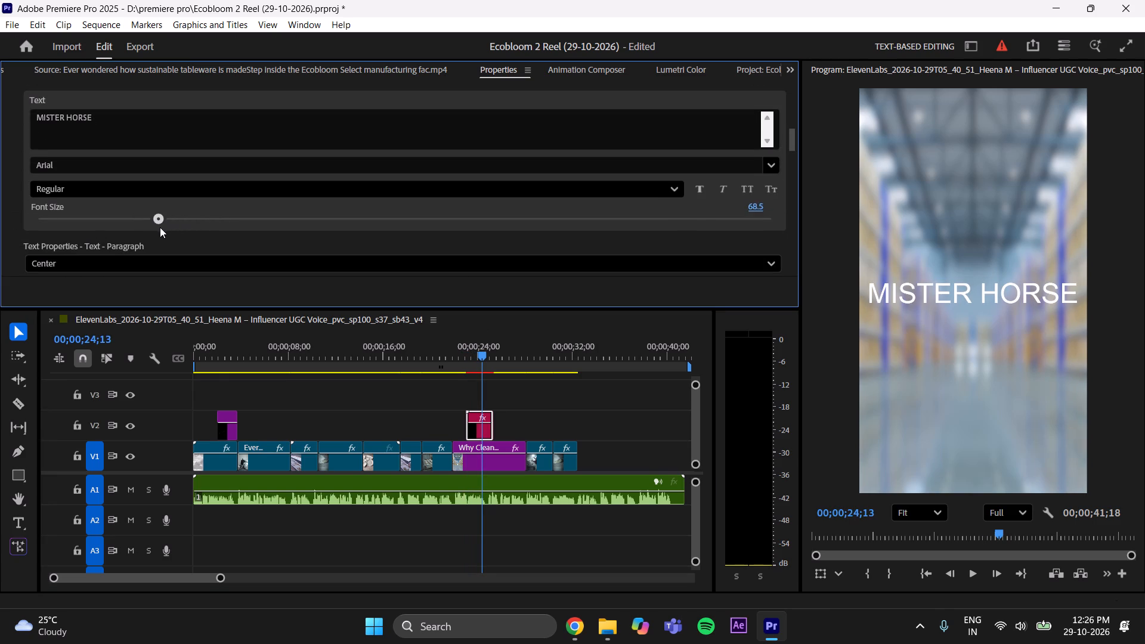
left_click_drag(160, 227, 146, 231)
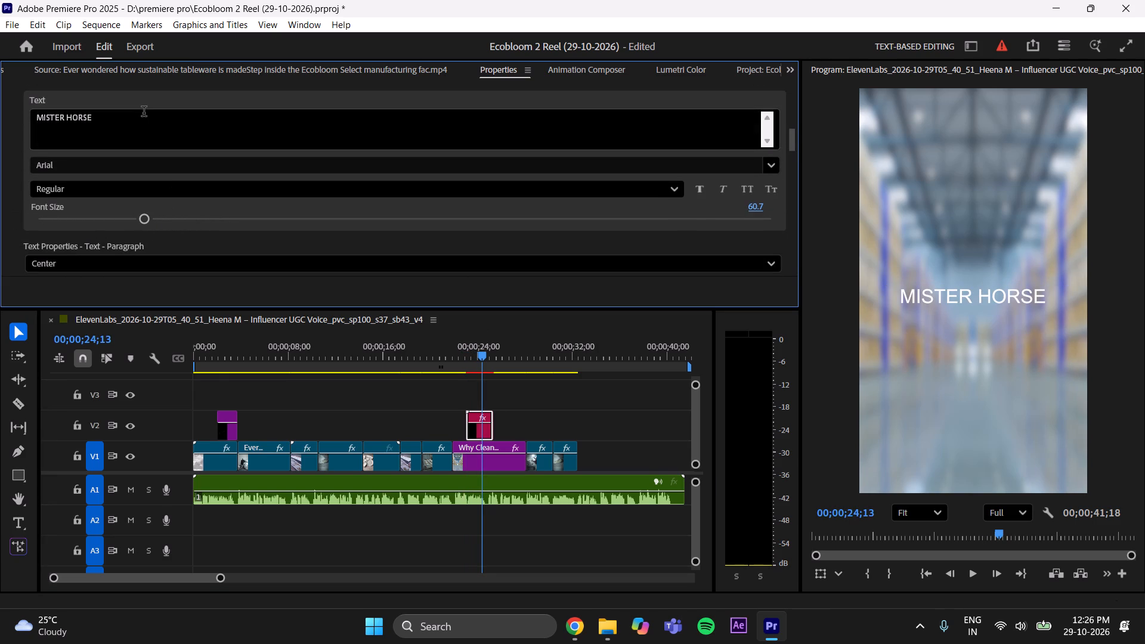
Replace the title's placeholder text with the copied line "Istemaal ke baad zero harmful residue", breaking it into two lines before "zero".
left_click(144, 113)
key("BackSpace")
key("BackSpace")
key("BackSpace")
key("BackSpace")
key("BackSpace")
key("BackSpace")
key("BackSpace")
key("BackSpace")
key("BackSpace")
key("BackSpace")
key("BackSpace")
key("BackSpace")
key("BackSpace")
key("BackSpace")
key("BackSpace")
key("BackSpace")
key("BackSpace")
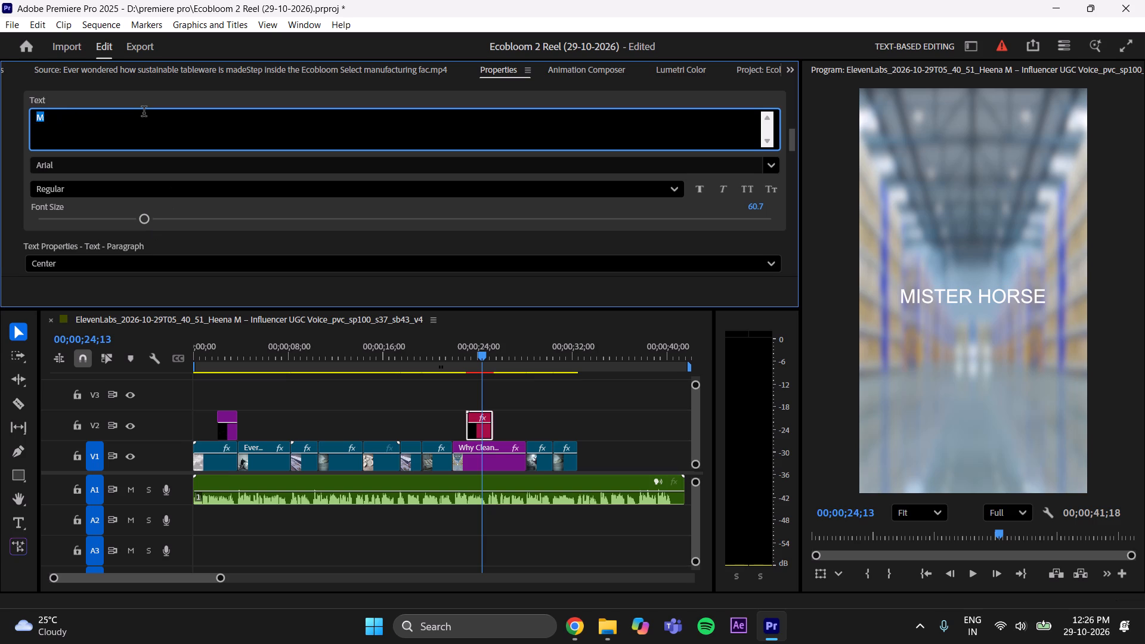
key("ctrl+v")
left_click(98, 116)
key("BackSpace")
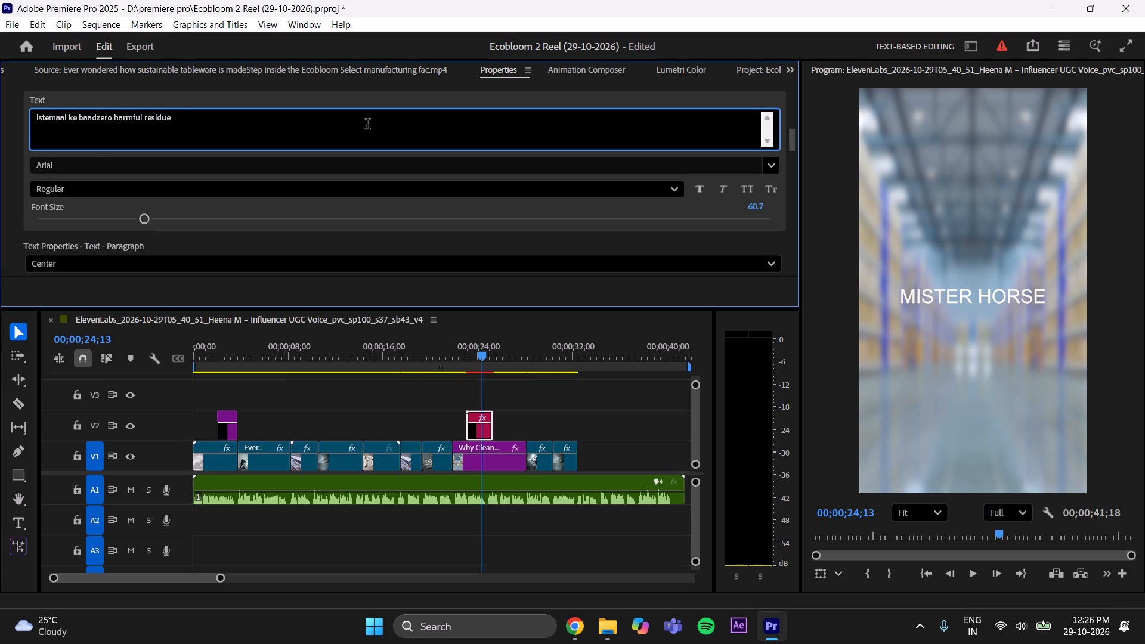
key("Return")
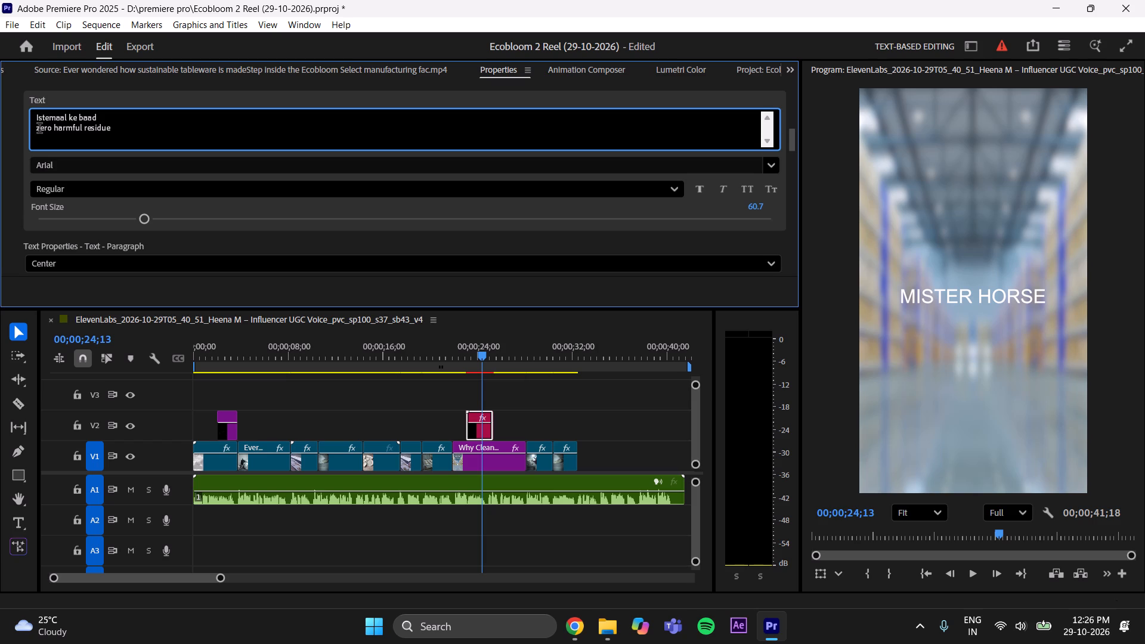
Capitalise each word of the title so that it reads "Istemaal Ke Baad" over "Zero Harmful Residue".
left_click(39, 129)
key("BackSpace")
key("shift+z")
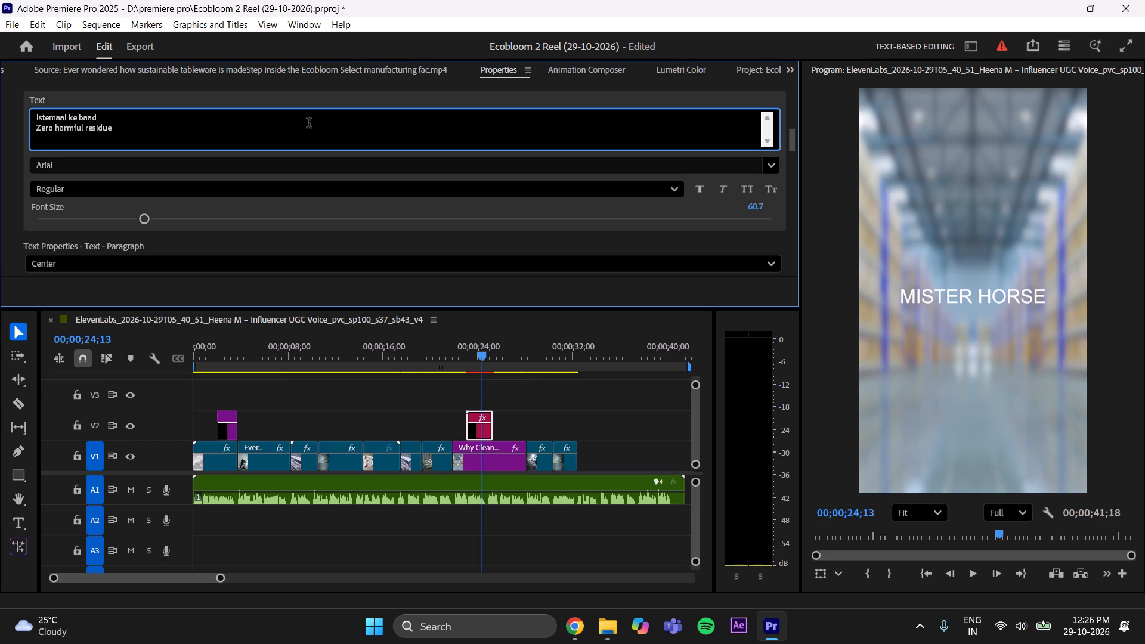
left_click(38, 117)
key("BackSpace")
key("shift+i")
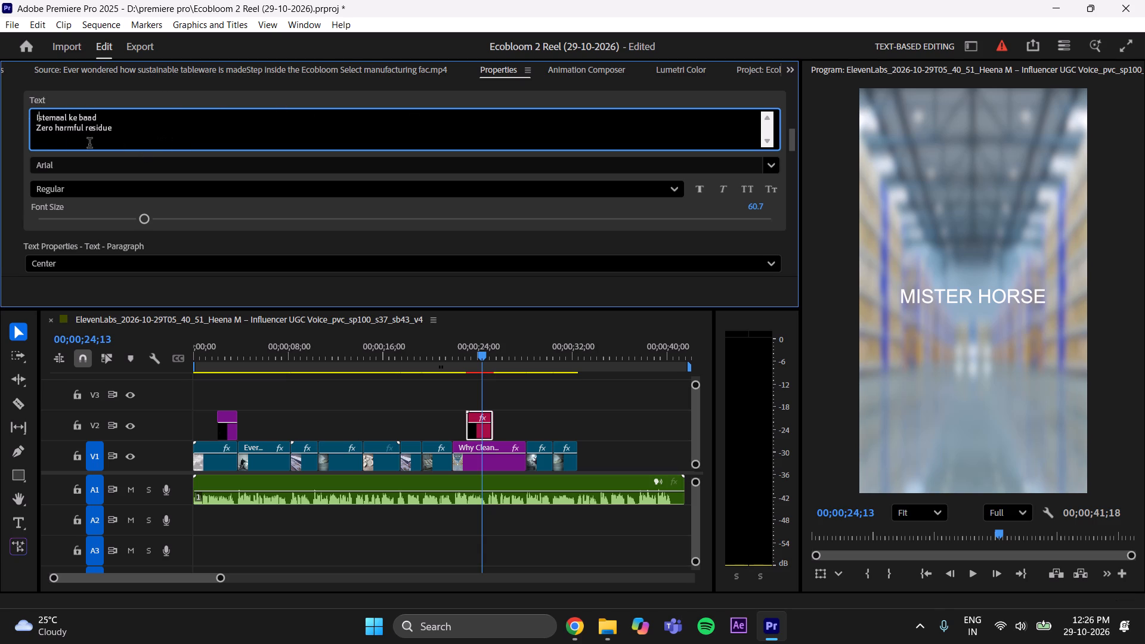
left_click(58, 127)
key("BackSpace")
key("shift+h")
left_click(91, 128)
key("BackSpace")
key("shift+r")
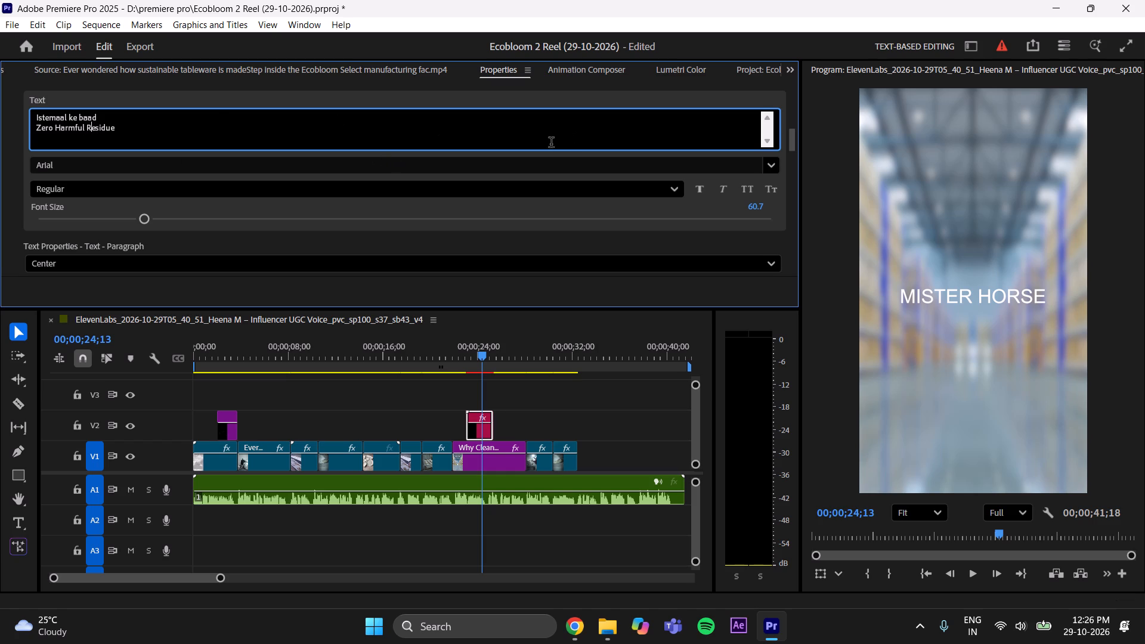
left_click(73, 119)
key("BackSpace")
key("shift+k")
left_click(86, 120)
key("BackSpace")
key("shift+b")
left_click(2, 174)
Set the title's font to Franklin Gothic Heavy Regular.
left_click(95, 159)
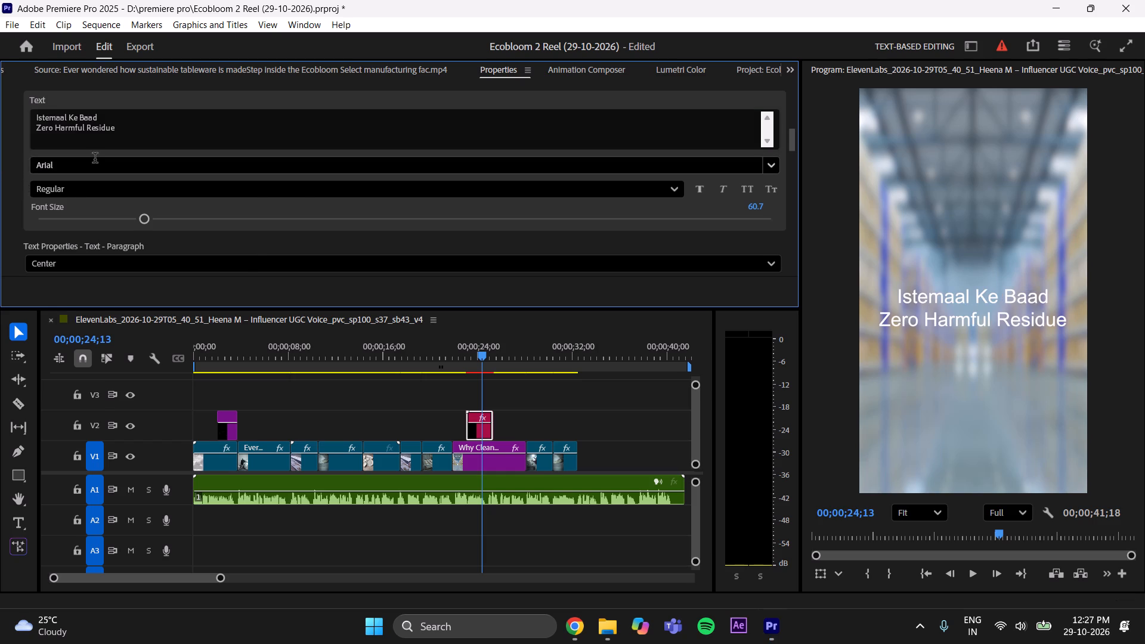
key("BackSpace")
type("frankli")
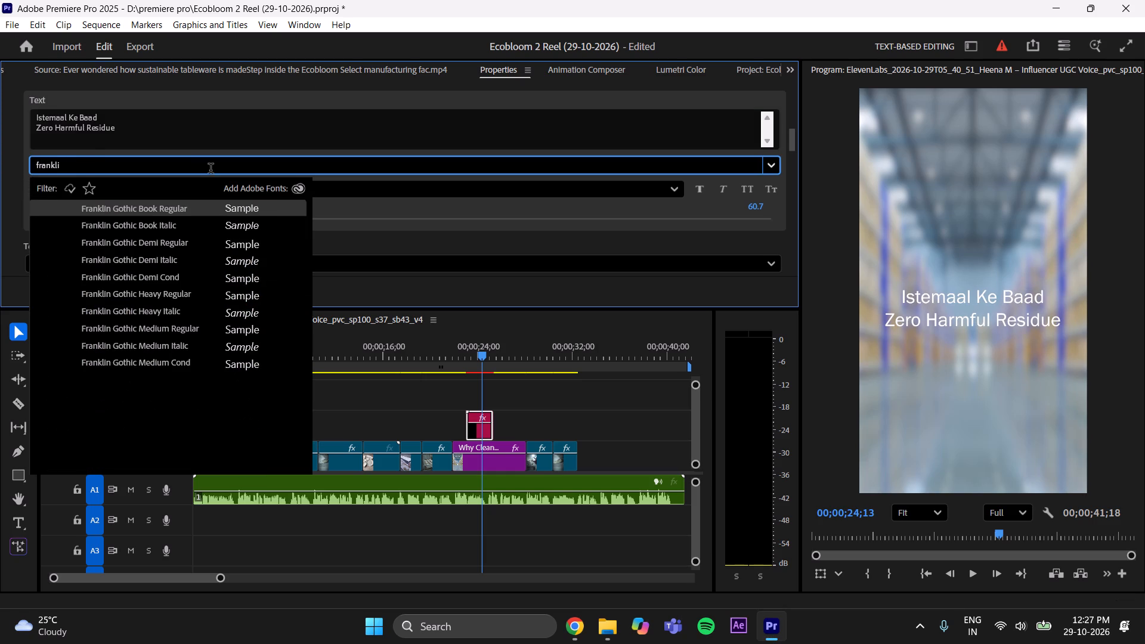
left_click(163, 292)
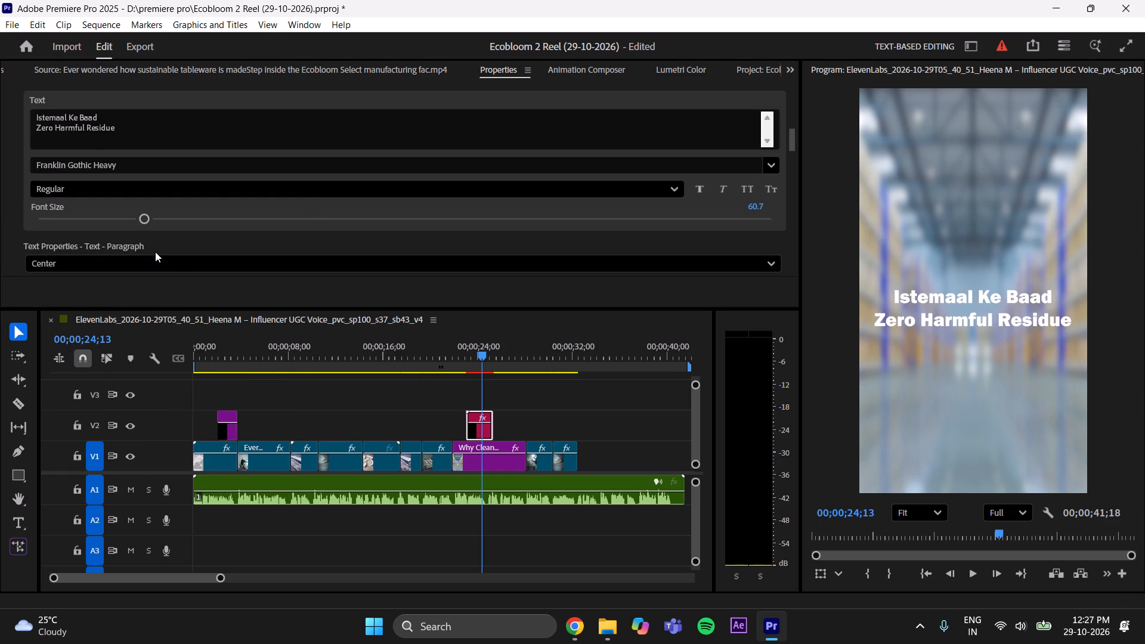
Reduce the title's font size to about 54 and deselect the title clip.
left_click_drag(142, 221, 129, 225)
left_click_drag(134, 218, 126, 220)
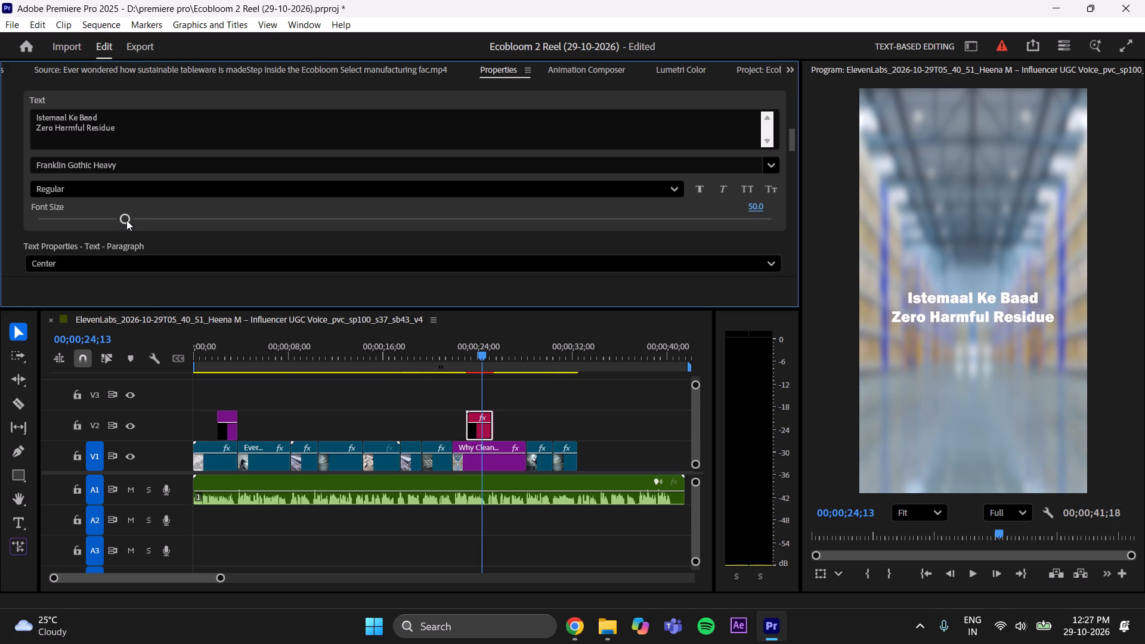
left_click_drag(128, 219, 136, 216)
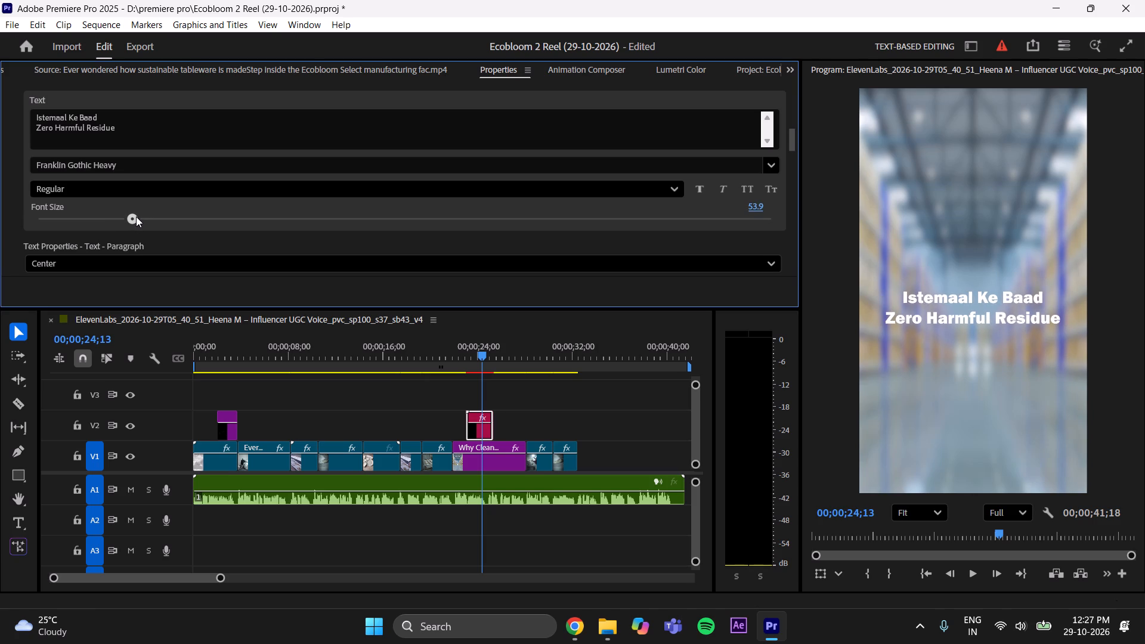
left_click_drag(136, 216, 136, 216)
left_click(425, 409)
Save the project.
key("ctrl+s")
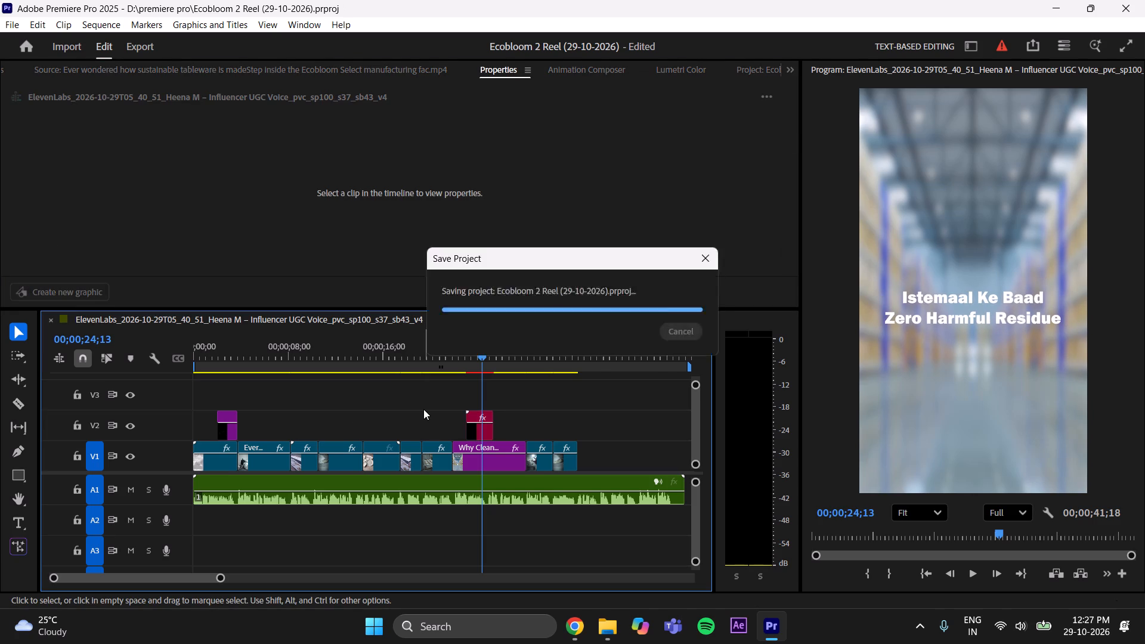
Move the "Istemaal Ke Baad" title clip on V2 earlier so that it starts together with the Why Clean clip.
left_click_drag(485, 354, 451, 368)
key("space")
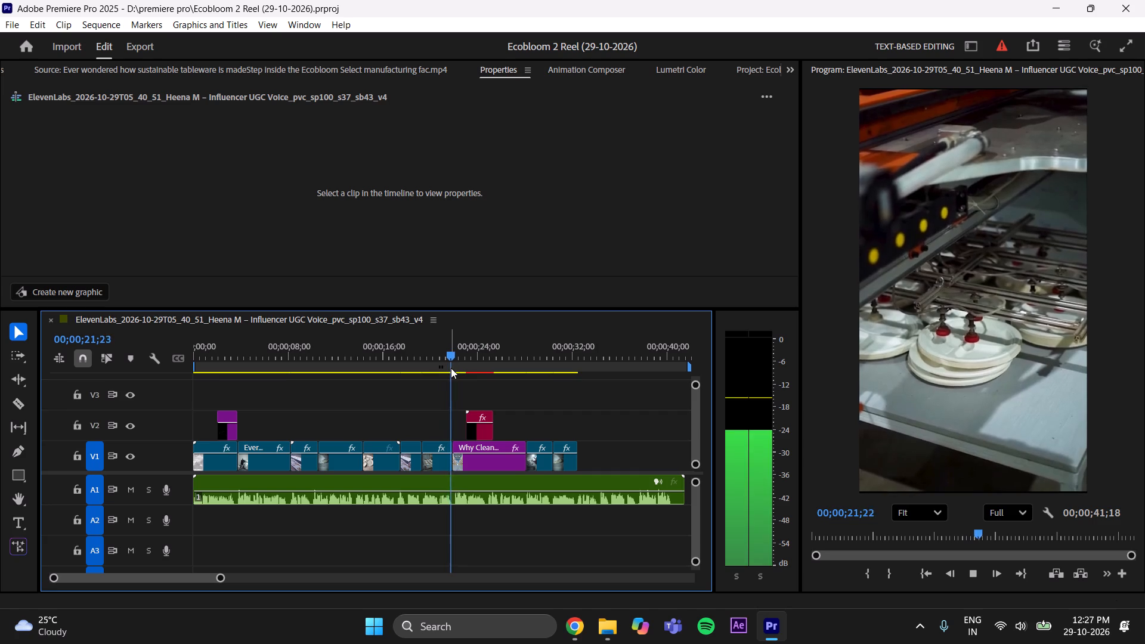
key("space")
left_click_drag(457, 345, 437, 360)
key("space")
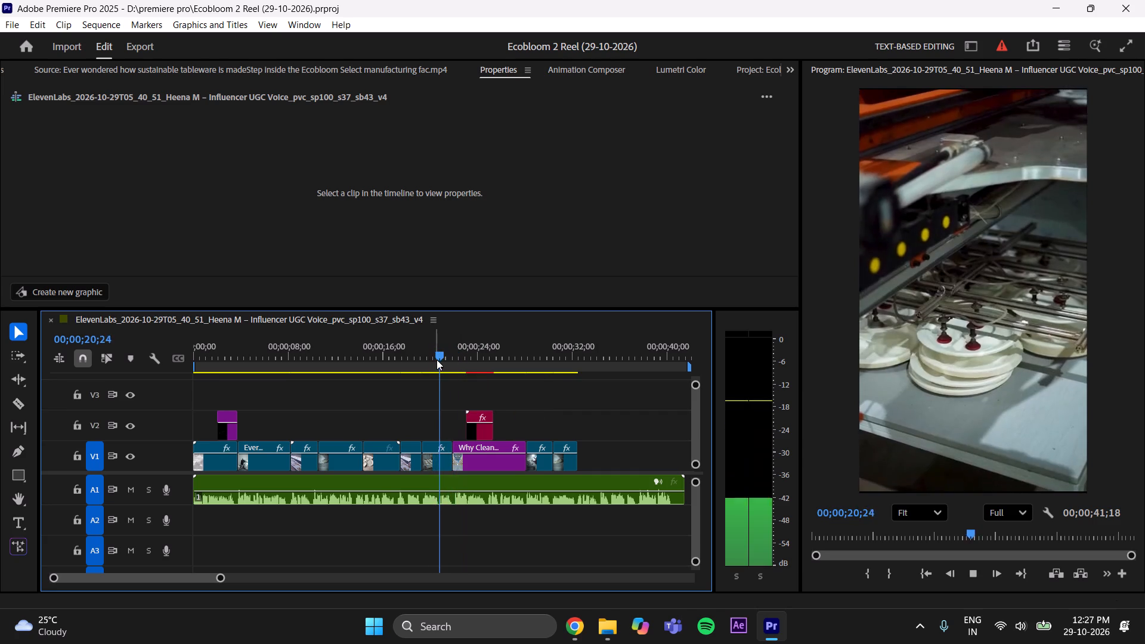
key("space")
left_click_drag(479, 430, 471, 431)
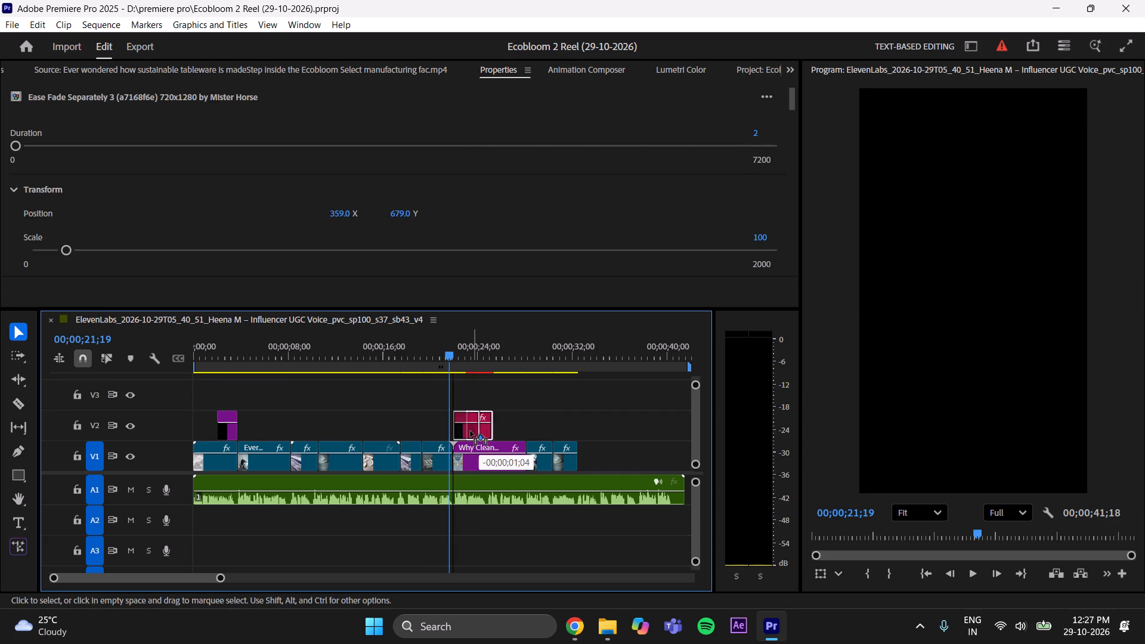
left_click_drag(471, 431, 468, 432)
Play the title against the voiceover and extend its duration to about 2 seconds 21 frames in Animation Composer.
key("space")
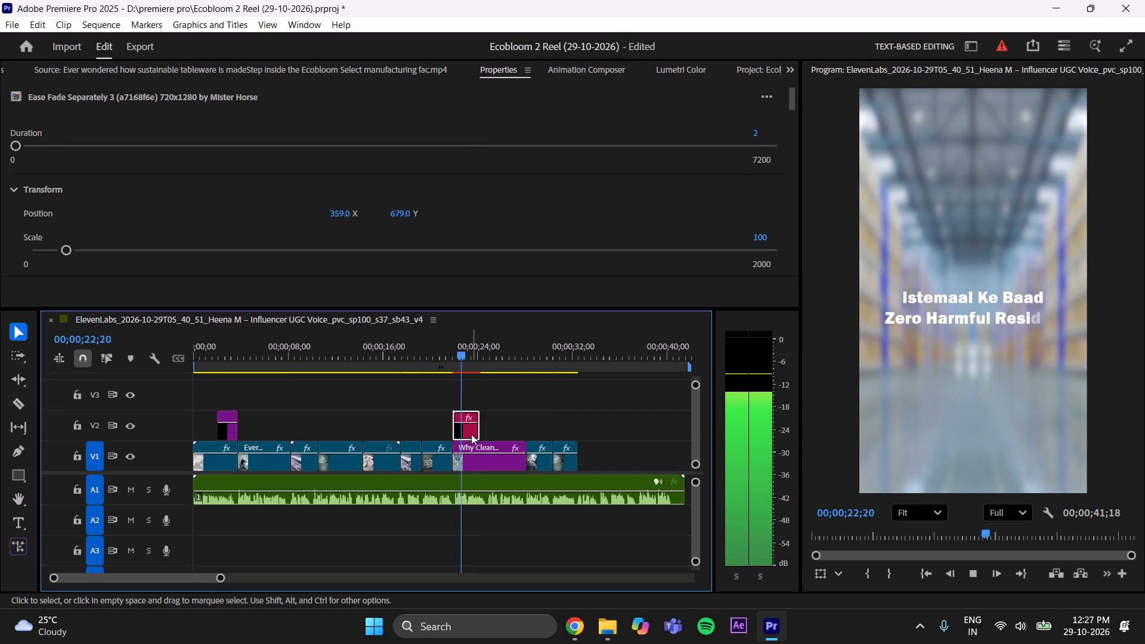
key("space")
key("space")
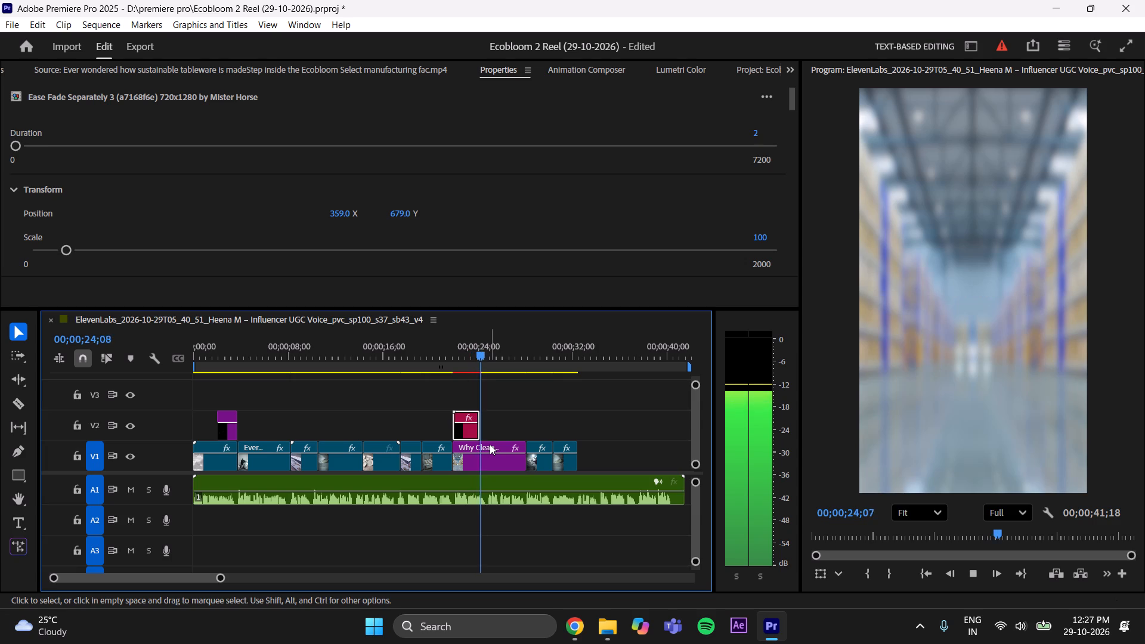
key("space")
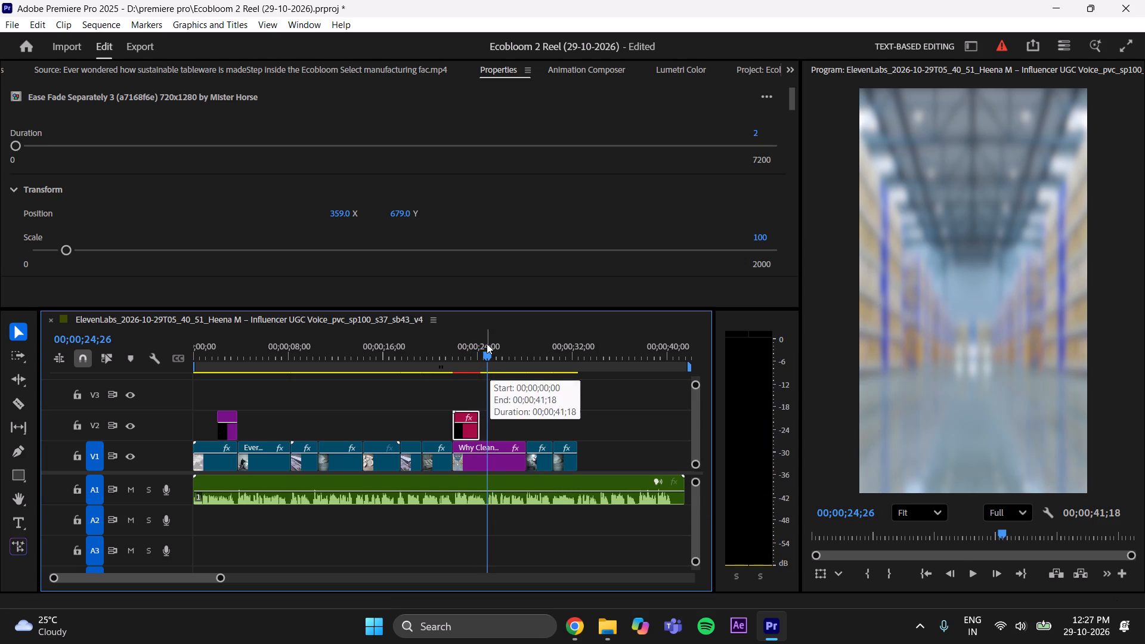
left_click(487, 343)
left_click(481, 437)
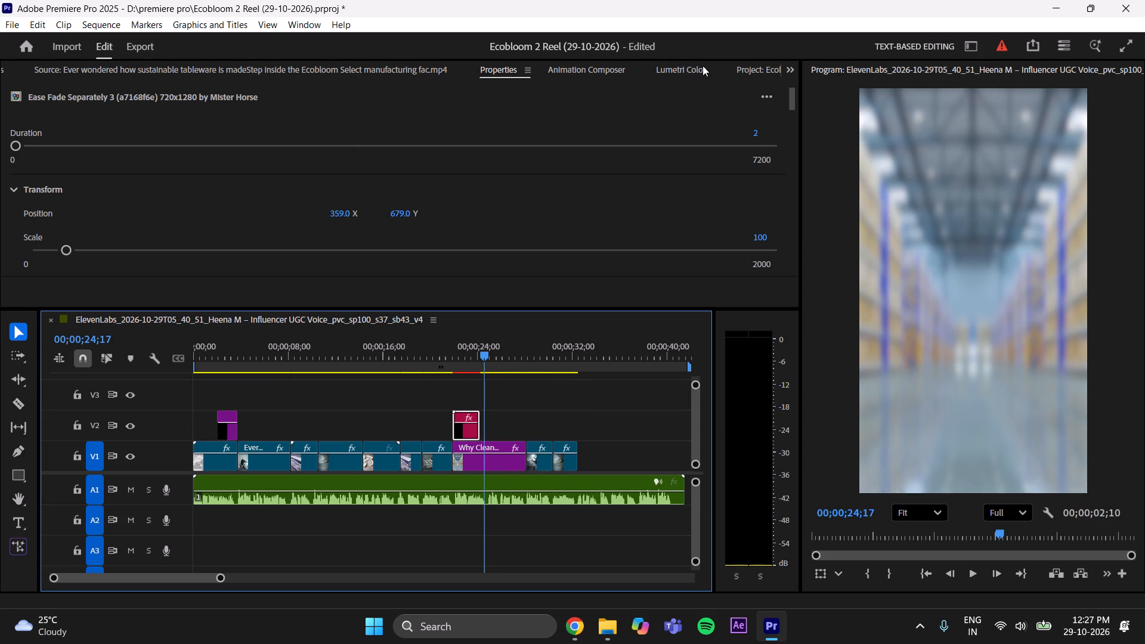
left_click(605, 71)
left_click(55, 94)
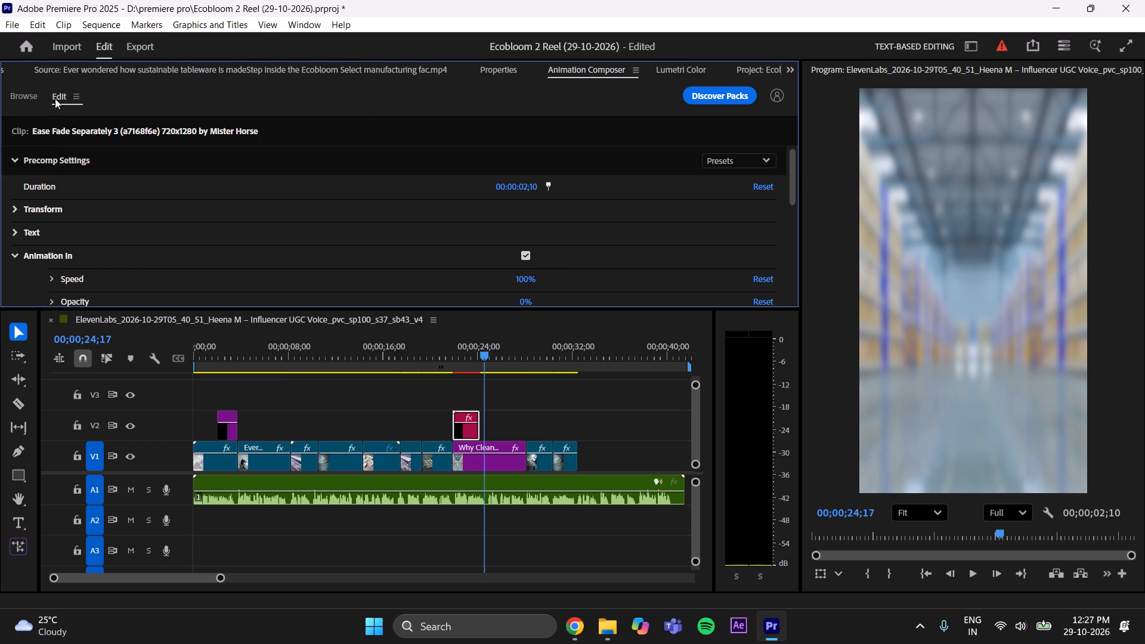
left_click_drag(527, 187, 529, 187)
left_click_drag(529, 187, 534, 188)
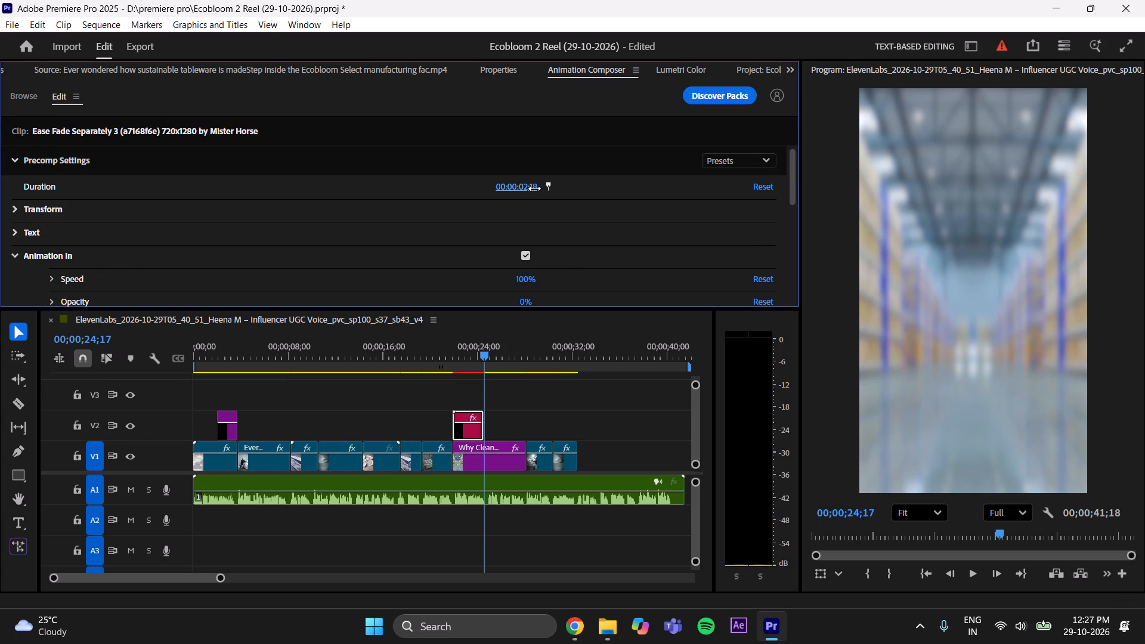
left_click_drag(534, 188, 537, 187)
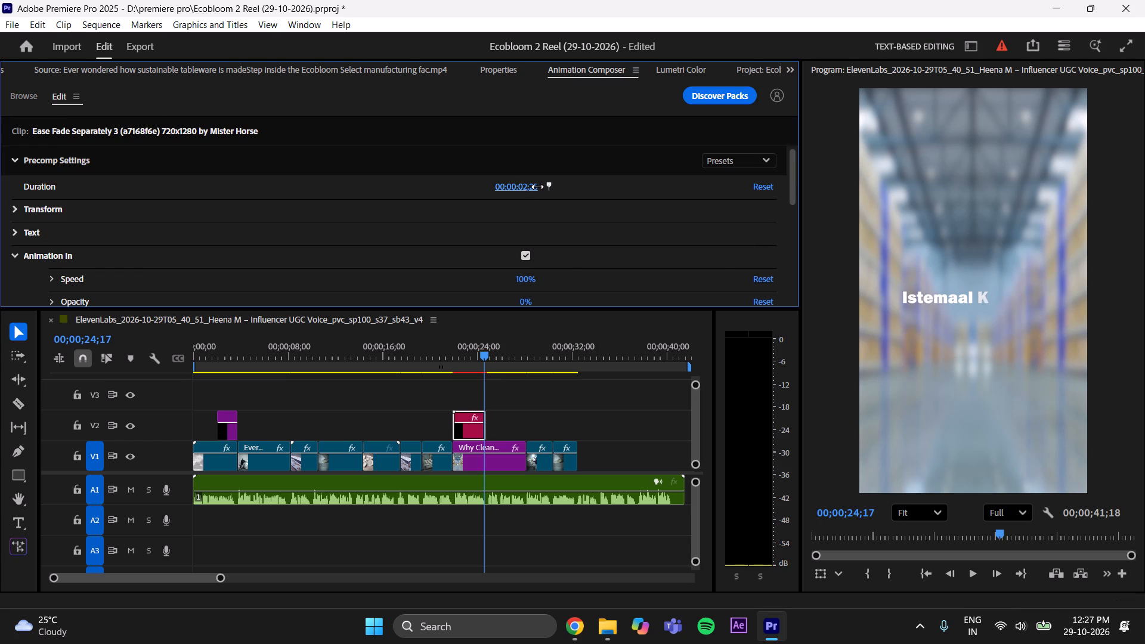
left_click_drag(537, 187, 535, 187)
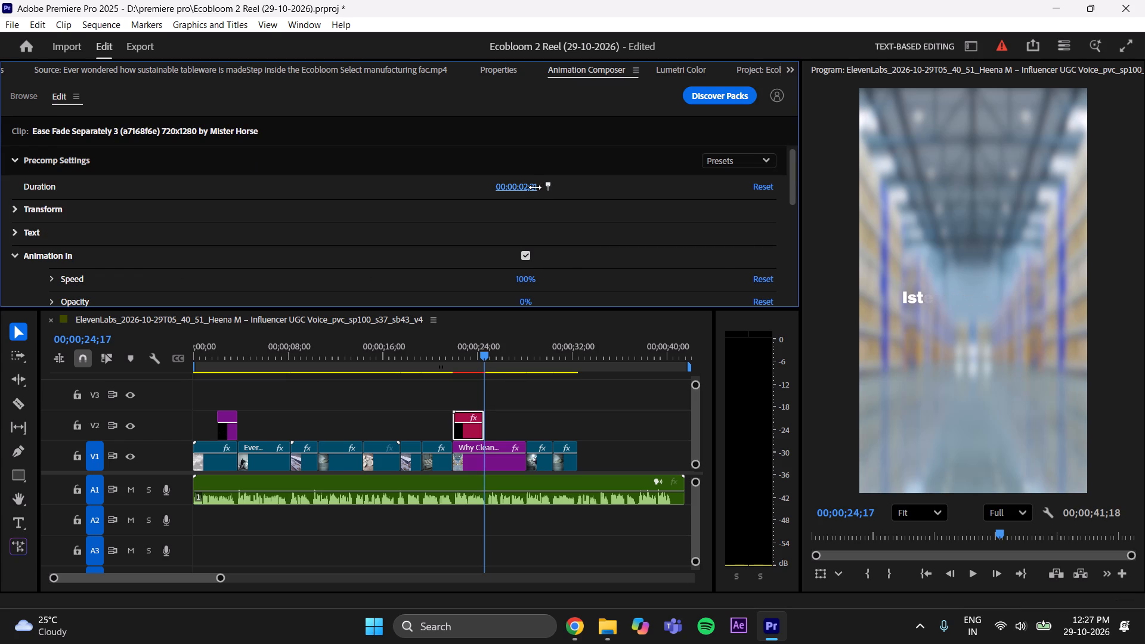
Turn off the title's Animation Out.
left_click(488, 67)
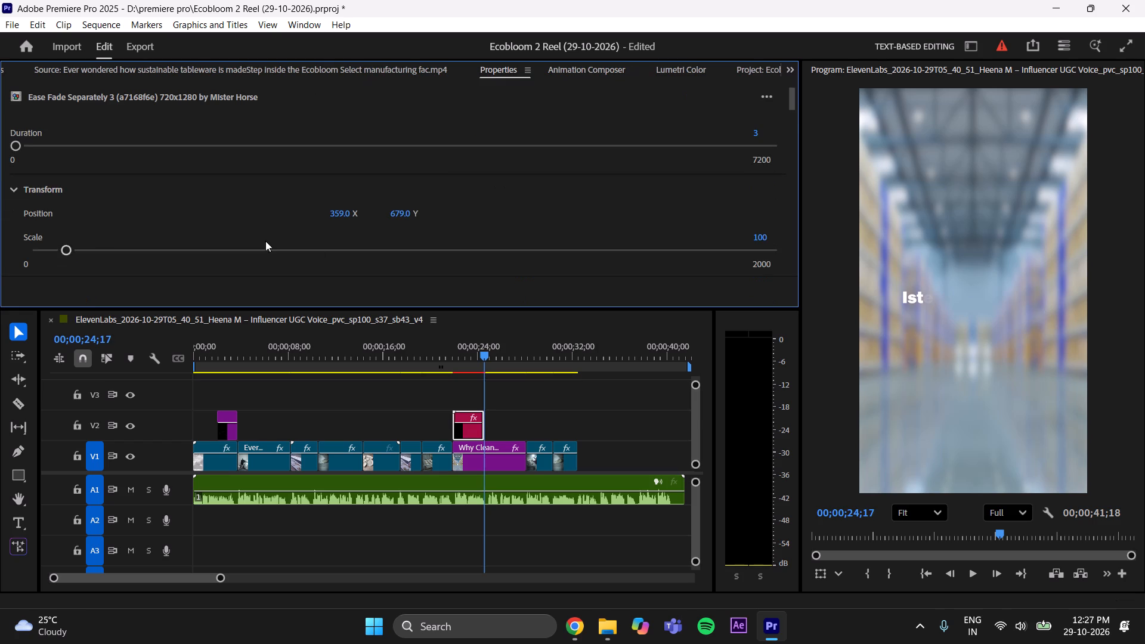
scroll(216, 202, "down", 20)
scroll(216, 202, "down", 20)
scroll(216, 202, "down", 14)
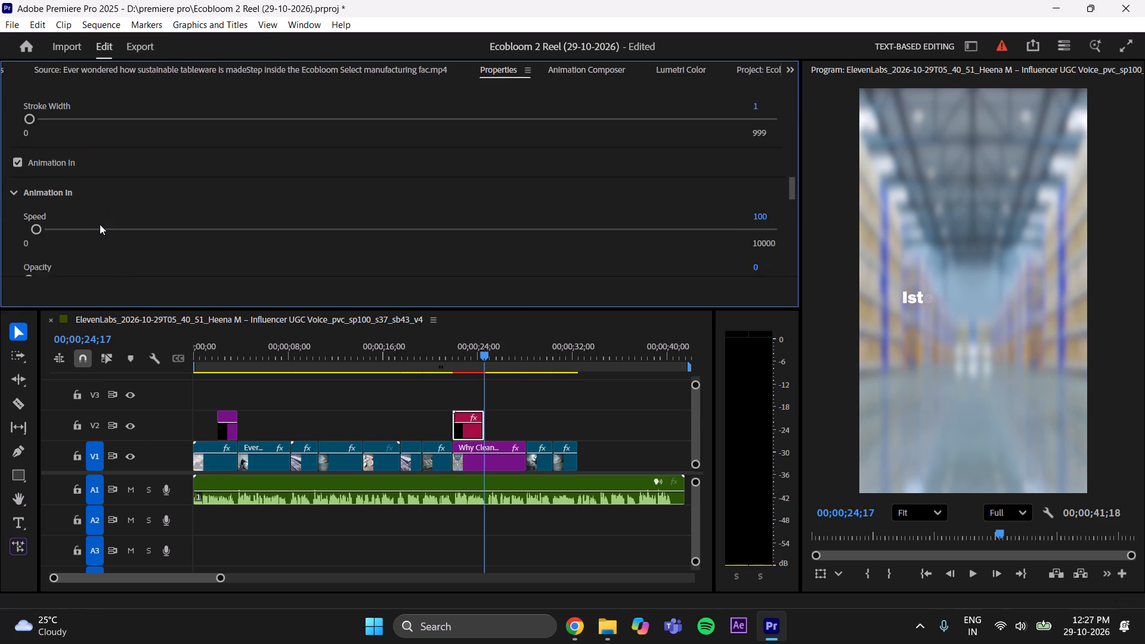
scroll(100, 224, "down", 5)
left_click(16, 216)
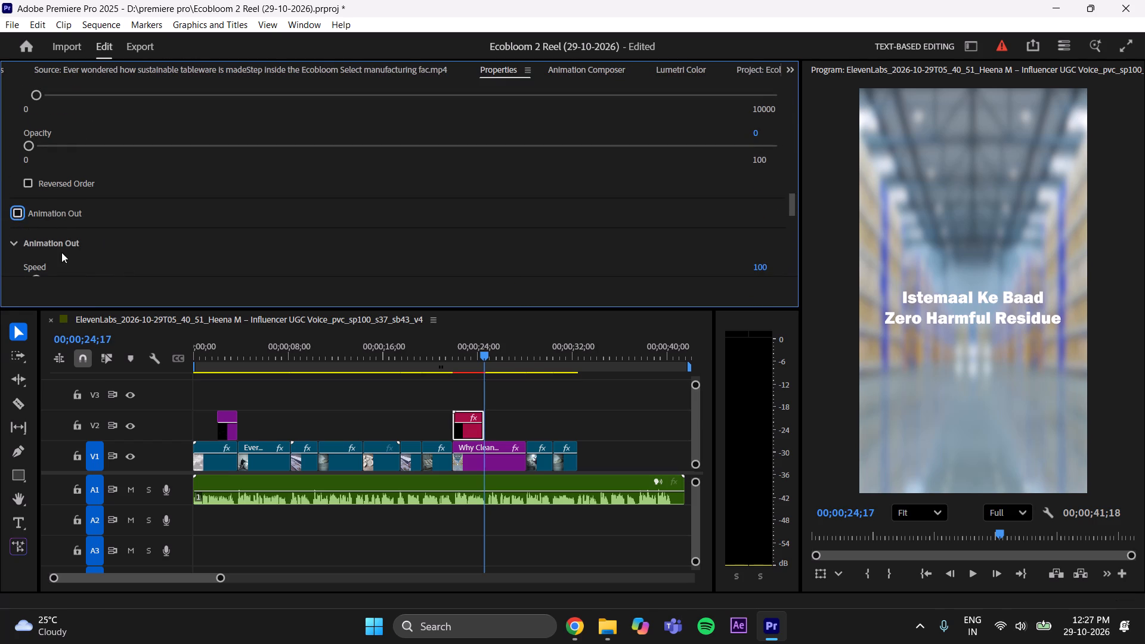
Slow the title's Animation In by setting its speed to 33.
left_click(486, 349)
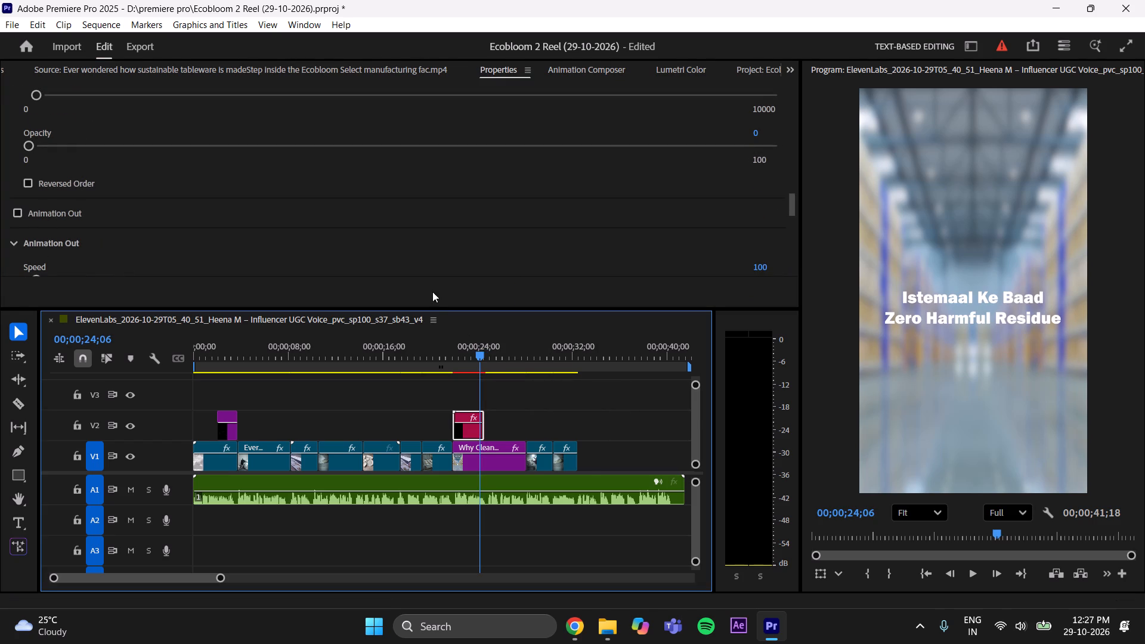
scroll(273, 225, "up", 12)
scroll(234, 234, "down", 4)
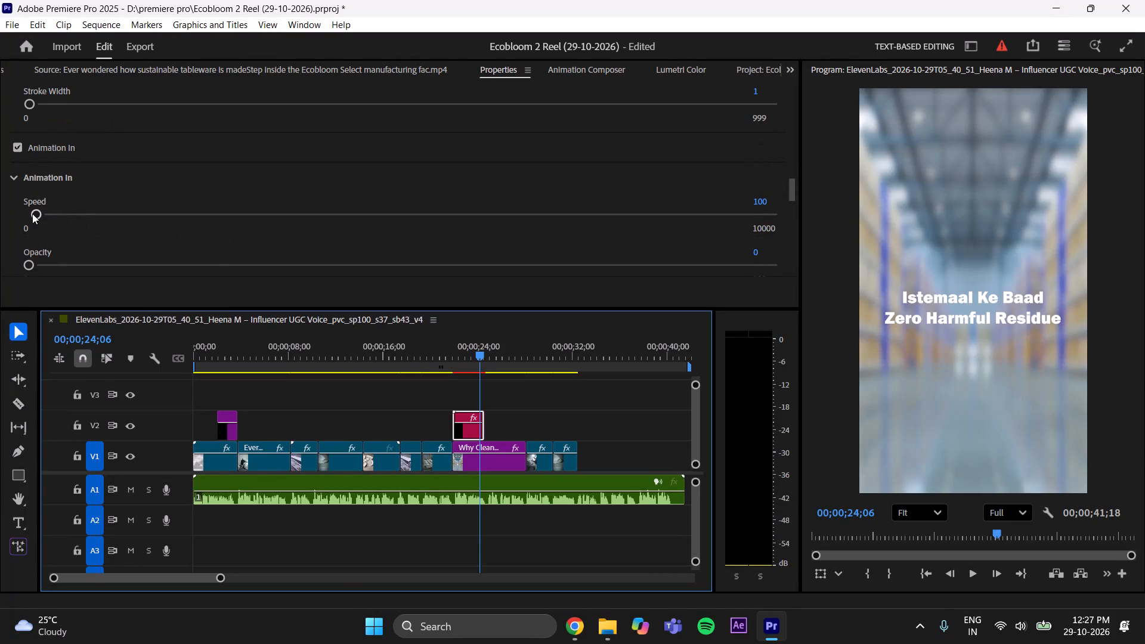
left_click_drag(32, 213, 24, 218)
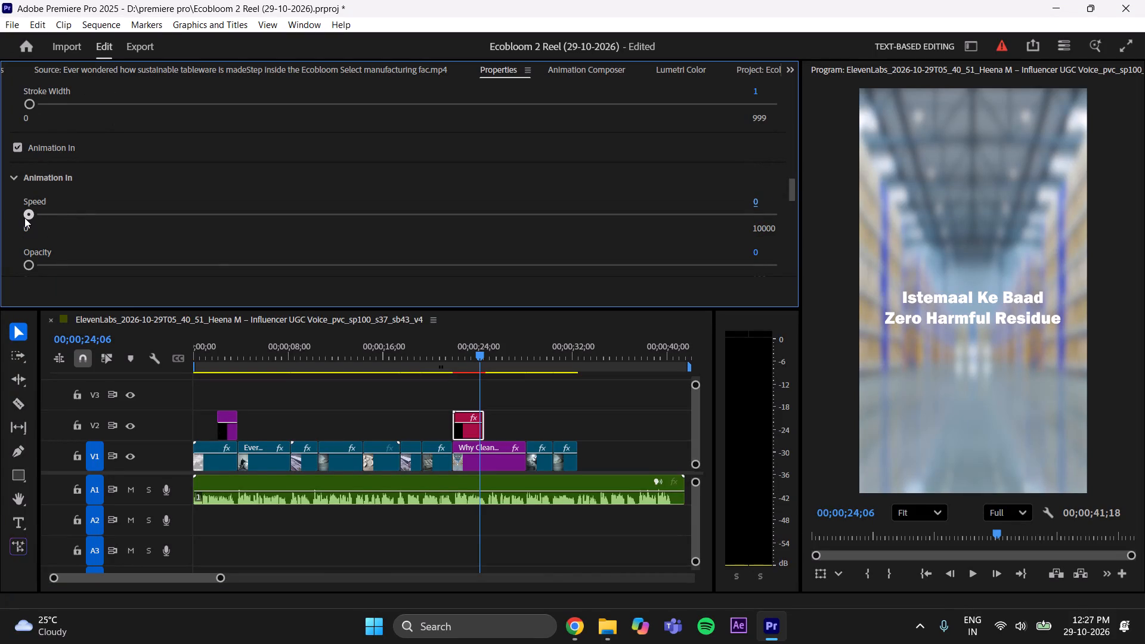
left_click_drag(24, 218, 27, 218)
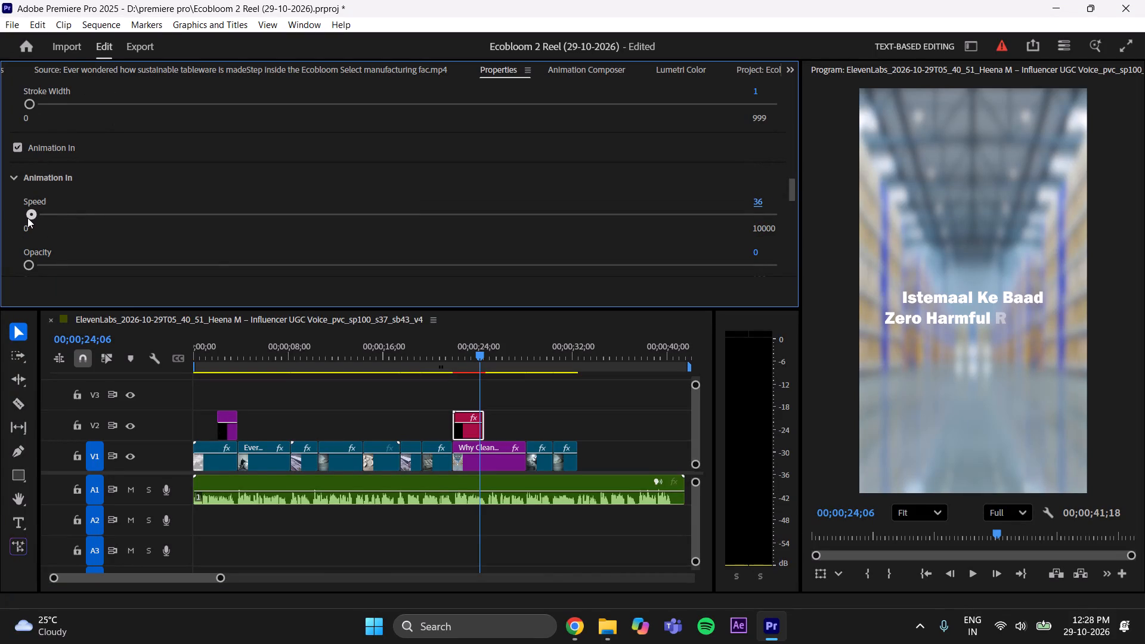
left_click_drag(27, 218, 27, 219)
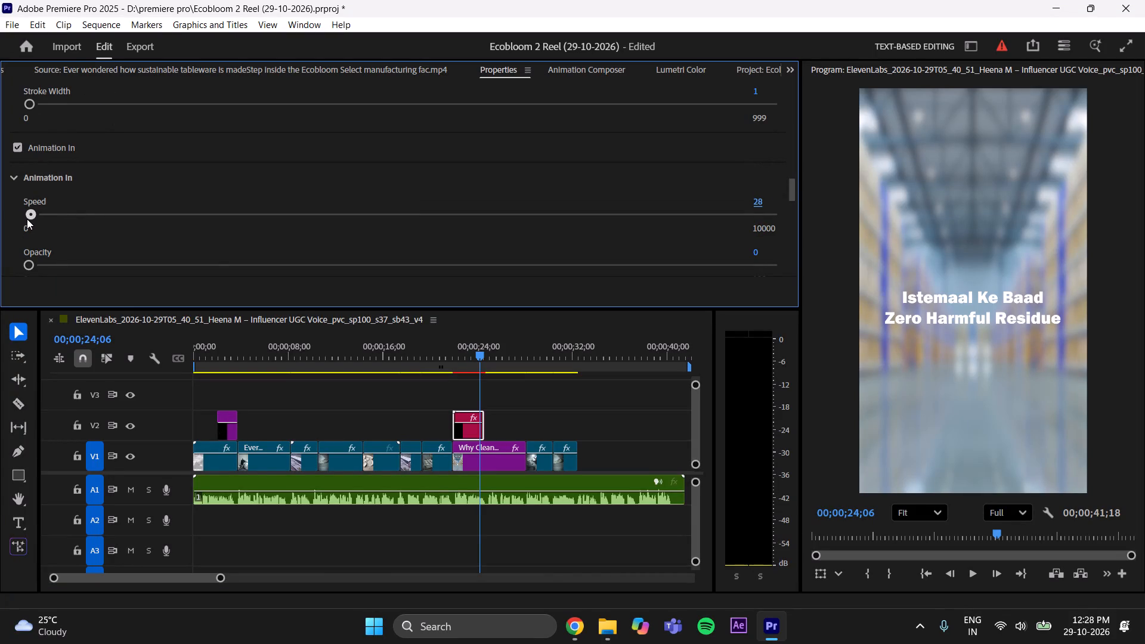
left_click_drag(27, 219, 27, 219)
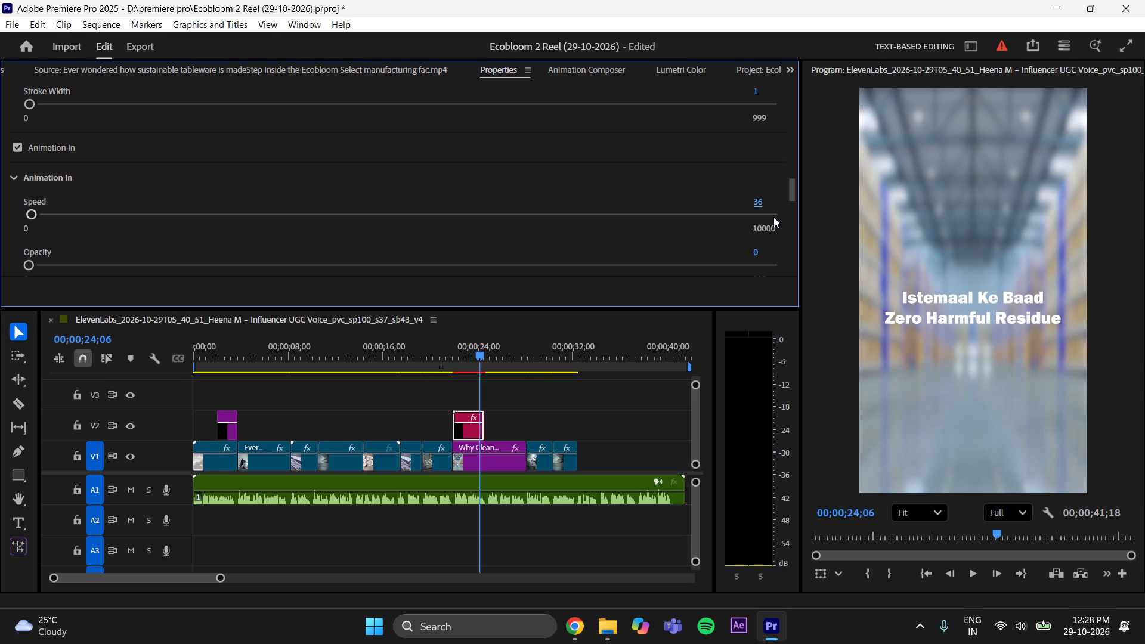
double_click(765, 203)
double_click(760, 200)
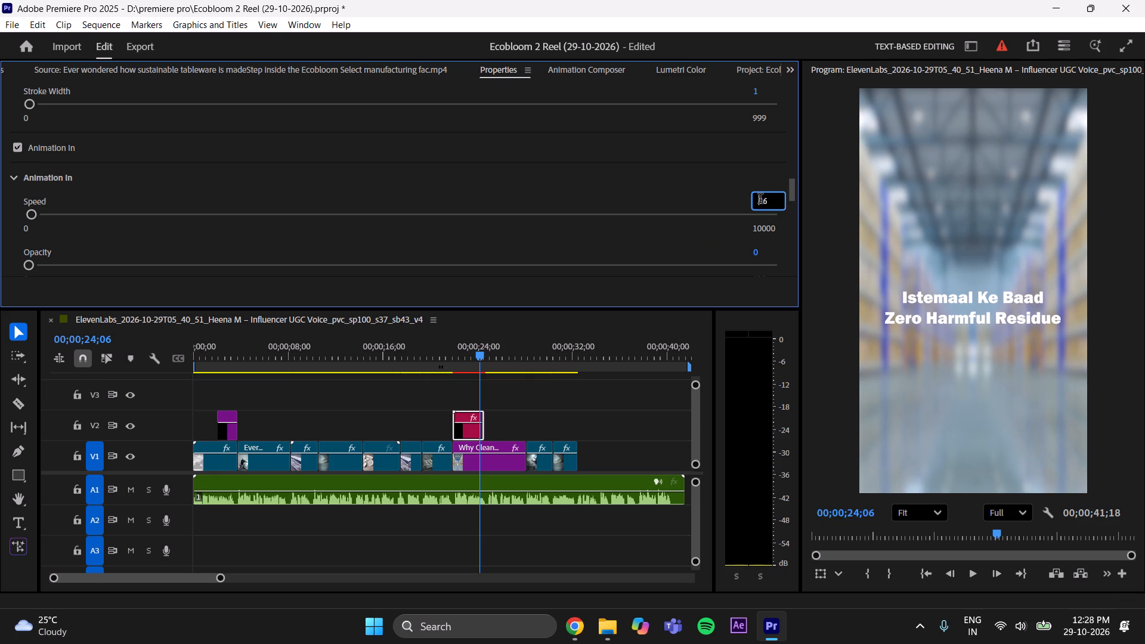
left_click(779, 204)
left_click(768, 199)
key("BackSpace")
key("3")
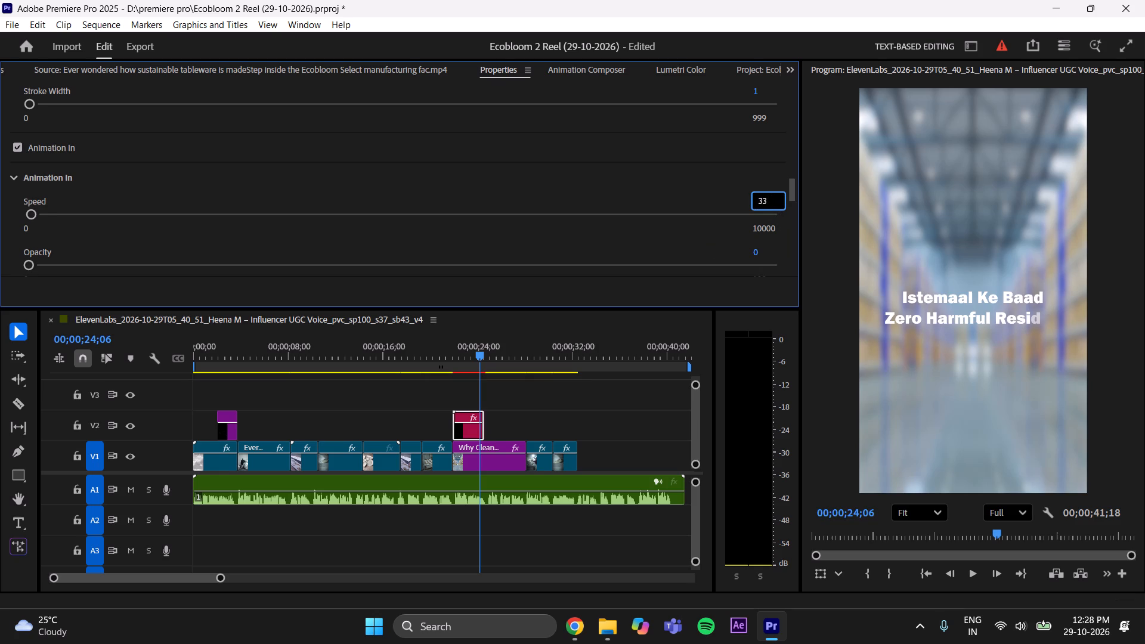
key("Return")
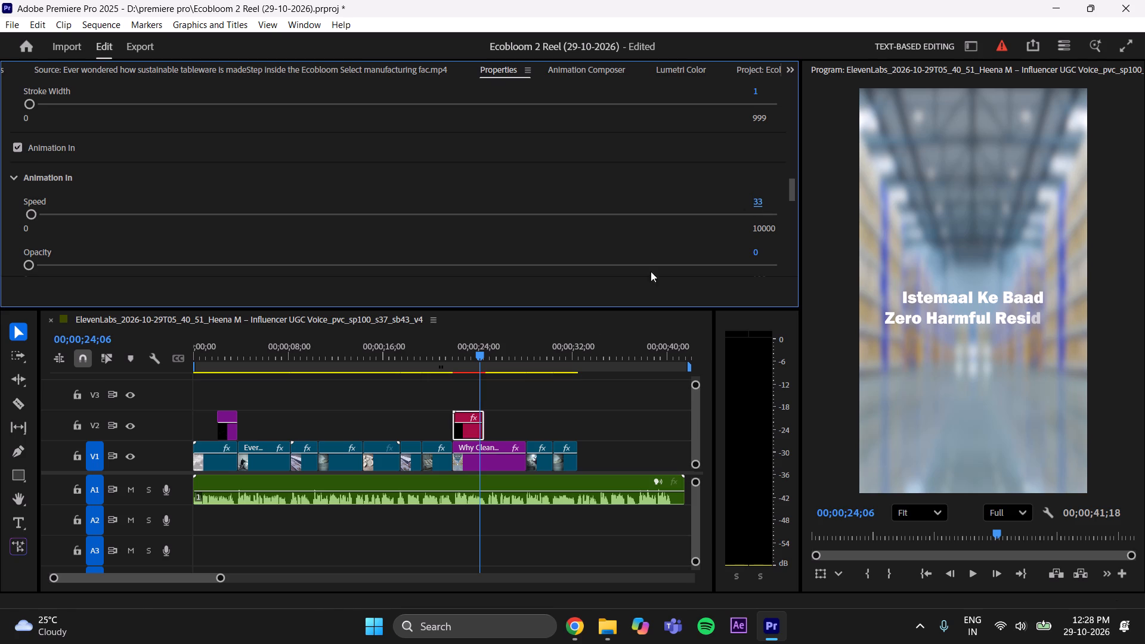
Deselect the title clip and save the project.
left_click(525, 420)
key("ctrl+s")
Play back the Why Clean section to check the title's animation timing against the voiceover.
left_click_drag(476, 352, 447, 373)
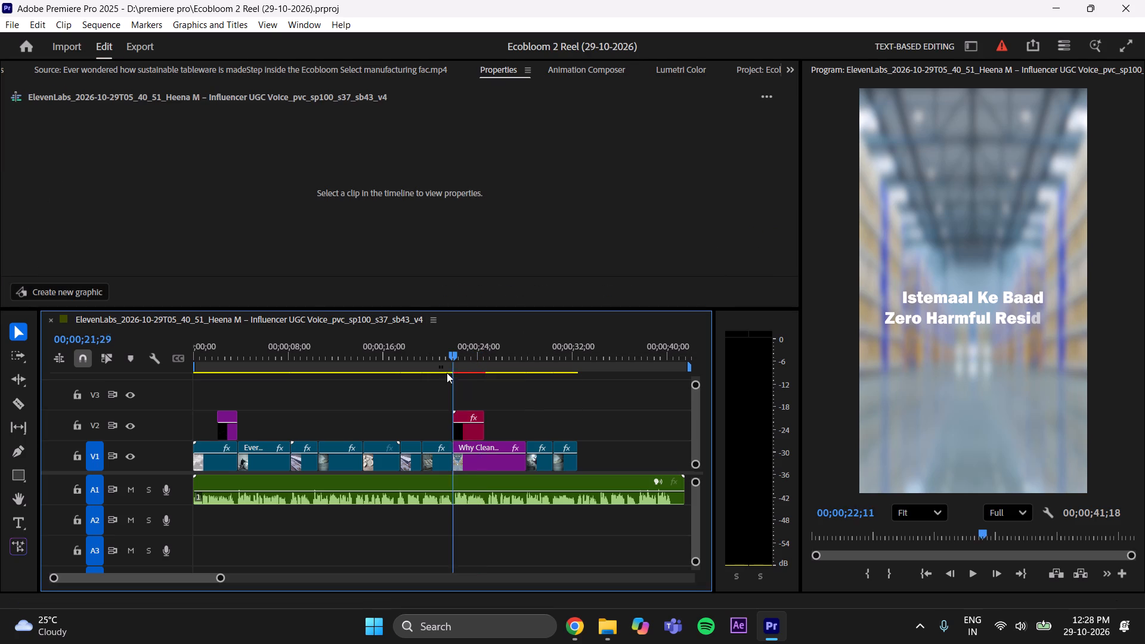
left_click_drag(447, 373, 442, 382)
key("space")
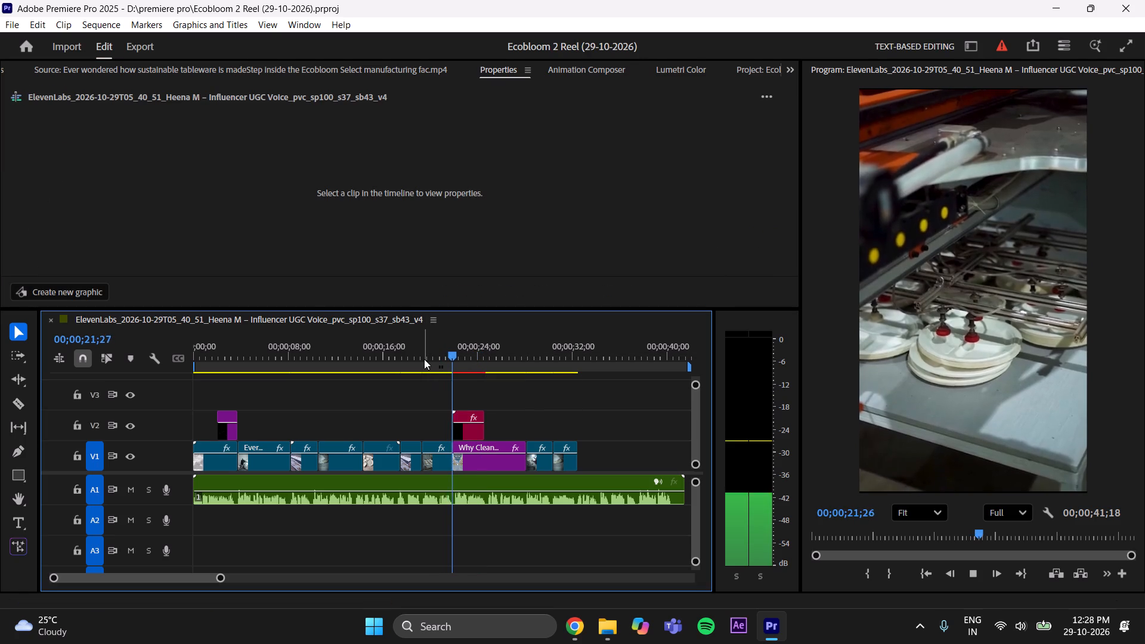
key("space")
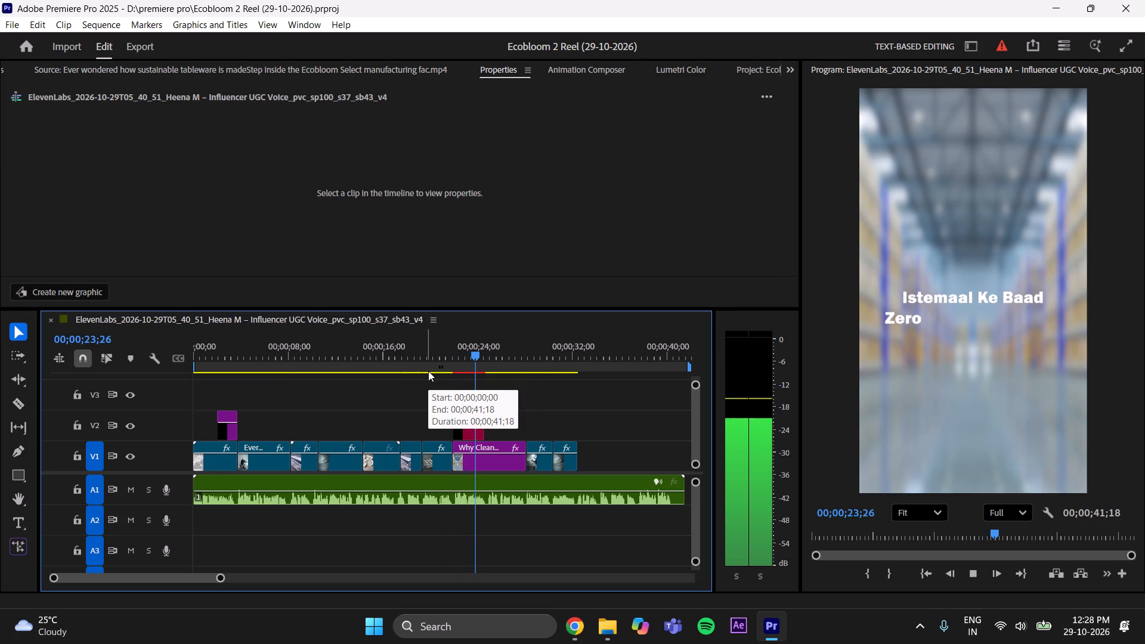
key("space")
key("space")
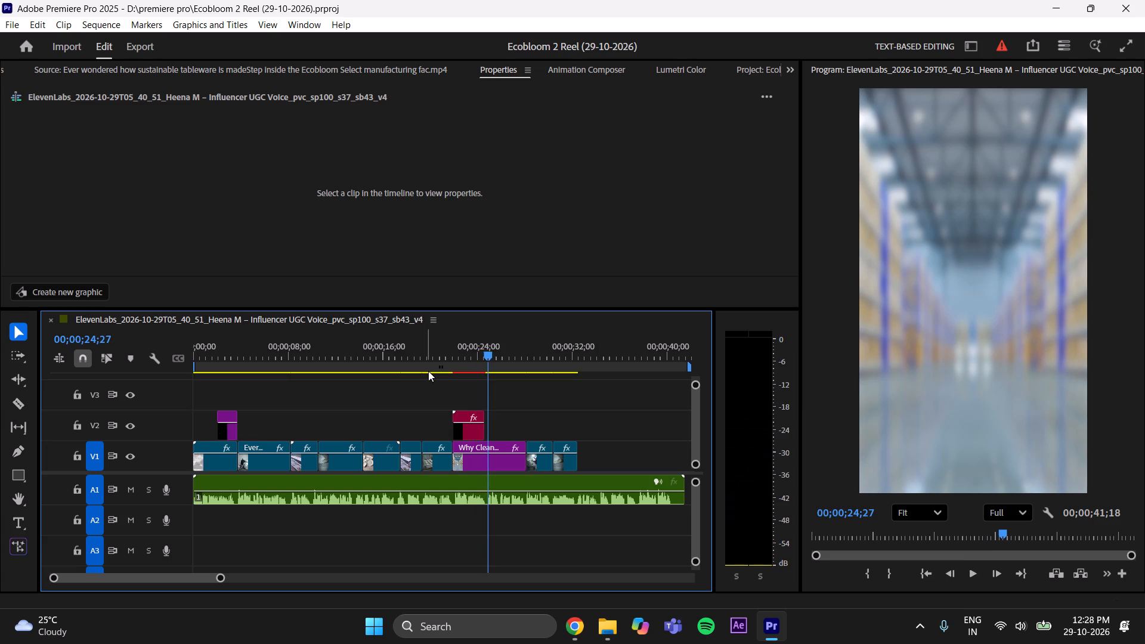
key("space")
key("space")
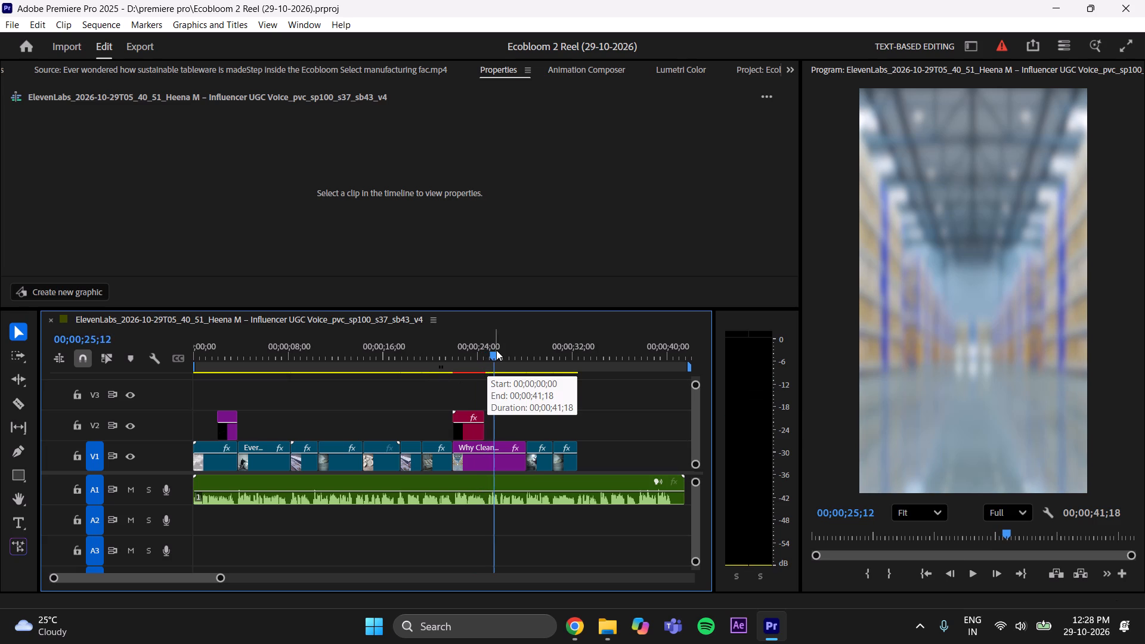
key("space")
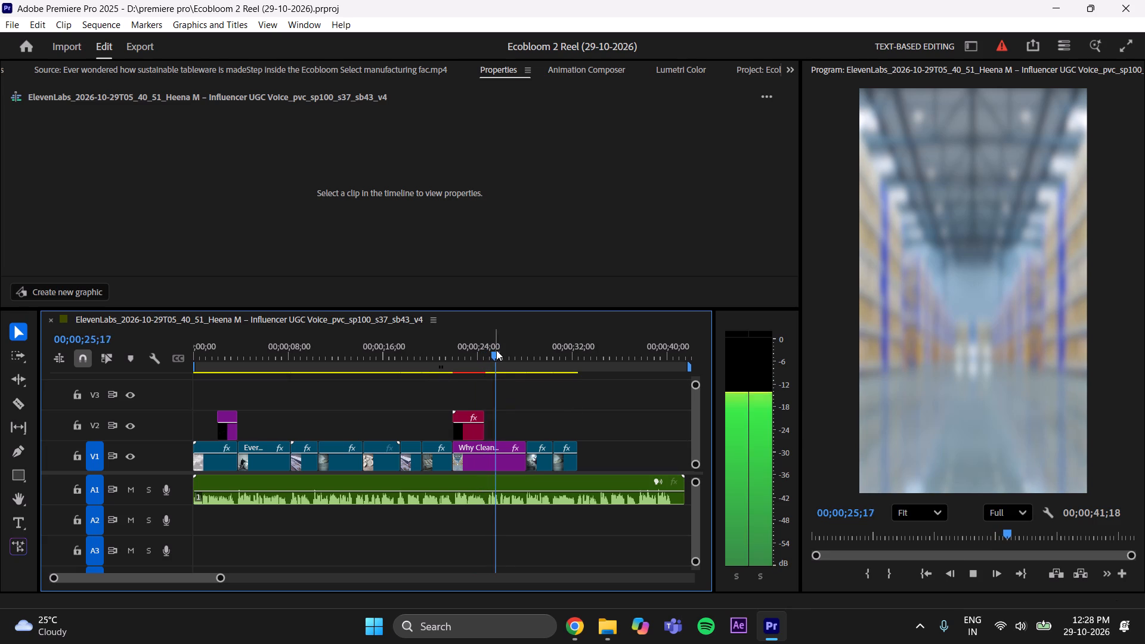
key("space")
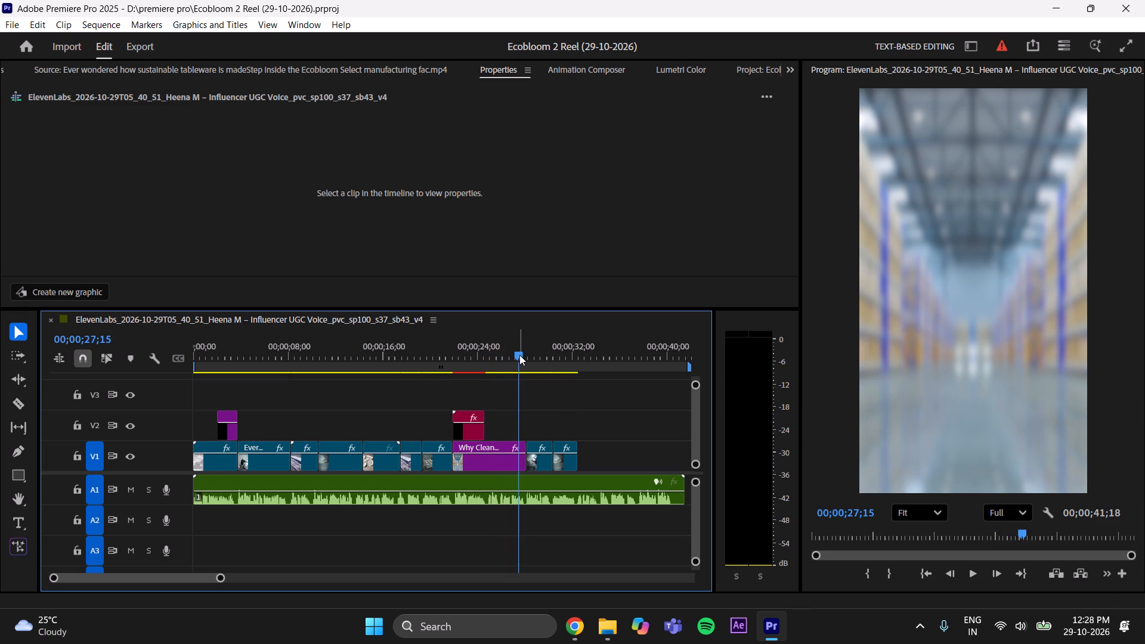
left_click_drag(518, 351, 468, 380)
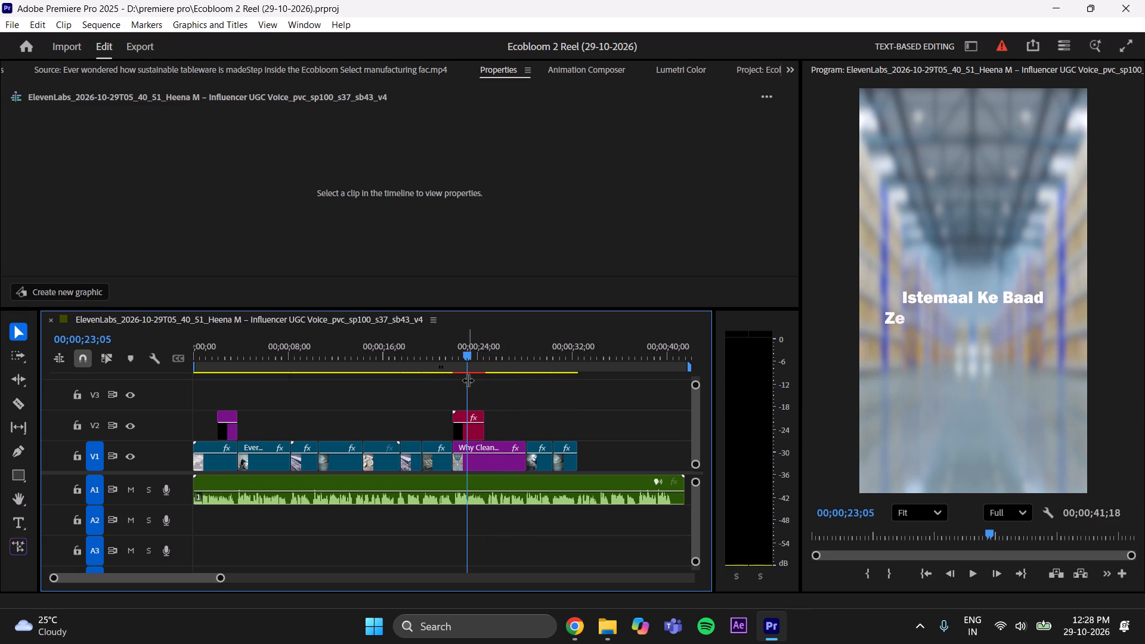
key("space")
key("space")
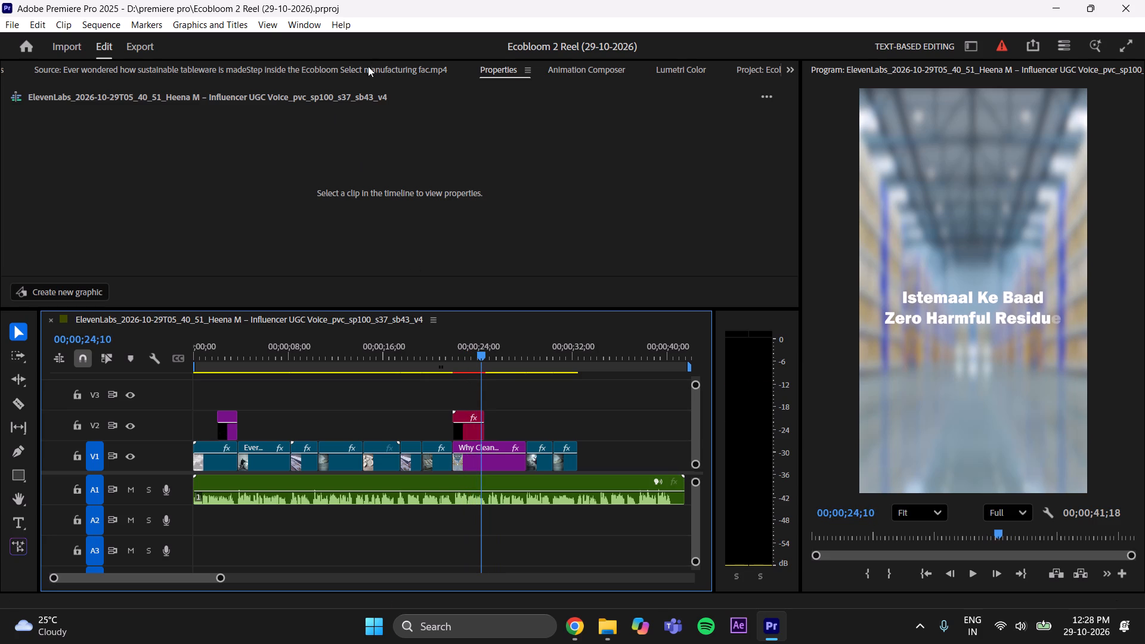
Show the Ecobloom manufacturing footage in the Source monitor and save the project.
left_click(354, 76)
key("ctrl+s")
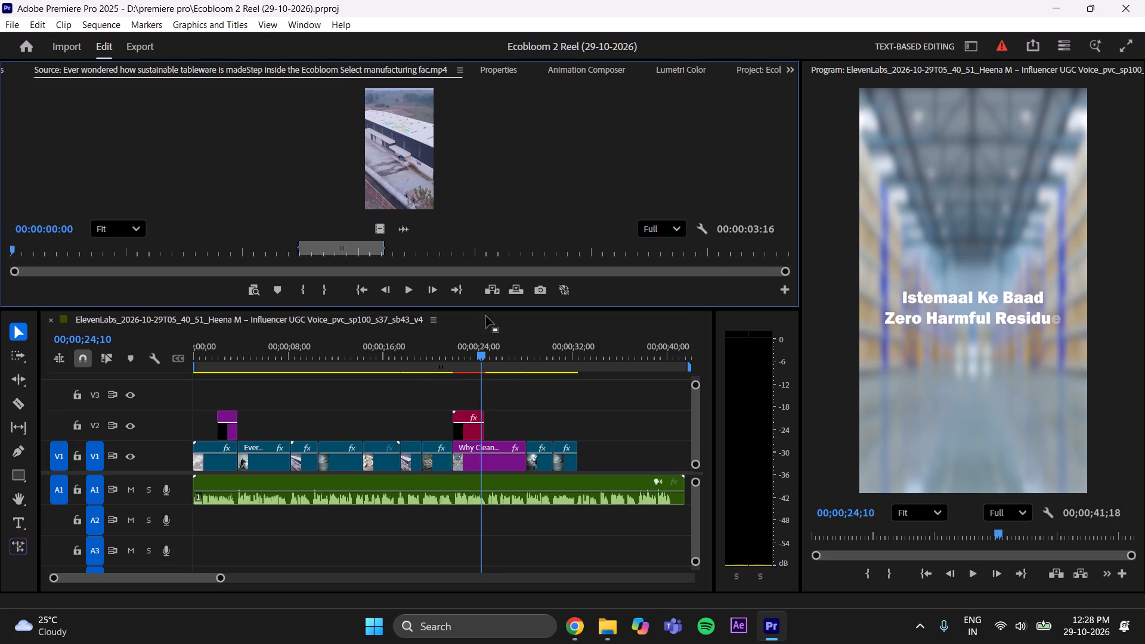
Bring Coronavirus Prohibited Icon.png from the Downloads folder into the project and place it on V3 starting at 00;00;24;10.
left_click(603, 643)
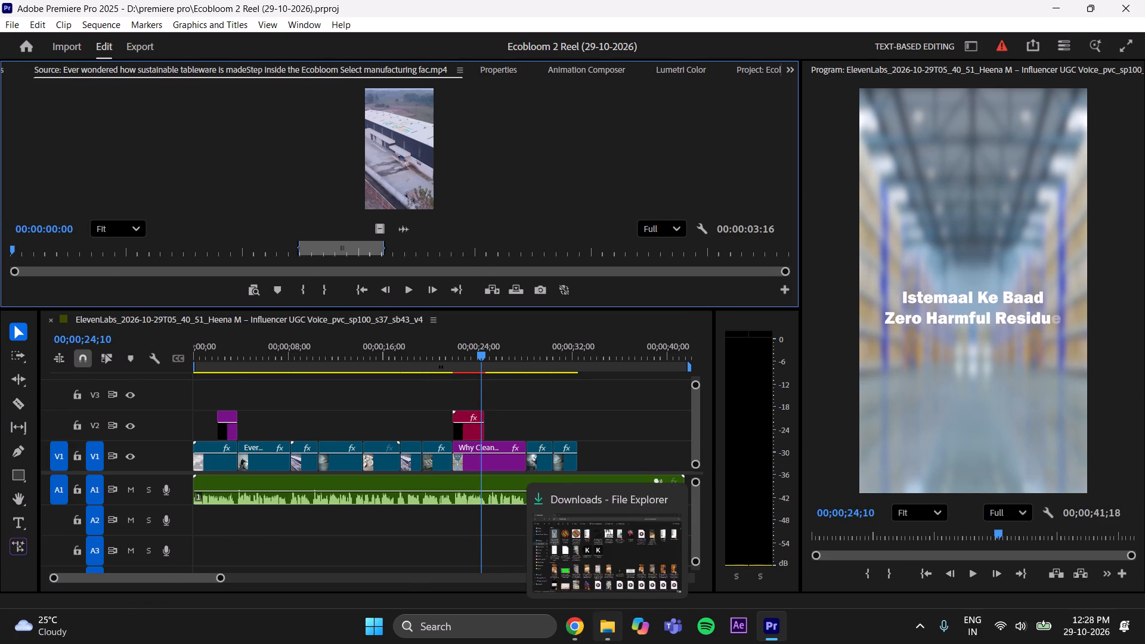
left_click(259, 165)
left_click_drag(228, 169, 745, 562)
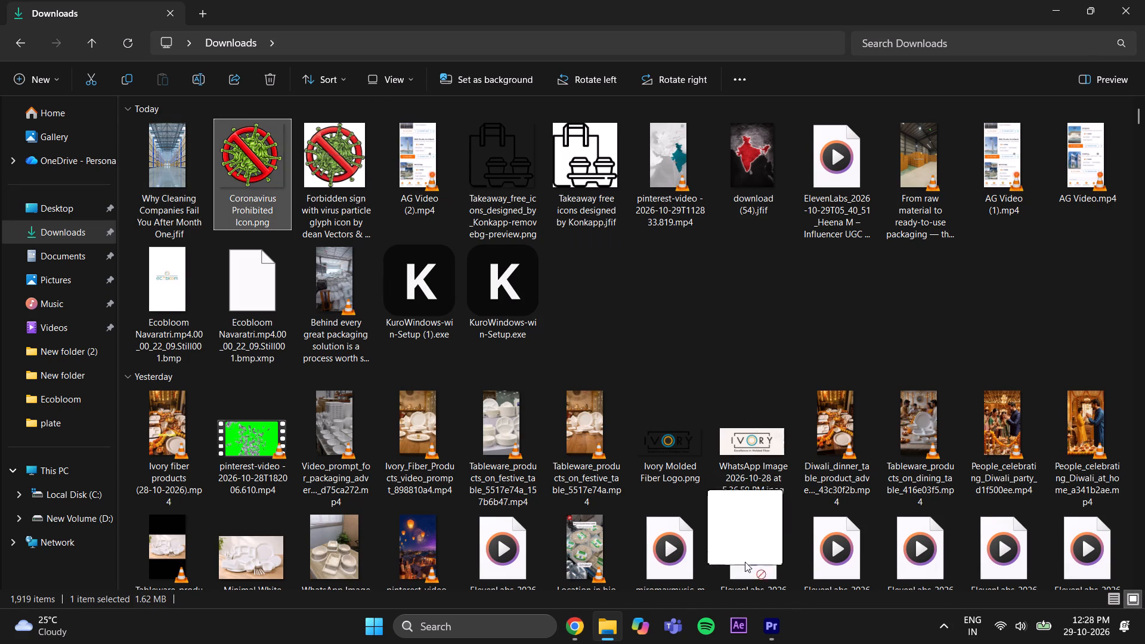
left_click_drag(745, 562, 393, 169)
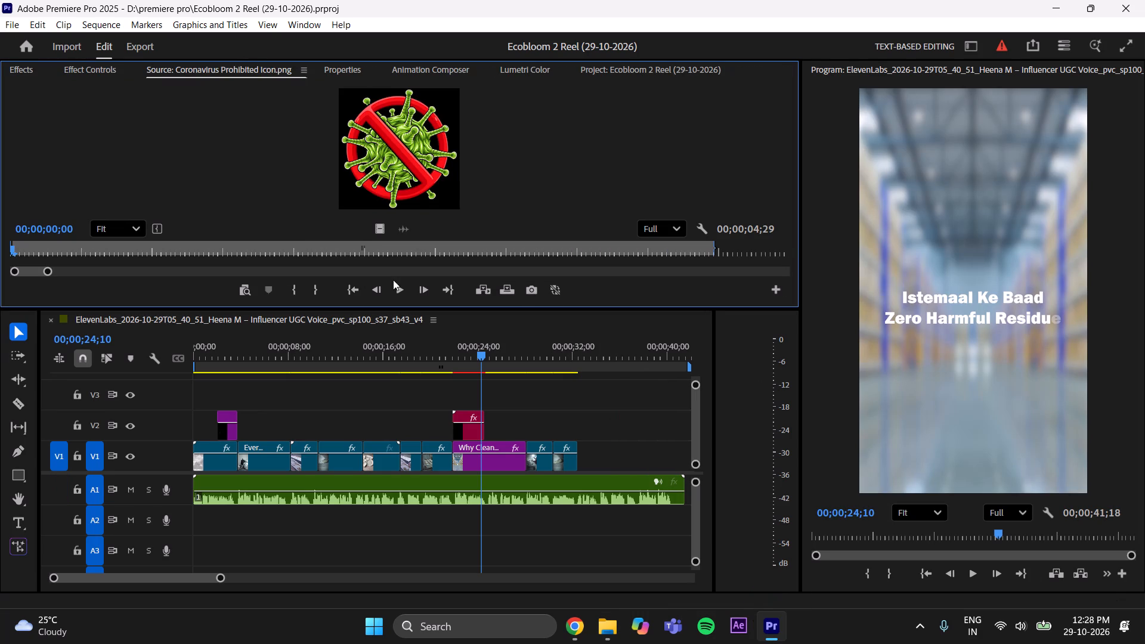
left_click_drag(384, 231, 943, 275)
left_click_drag(943, 275, 474, 399)
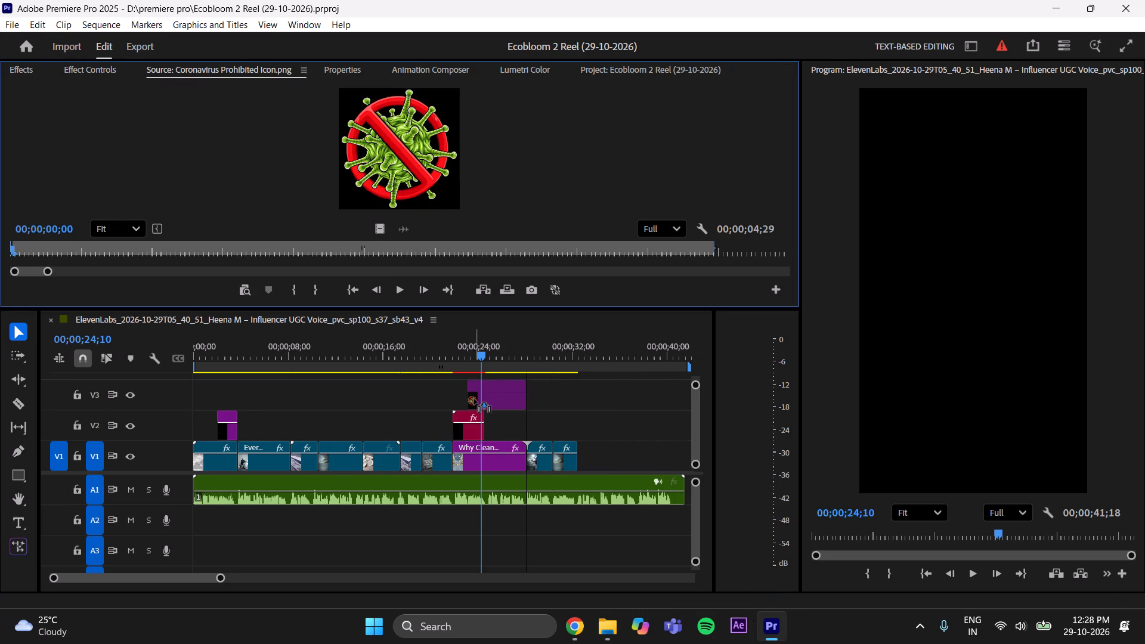
left_click_drag(474, 399, 482, 406)
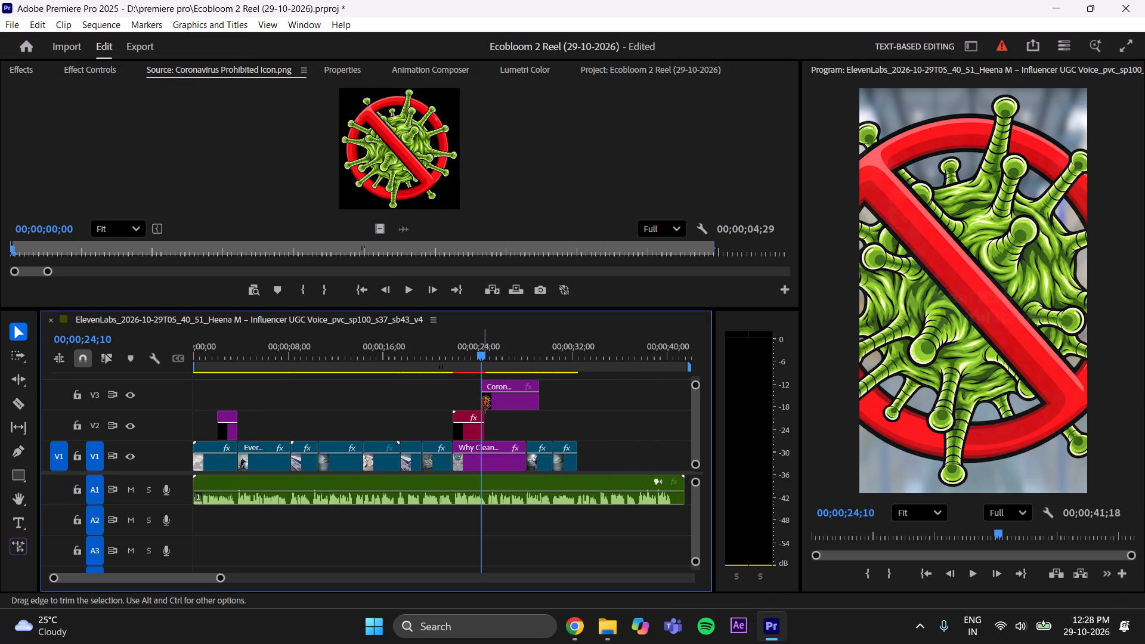
Scale the virus icon to 24, keep it horizontally centred at 360 just above the title text, and save the project.
left_click(506, 407)
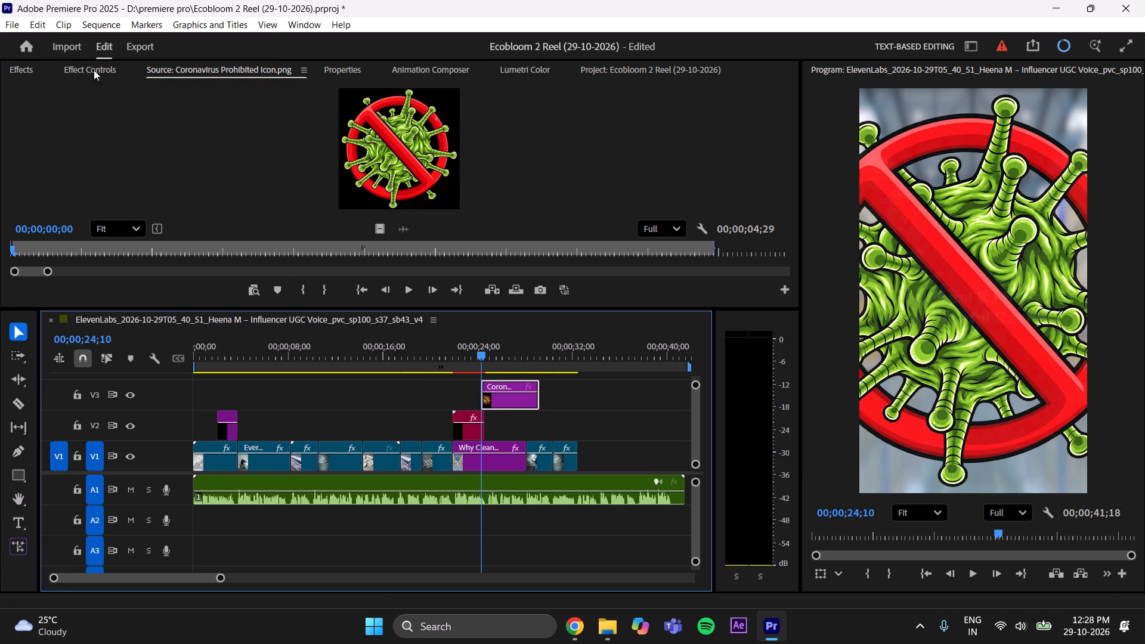
left_click(94, 68)
left_click_drag(294, 165, 240, 174)
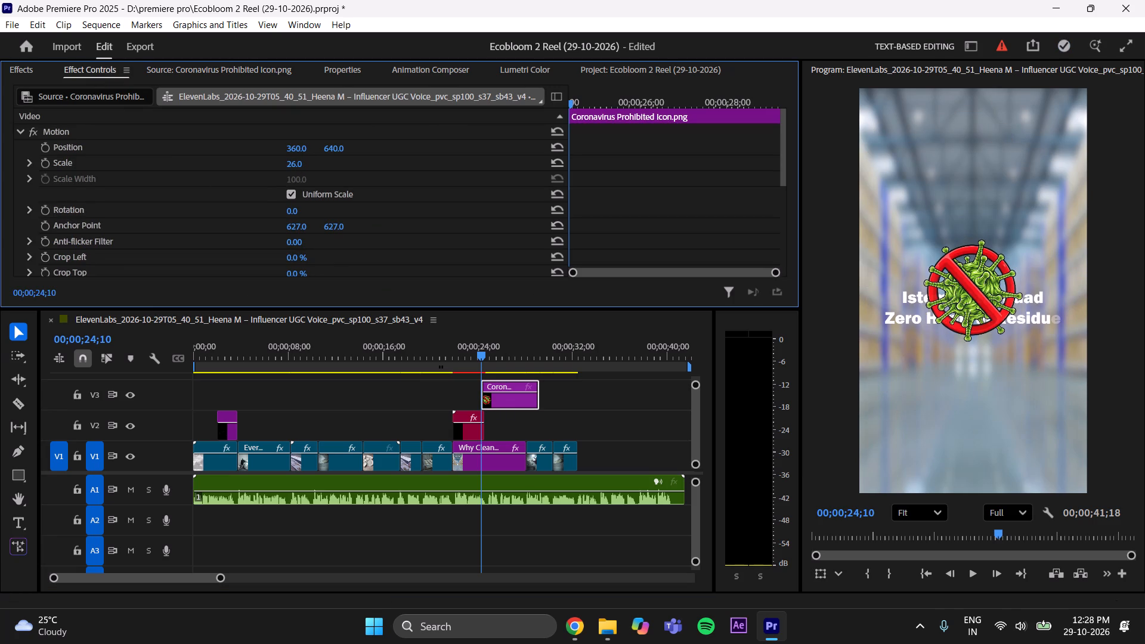
left_click_drag(240, 174, 242, 174)
left_click_drag(337, 149, 290, 157)
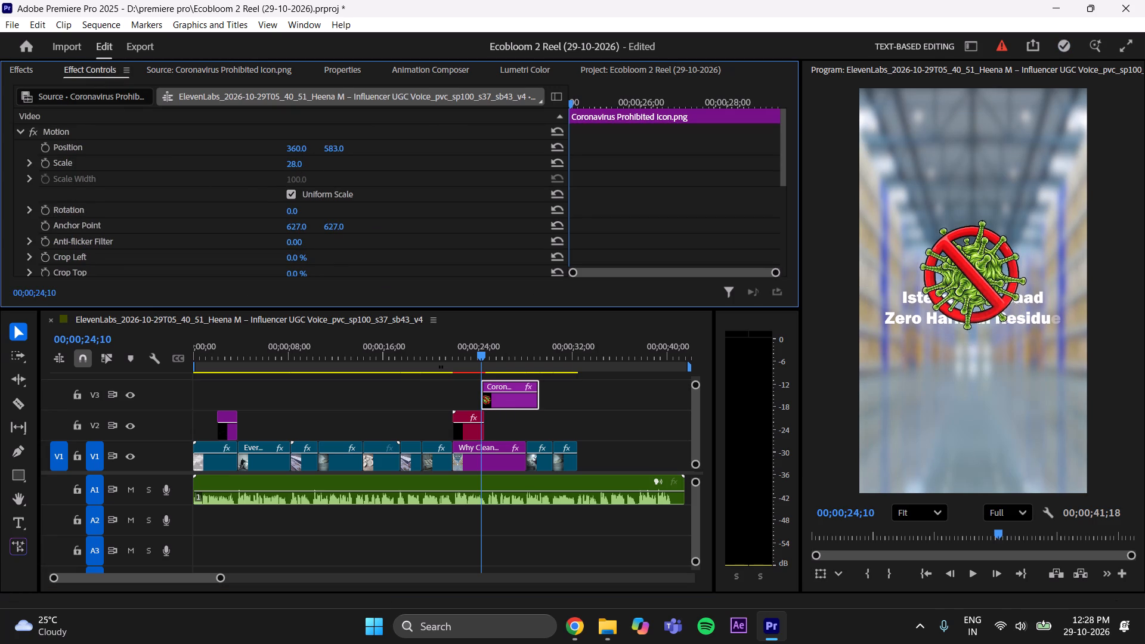
left_click_drag(290, 157, 188, 177)
left_click_drag(305, 147, 299, 151)
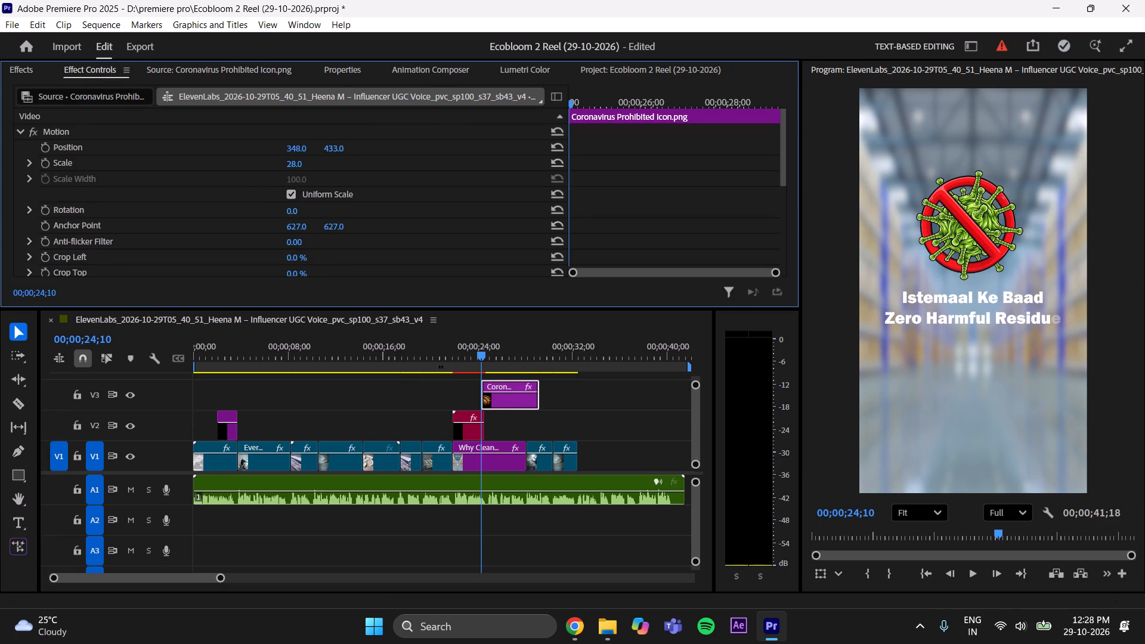
left_click_drag(299, 151, 300, 151)
key("ctrl+z")
left_click(300, 167)
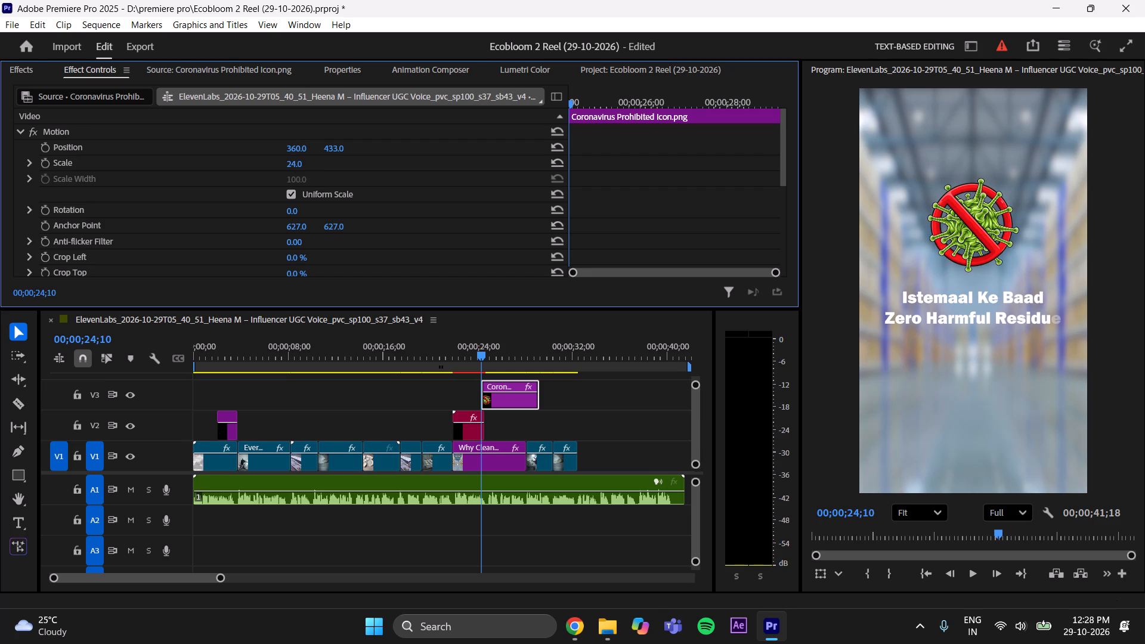
left_click_drag(346, 147, 356, 142)
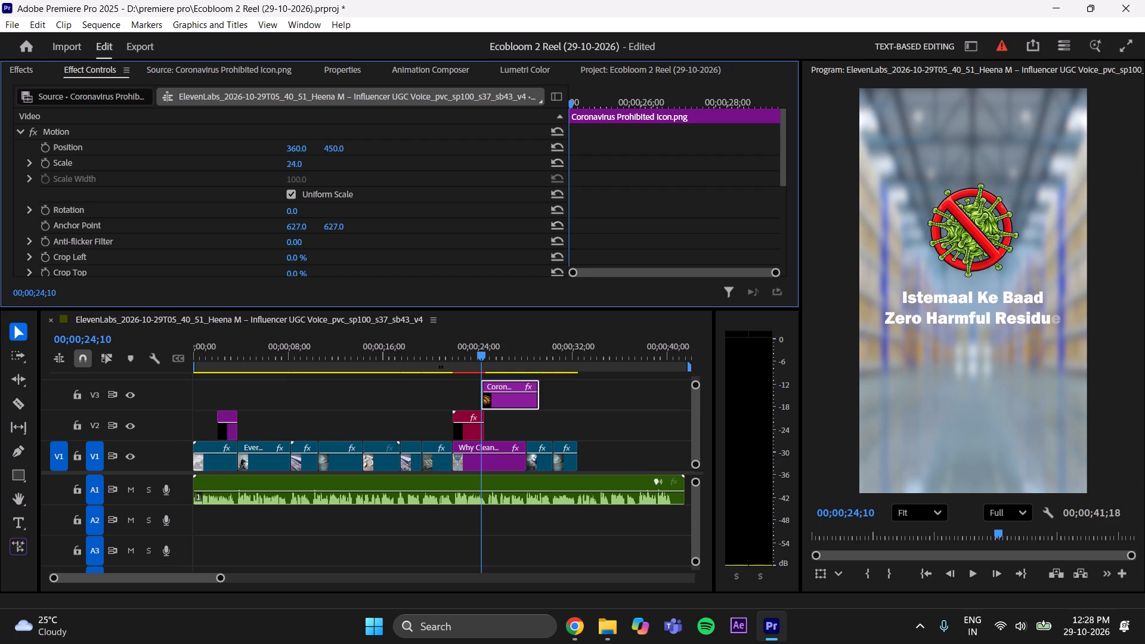
left_click_drag(356, 142, 340, 151)
left_click(559, 431)
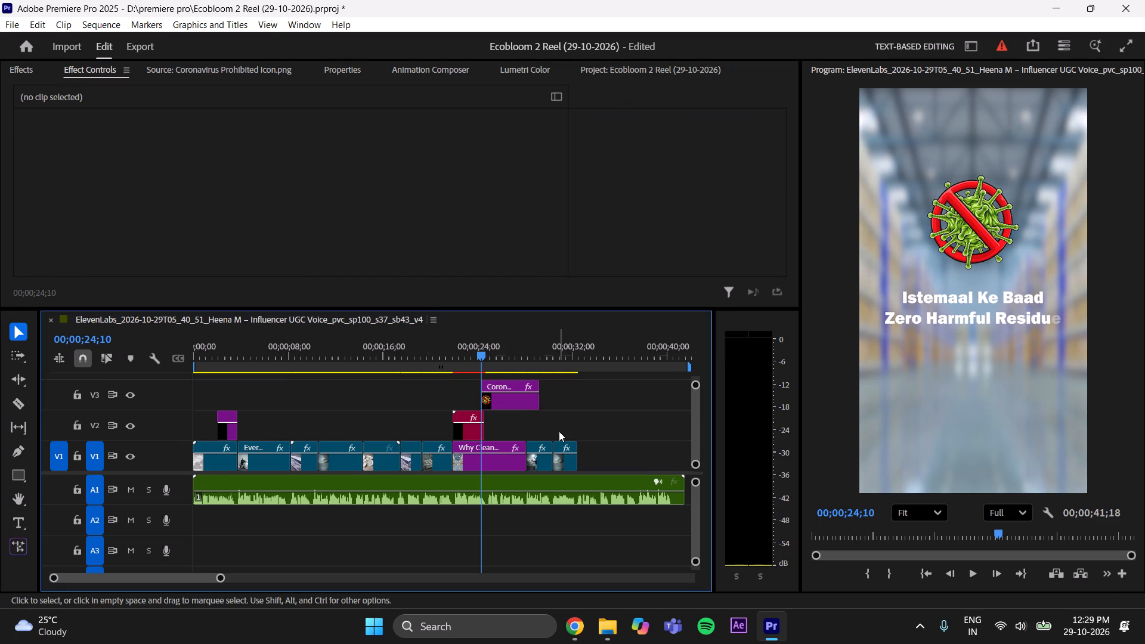
key("ctrl+s")
Using the voiceover as the cue, move the virus icon clip on V3 earlier to start at 00;00;23;19.
left_click_drag(481, 348, 448, 366)
key("space")
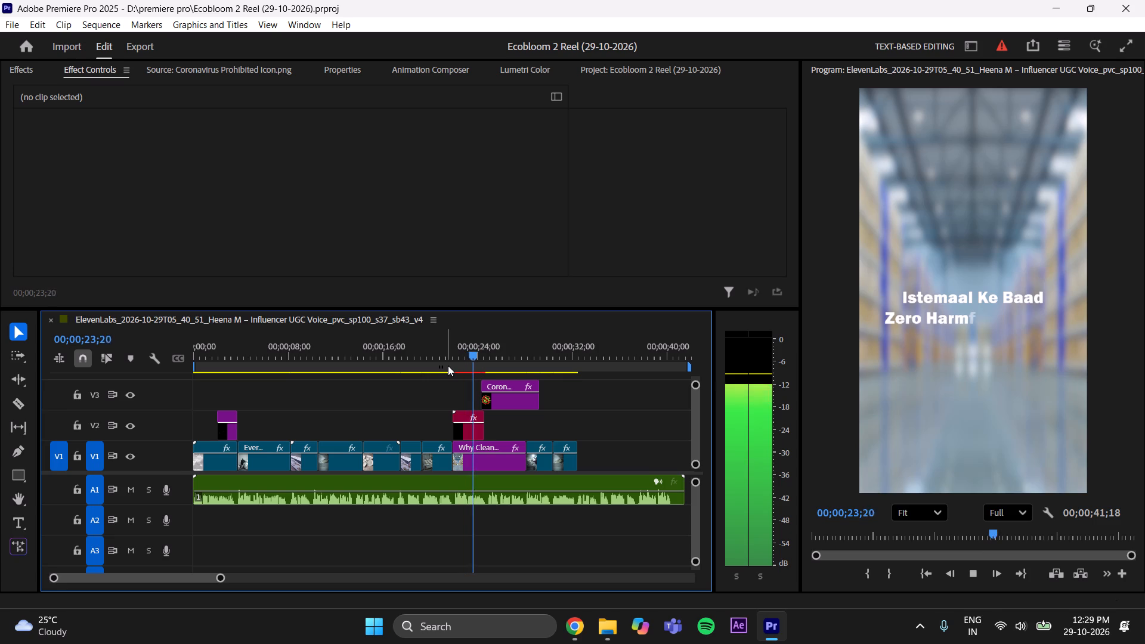
key("space")
left_click_drag(482, 352, 457, 364)
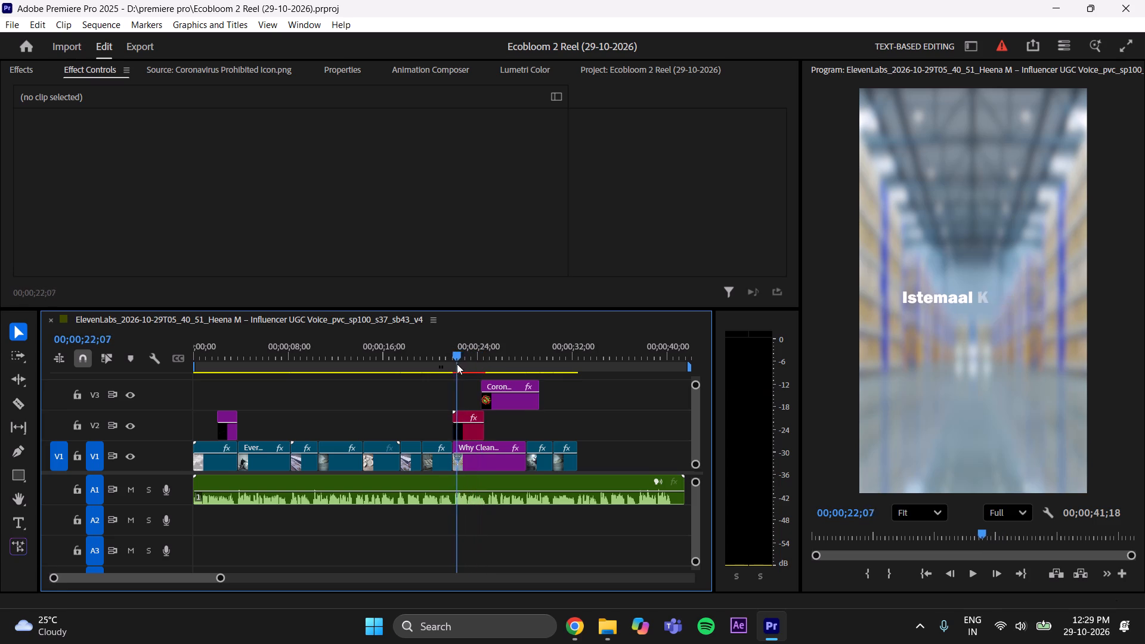
left_click_drag(457, 364, 451, 366)
key("space")
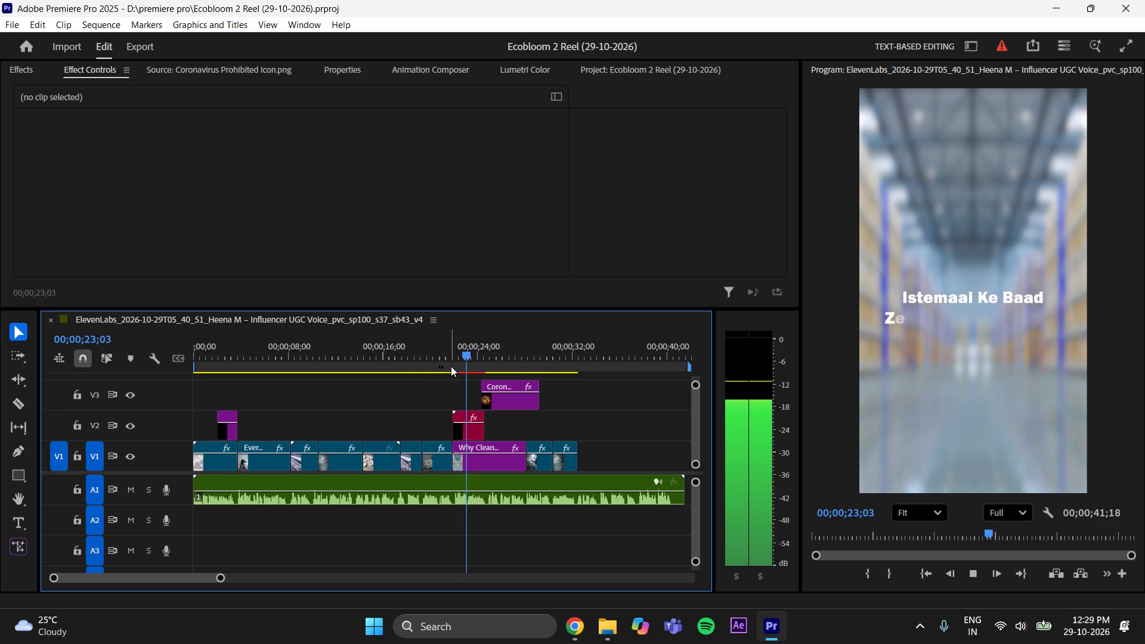
key("space")
key("space")
key("space")
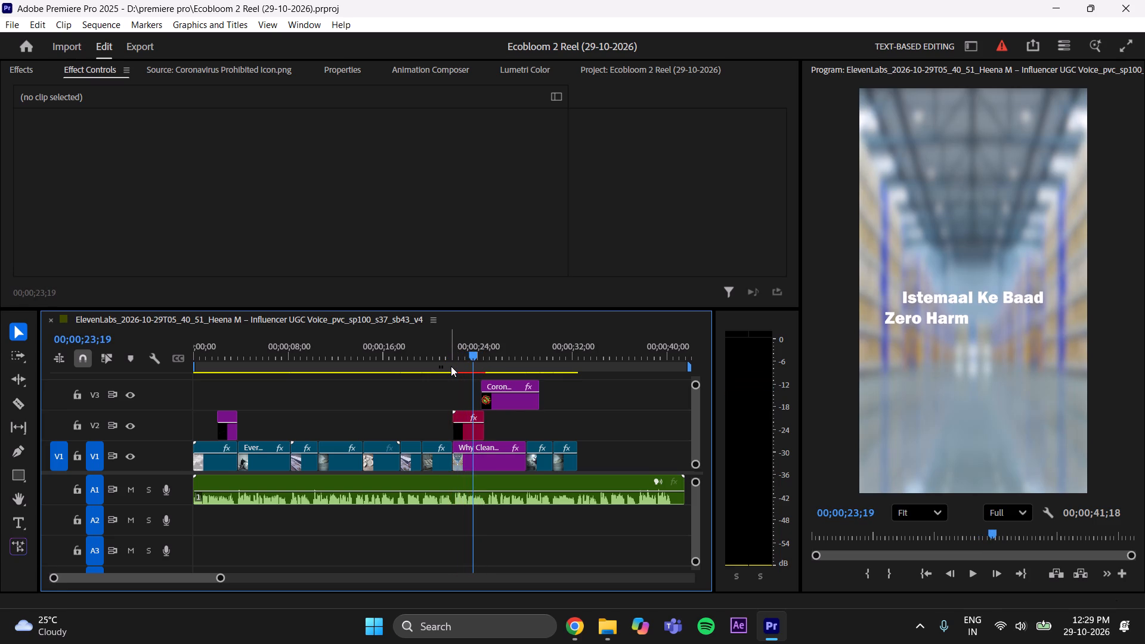
left_click(489, 400)
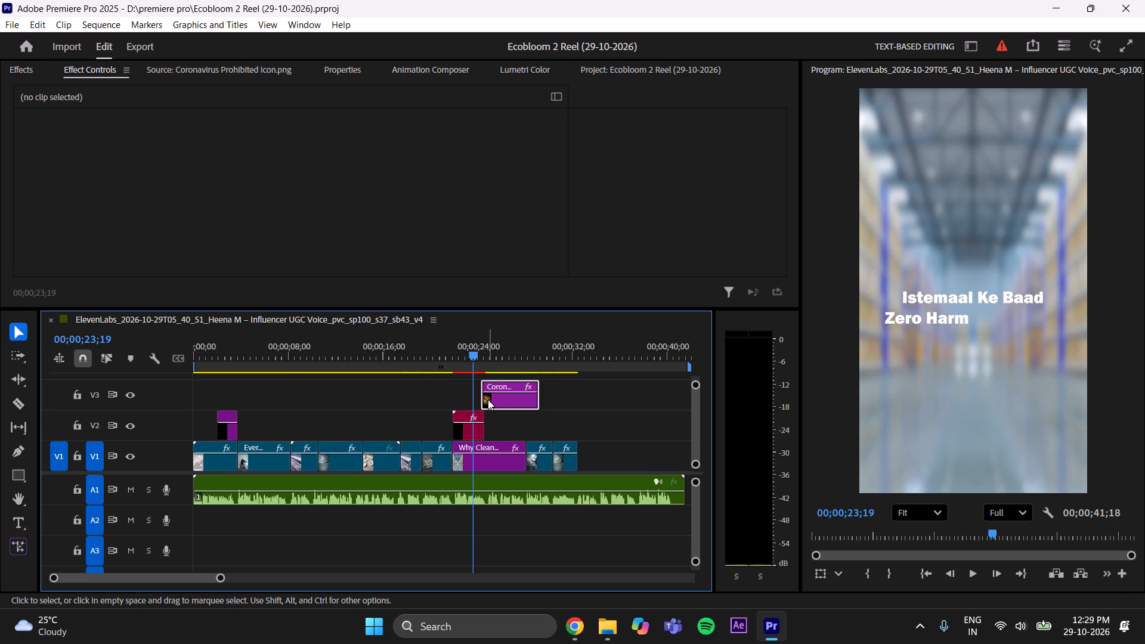
left_click_drag(491, 402, 485, 402)
left_click(516, 426)
Play back the Why Clean section to check the icon's entry against the voiceover, and save the project.
left_click_drag(470, 345, 454, 352)
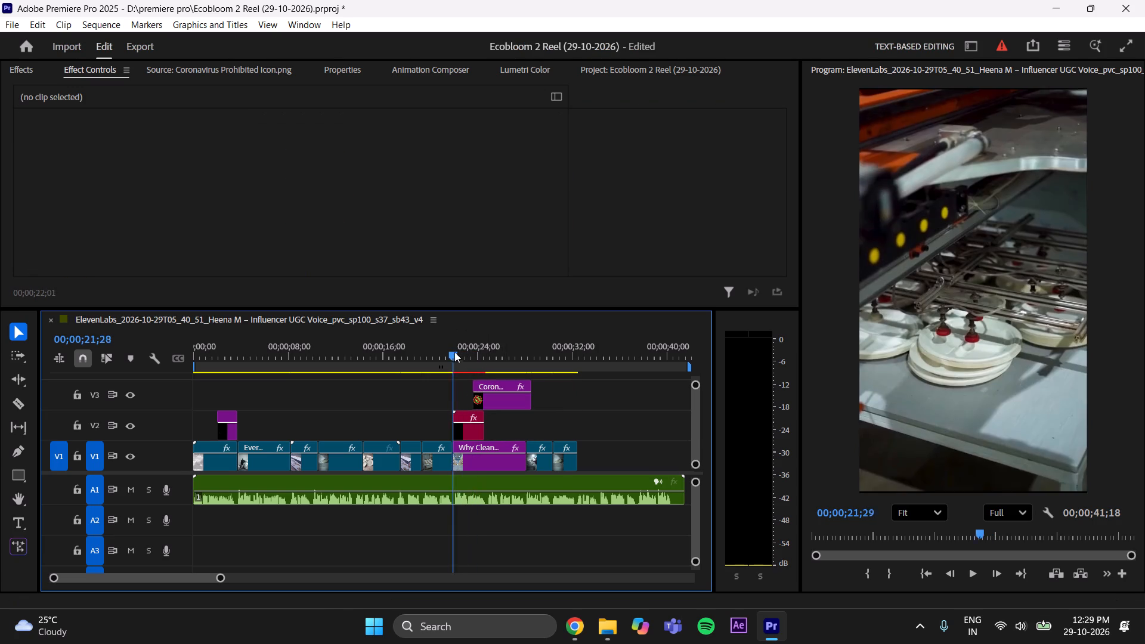
left_click_drag(454, 352, 448, 354)
key("space")
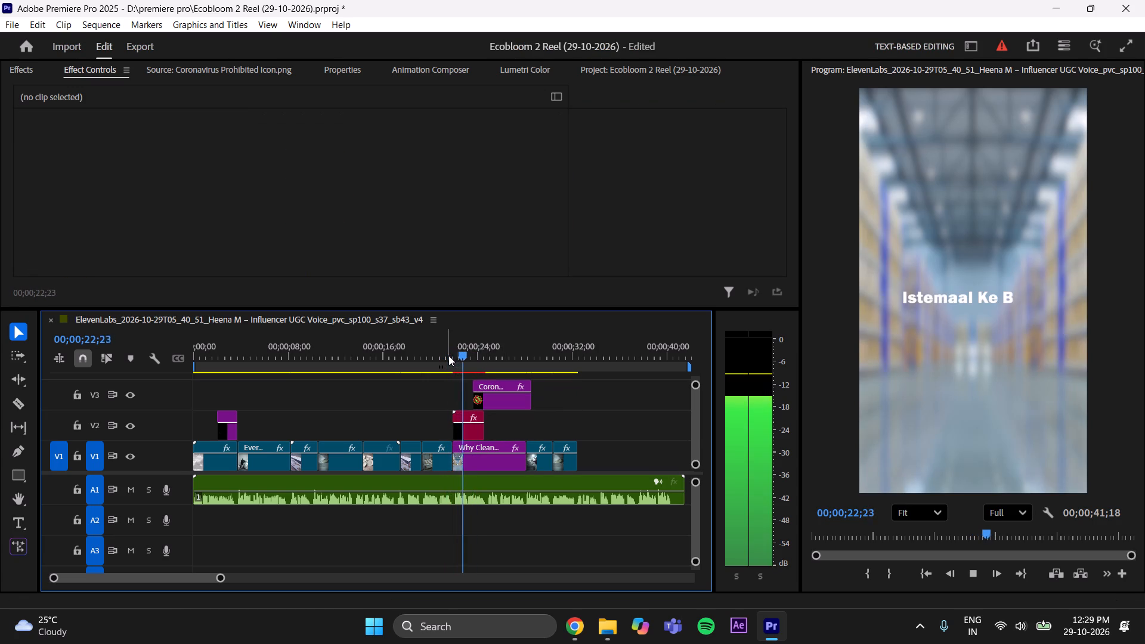
key("space")
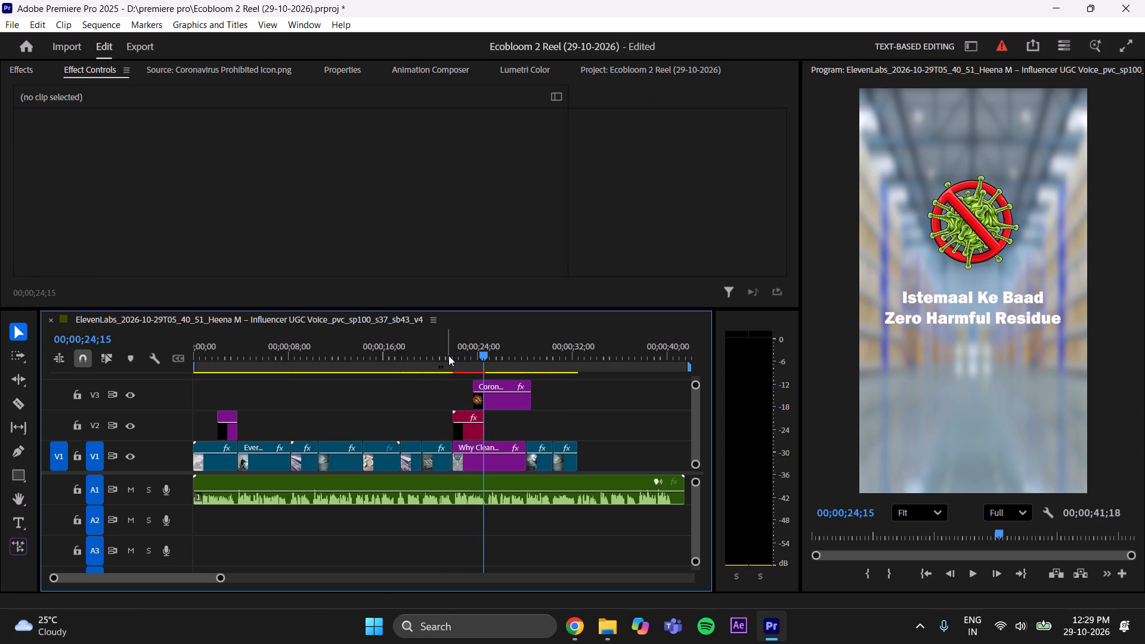
key("ctrl+s")
key("ctrl+s")
key("ctrl+s")
Find the icon's end point in the voiceover and trim the end of its V3 clip to 00;00;24;29.
key("space")
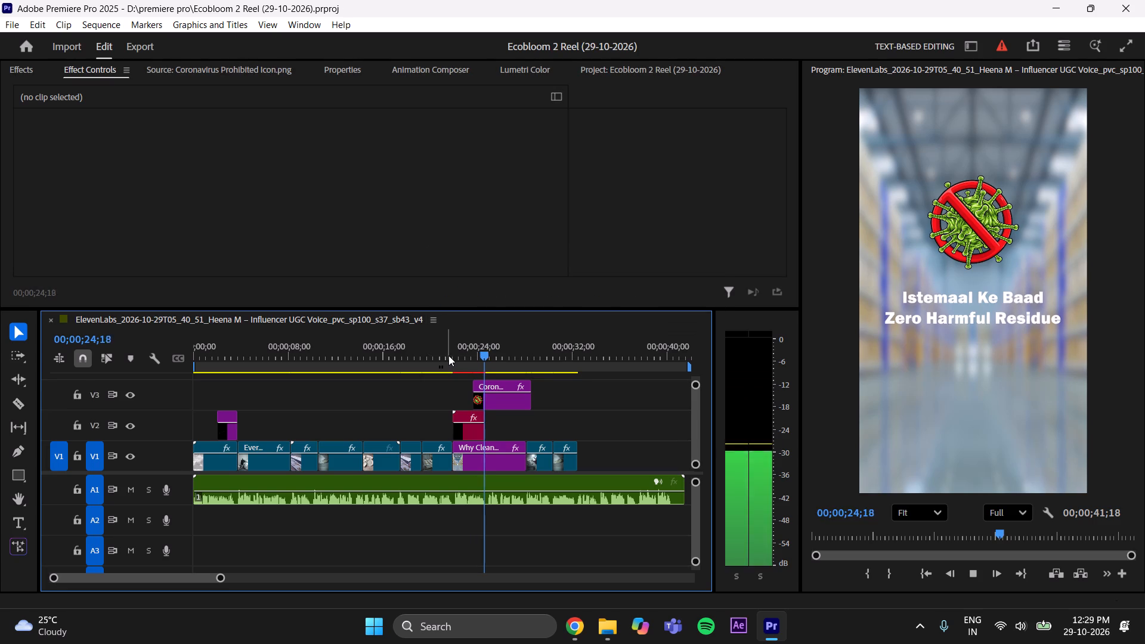
key("space")
key("space")
key("space")
key("space")
key("space")
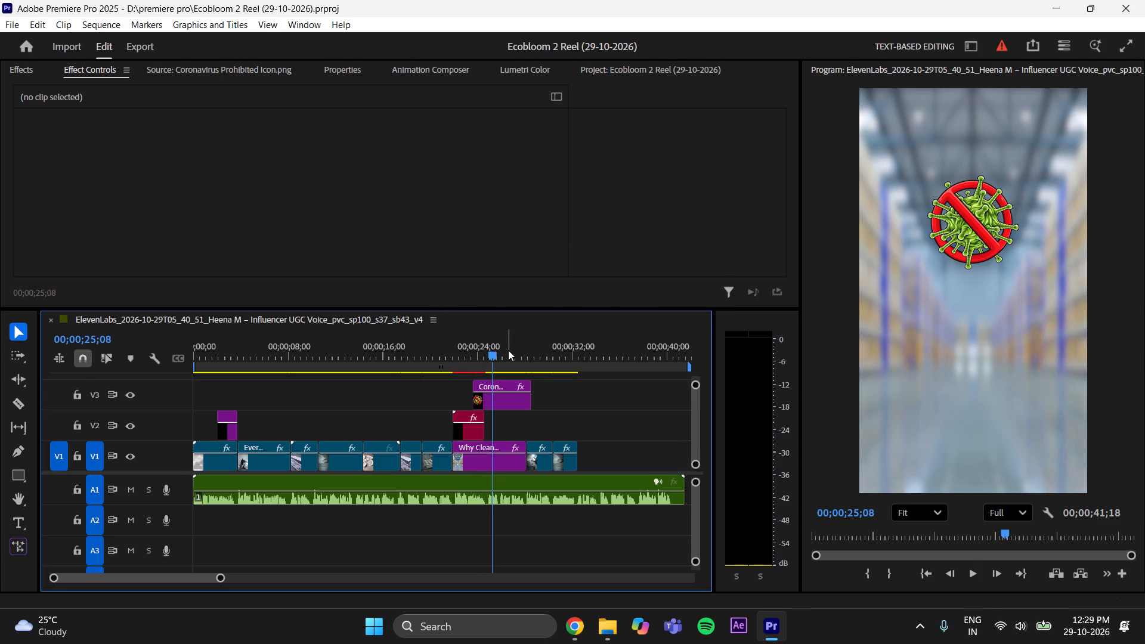
left_click_drag(507, 350, 488, 367)
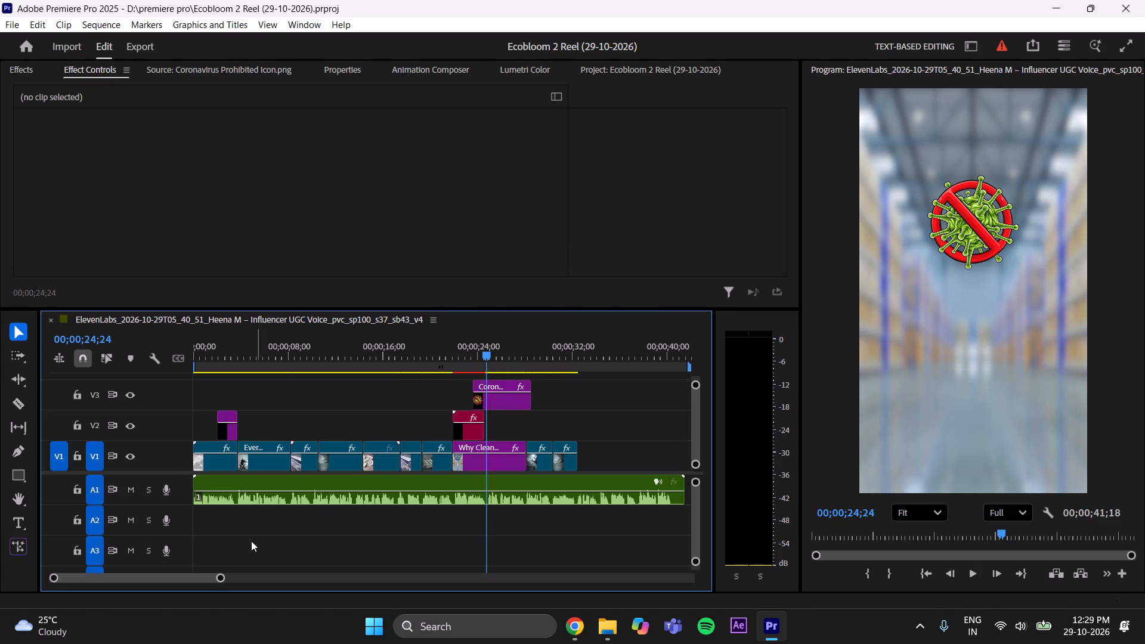
left_click_drag(219, 579, 172, 583)
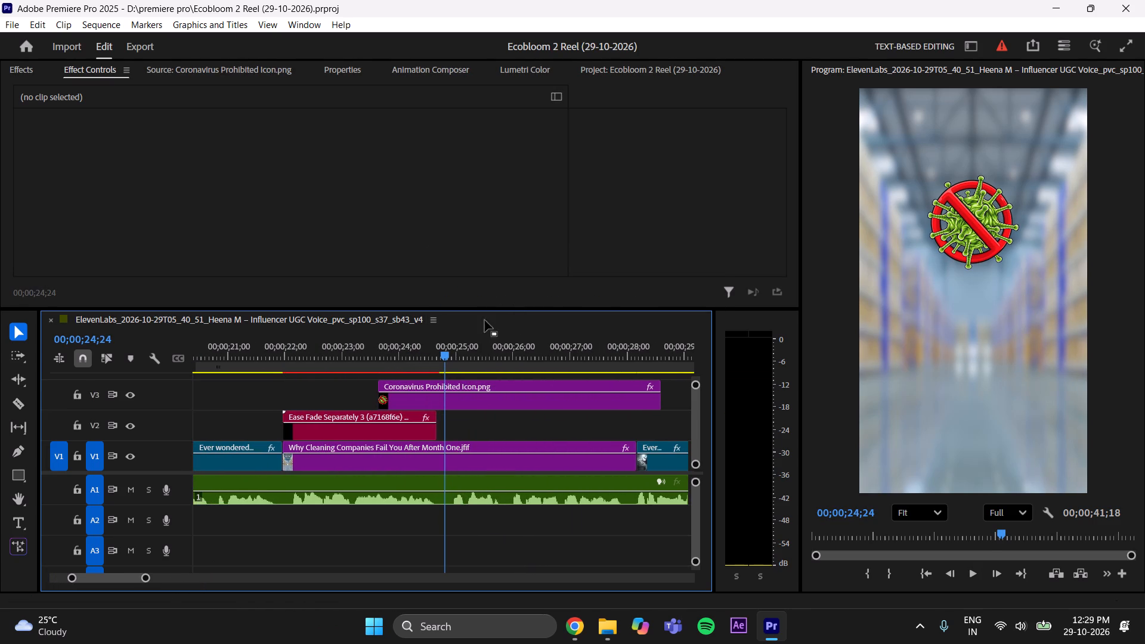
left_click_drag(443, 352, 452, 353)
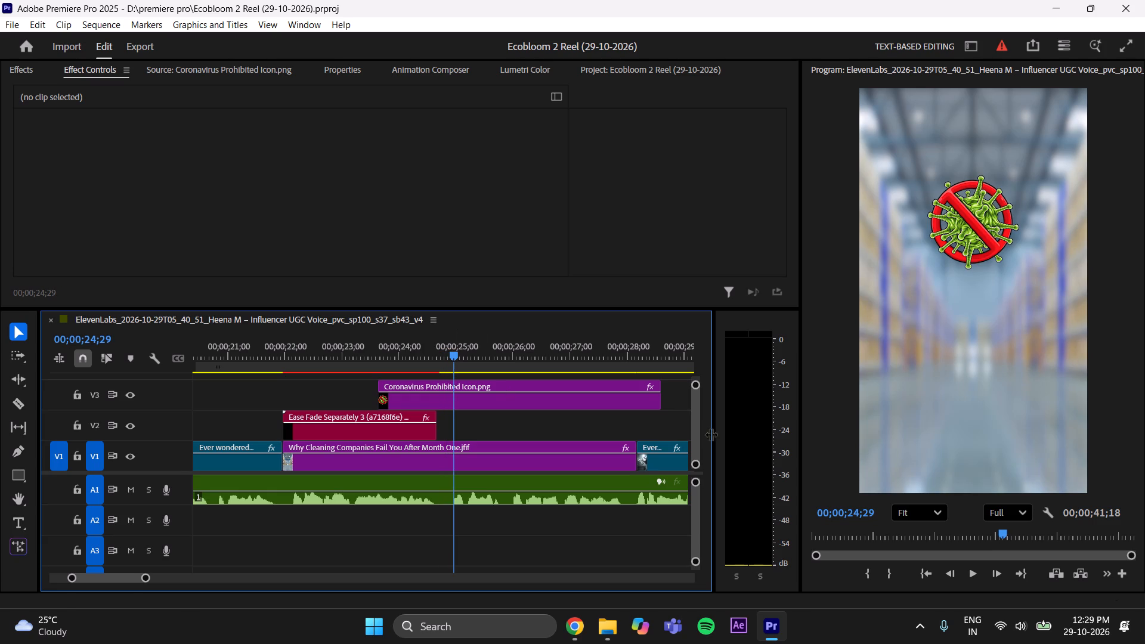
left_click_drag(664, 400, 450, 415)
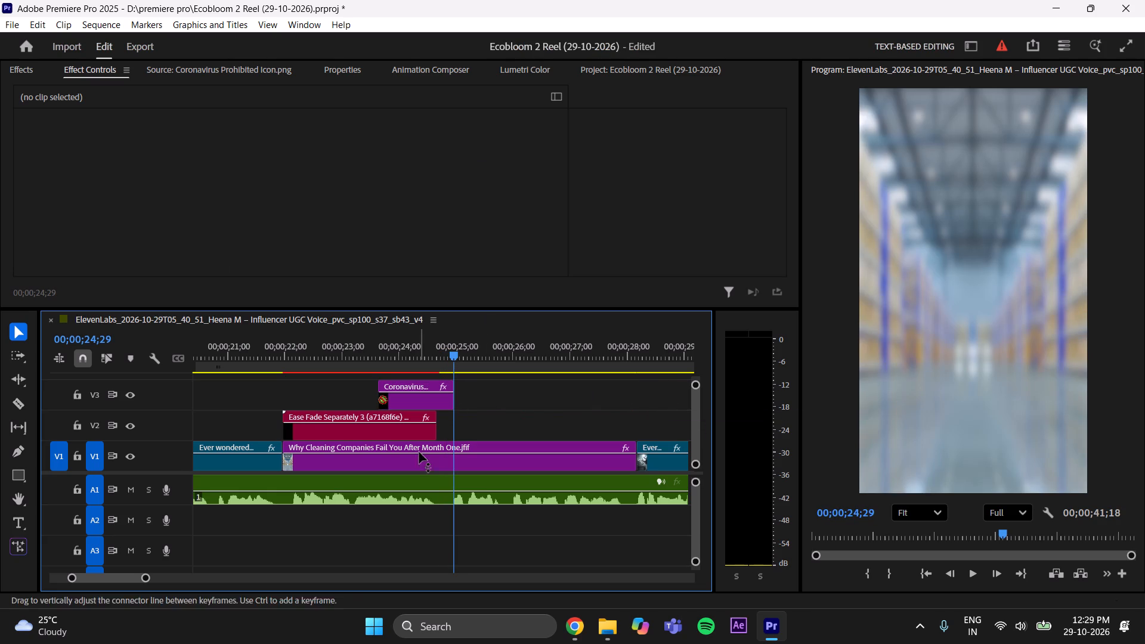
Extend the V2 title clip to a duration of 00;00;03;00 so it ends with the icon clip, and save the project.
left_click(393, 429)
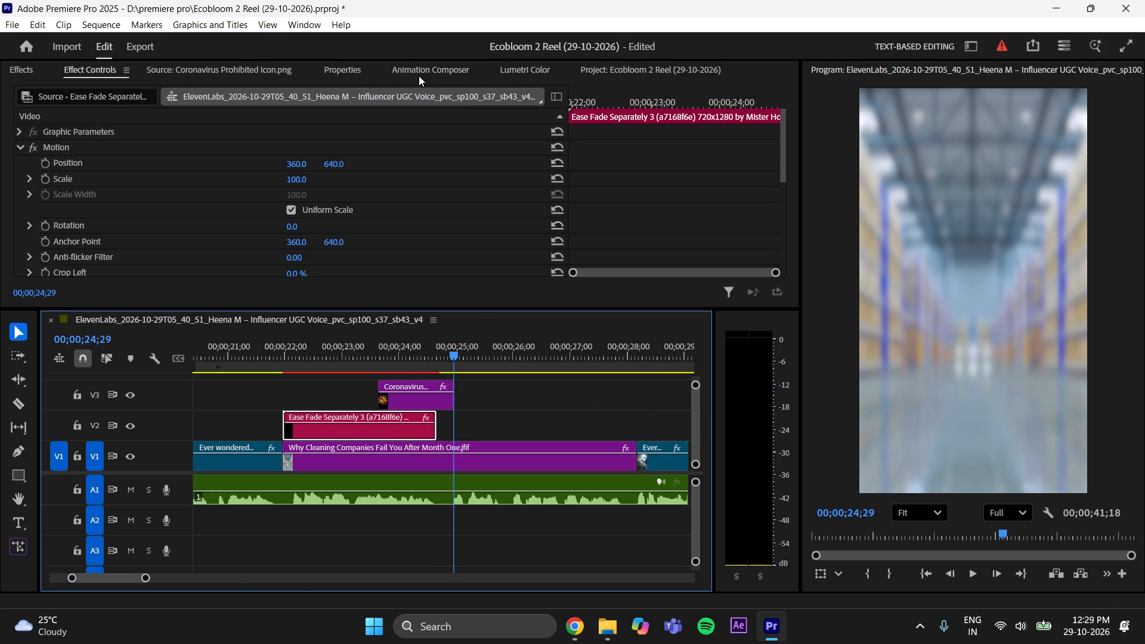
left_click(443, 74)
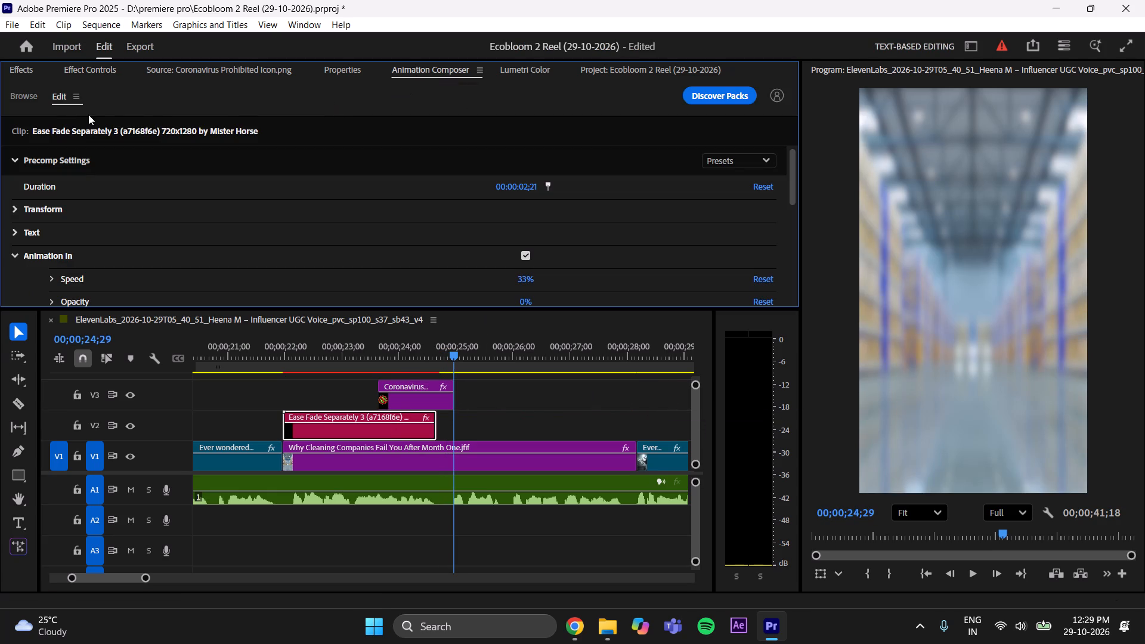
left_click_drag(531, 190, 539, 187)
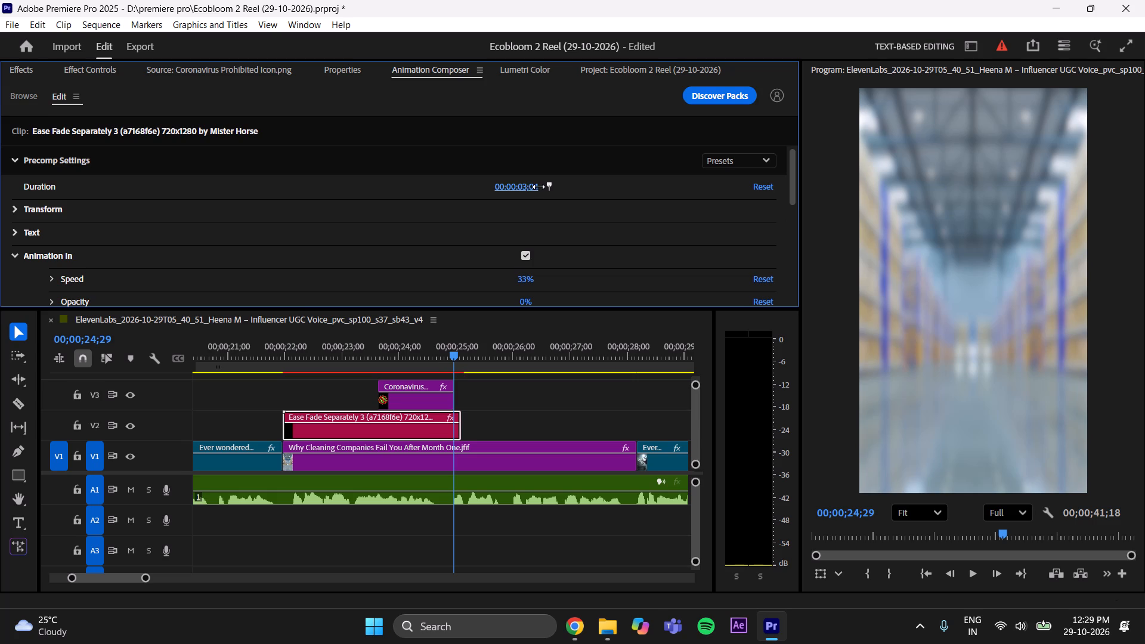
left_click_drag(539, 187, 533, 187)
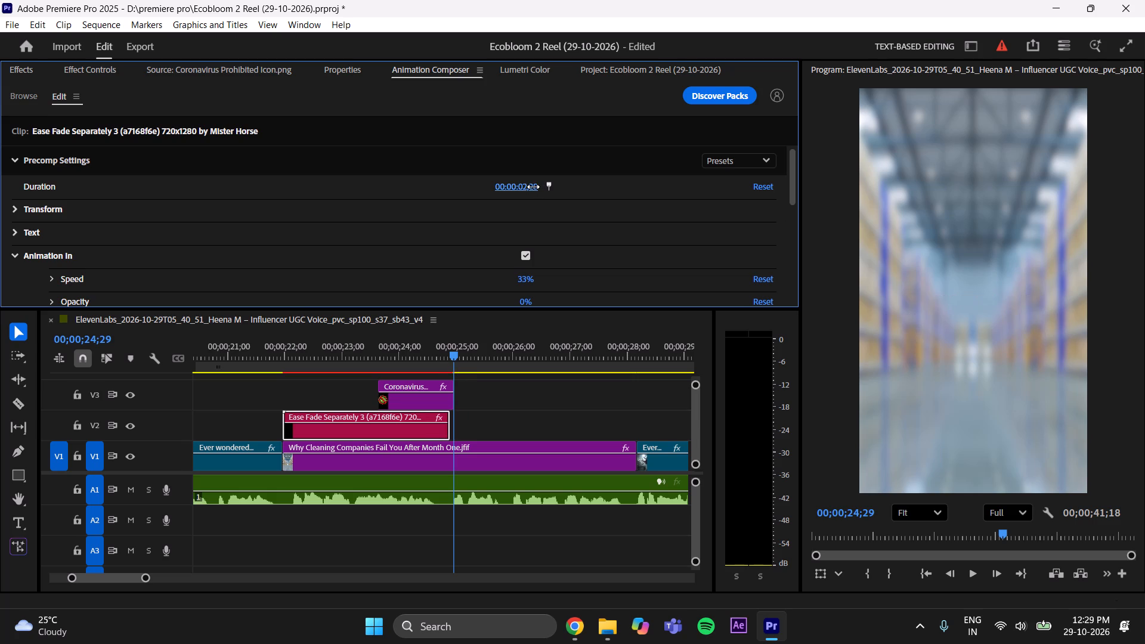
left_click_drag(533, 187, 538, 187)
left_click_drag(466, 430, 457, 435)
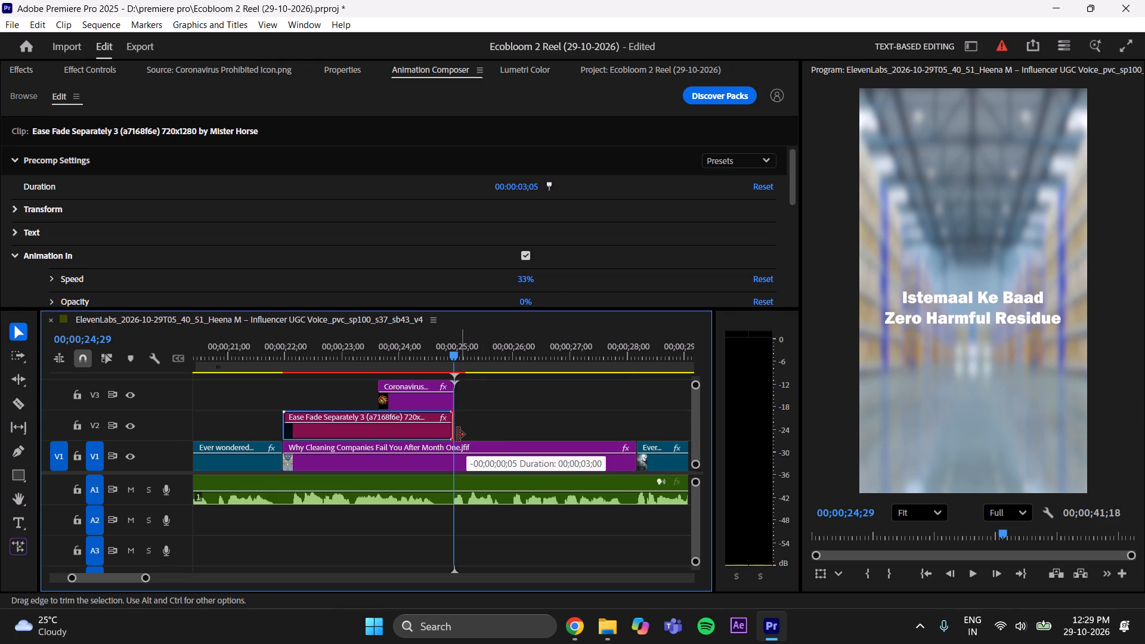
left_click_drag(457, 435, 457, 435)
left_click(486, 428)
key("ctrl+s")
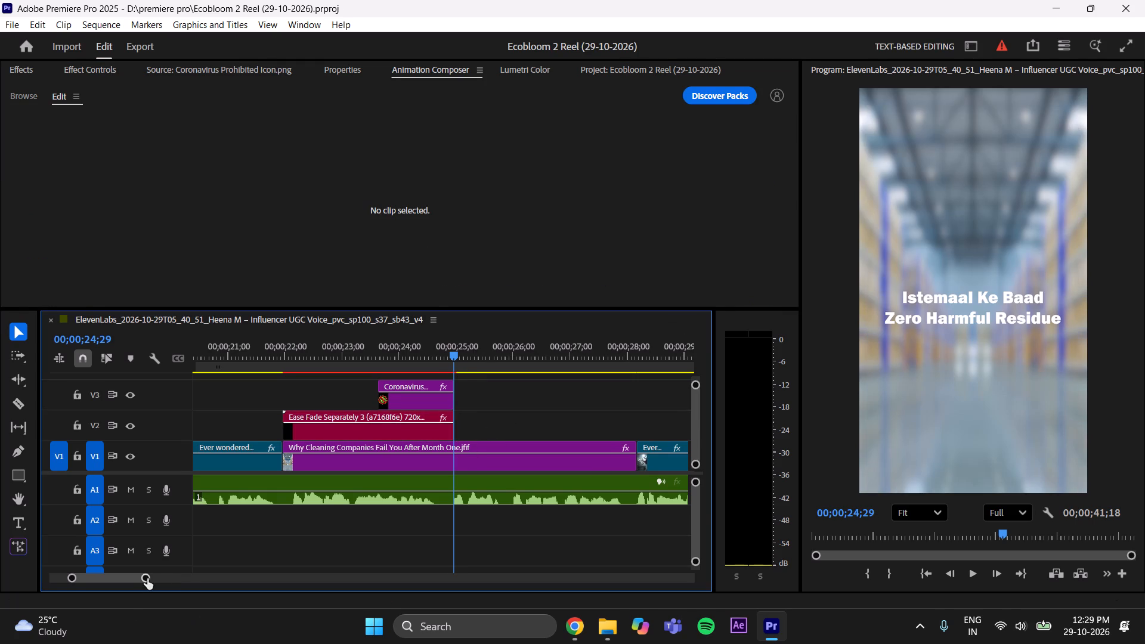
Play back the section after the title to locate the next voiceover cue, park the playhead at 00;00;25;29, and save.
left_click_drag(148, 578, 178, 568)
key("ctrl+s")
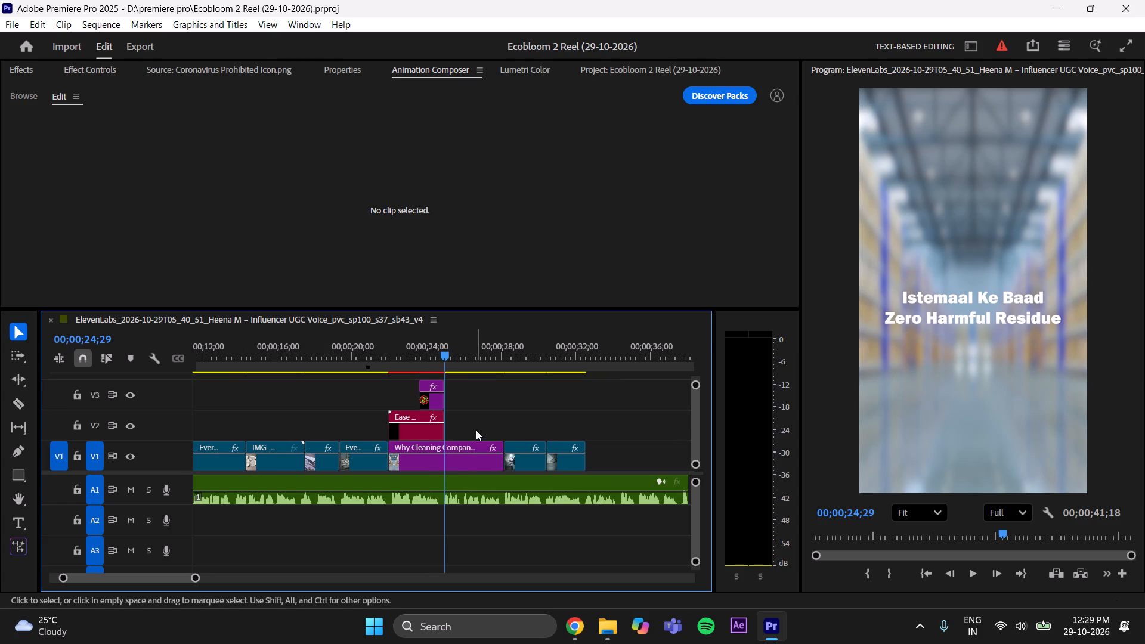
key("space")
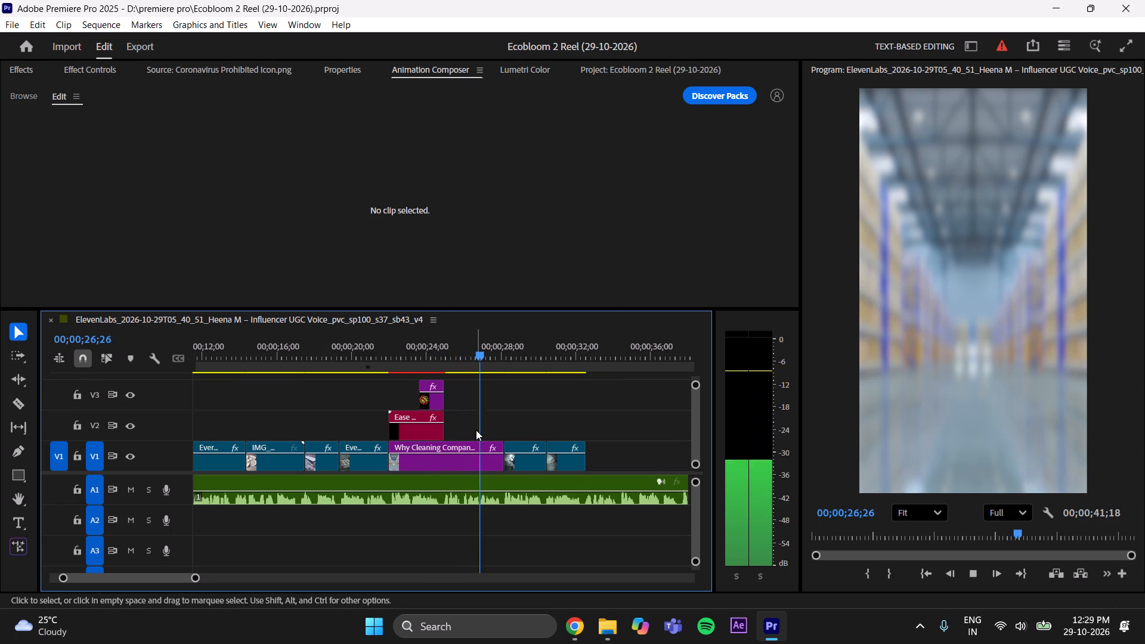
key("space")
left_click_drag(490, 358, 443, 407)
key("space")
key("space")
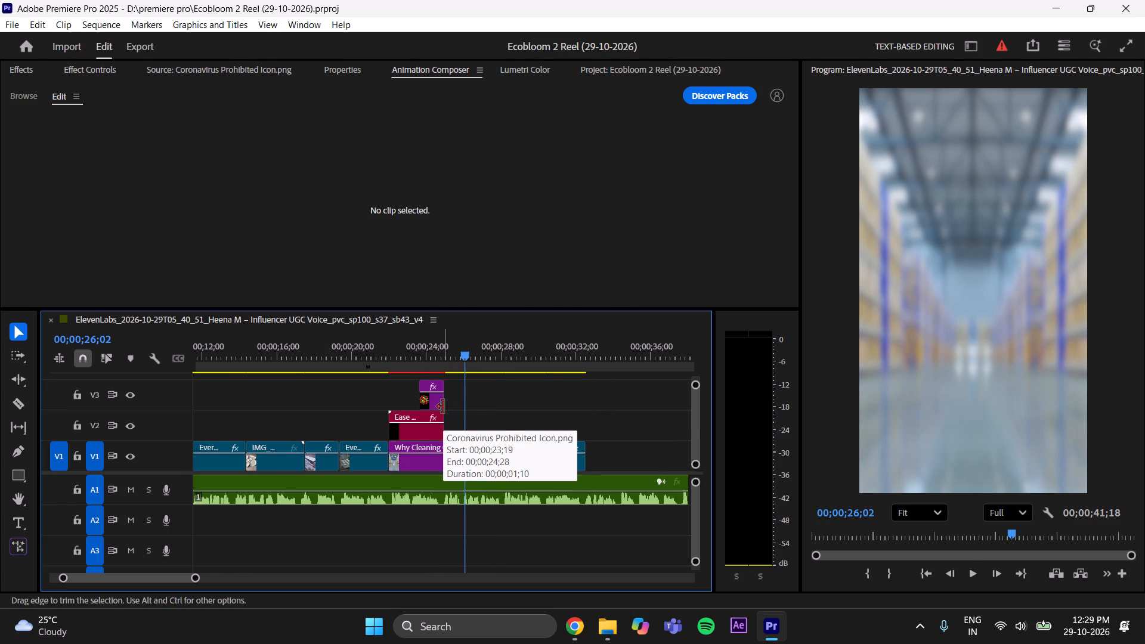
left_click(466, 350)
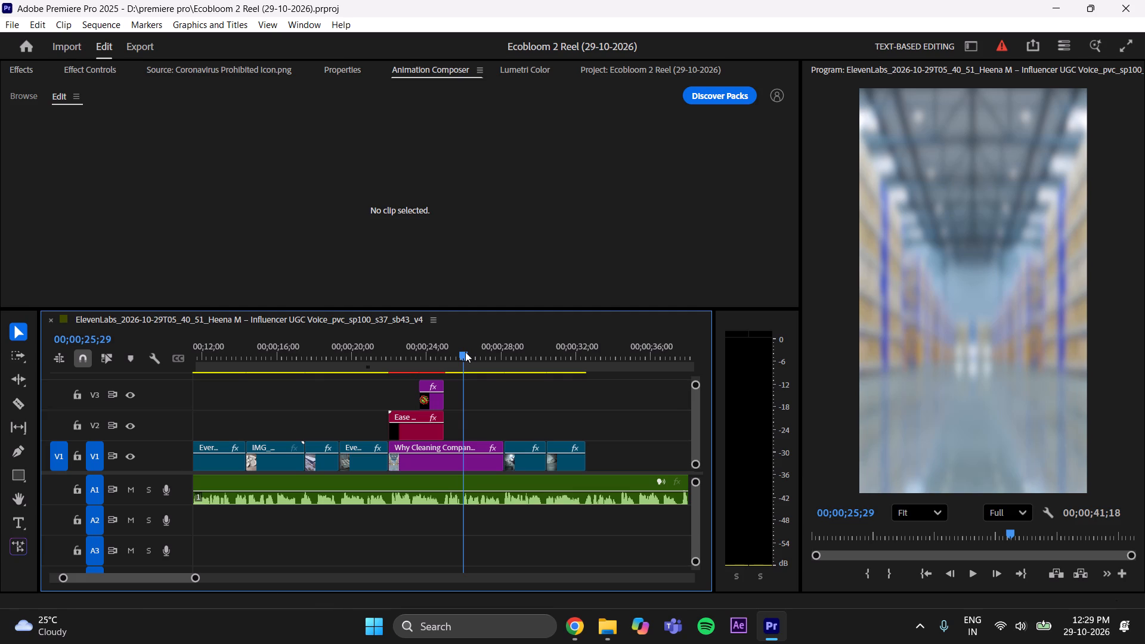
key("ctrl+s")
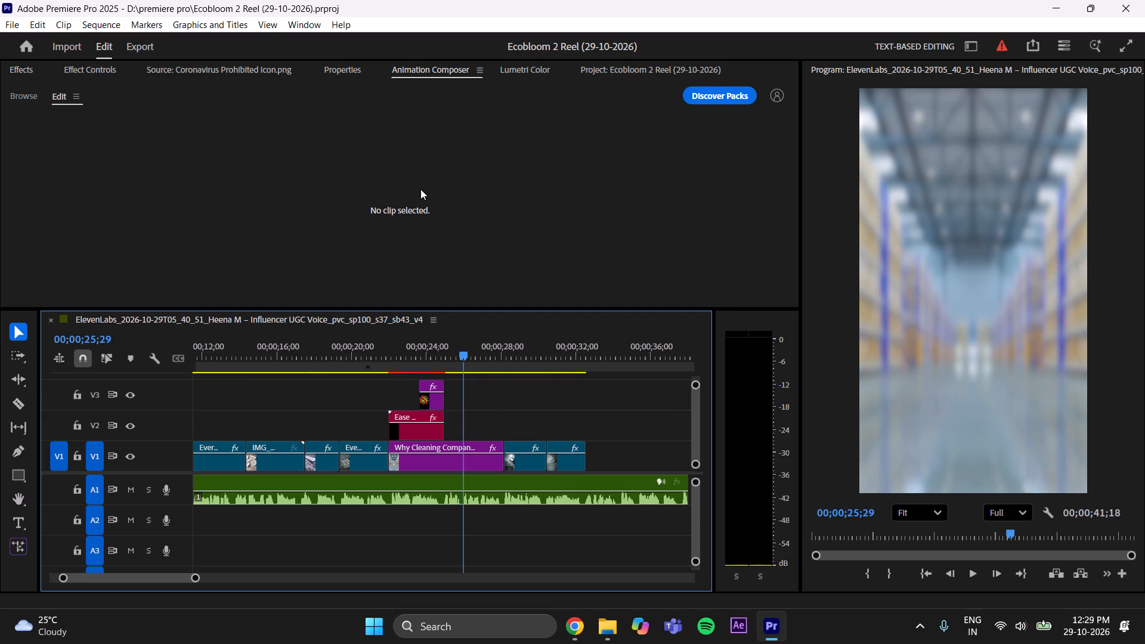
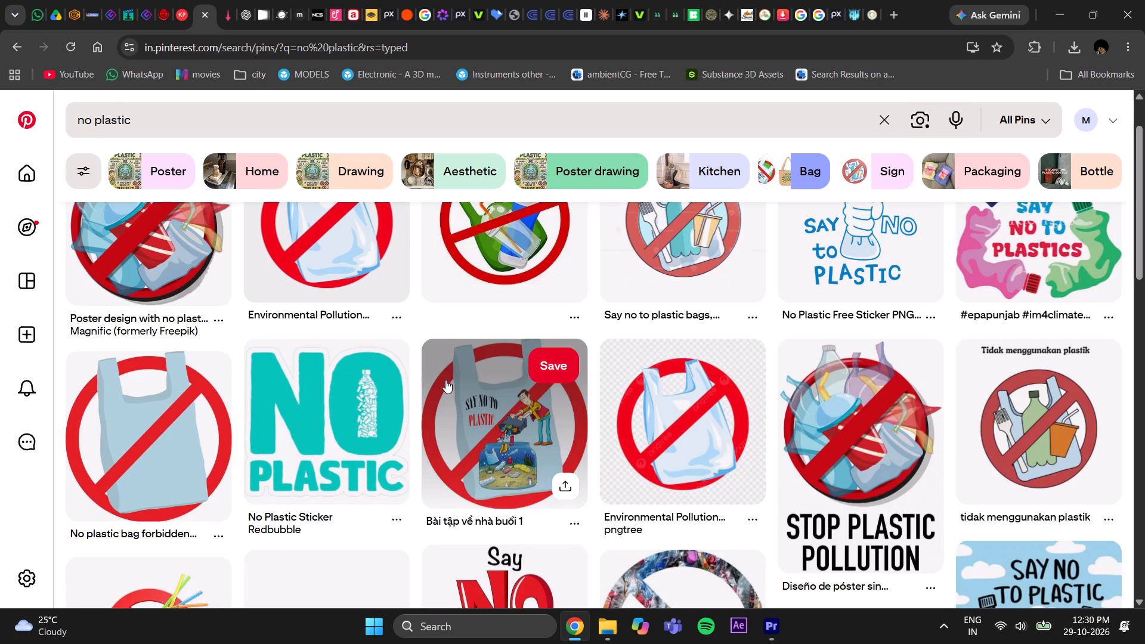
Browse the no plastic image results, open the turquoise No Plastic Sticker pin by Redbubble and download its image.
scroll(447, 383, "down", 3)
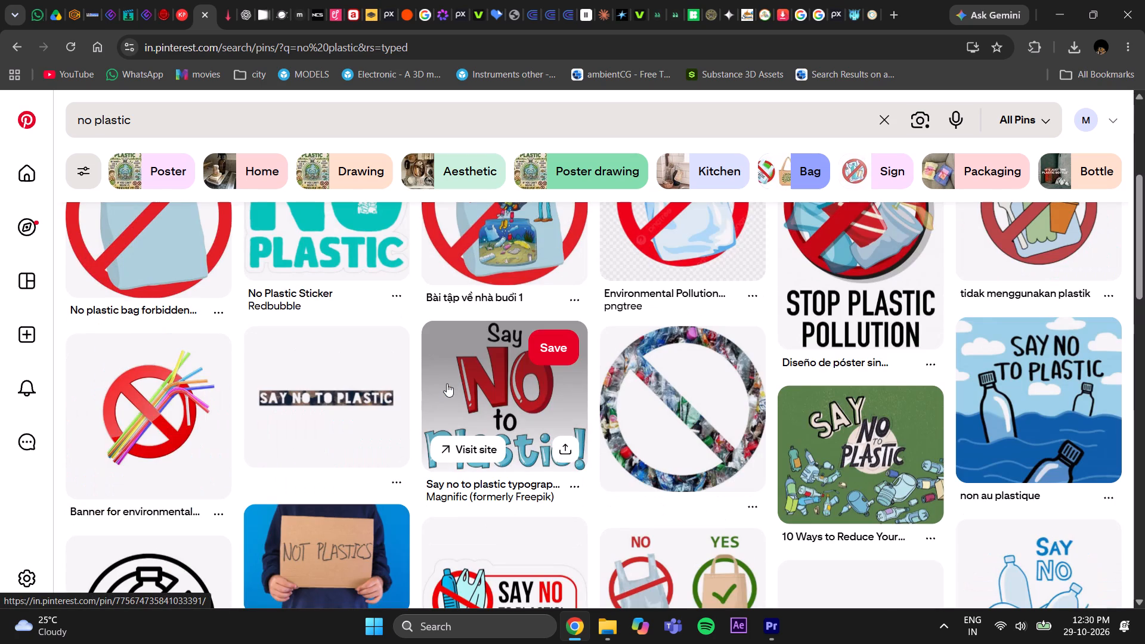
scroll(447, 383, "down", 3)
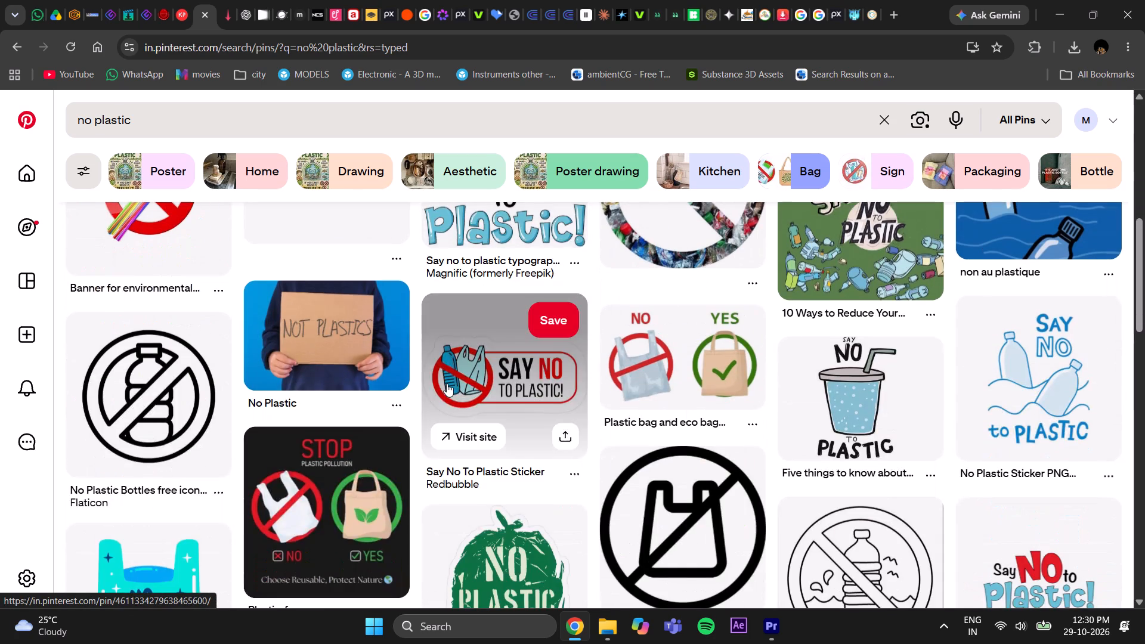
scroll(447, 383, "up", 10)
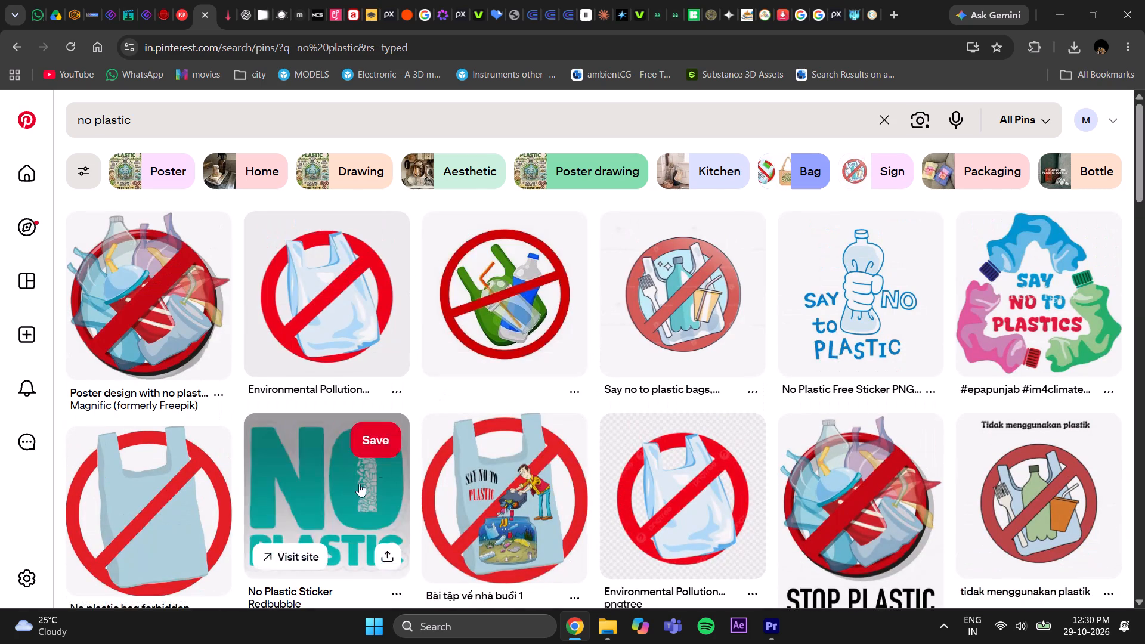
left_click(351, 489)
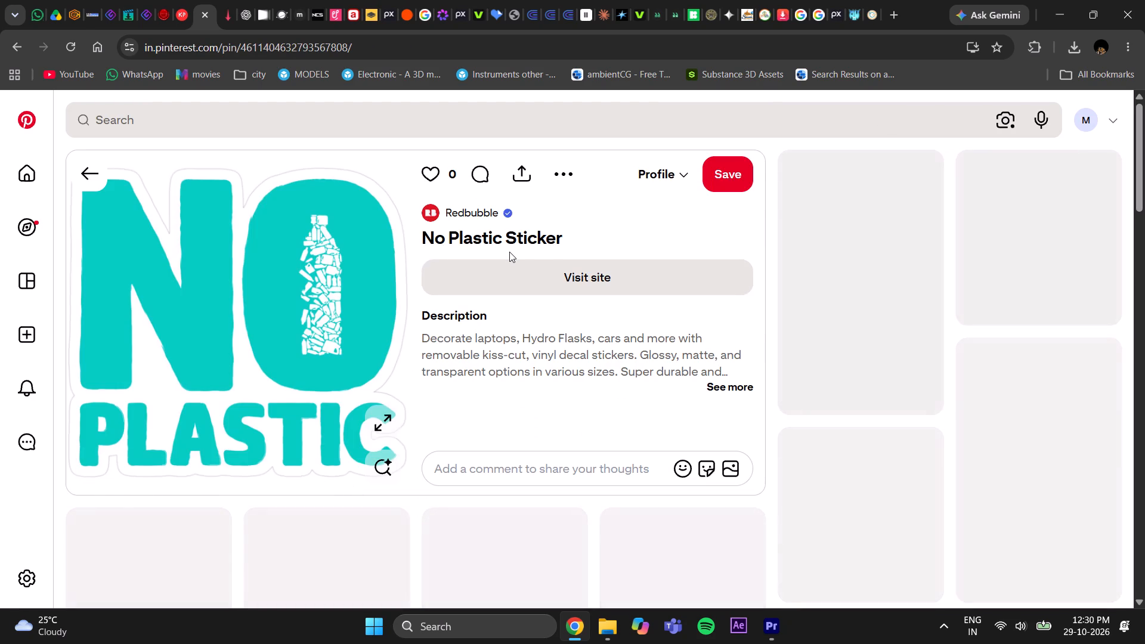
scroll(509, 255, "down", 4)
scroll(509, 259, "up", 2)
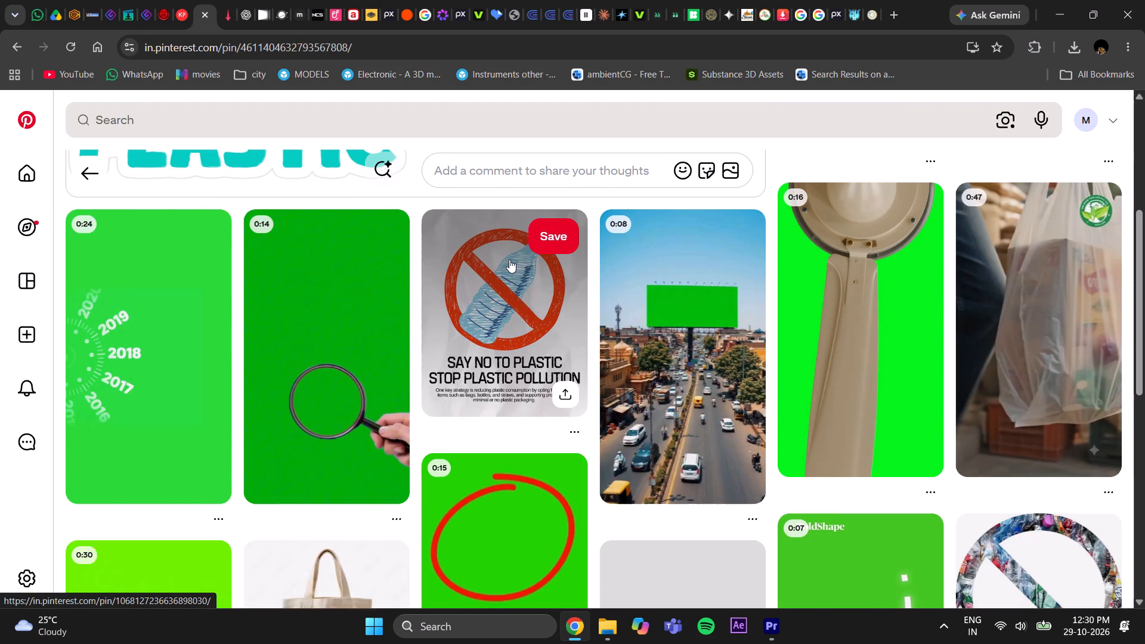
scroll(509, 259, "up", 4)
left_click(567, 175)
left_click(570, 210)
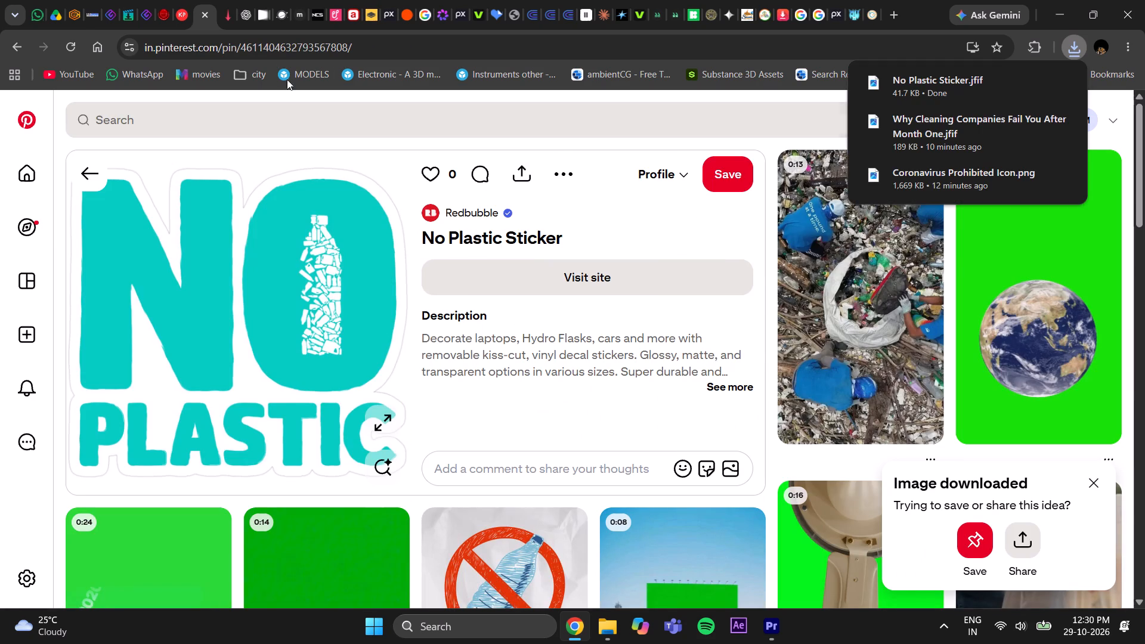
Remove the background of No Plastic Sticker.jfif in remove.bg and download the free 500 x 500 preview.
left_click(368, 19)
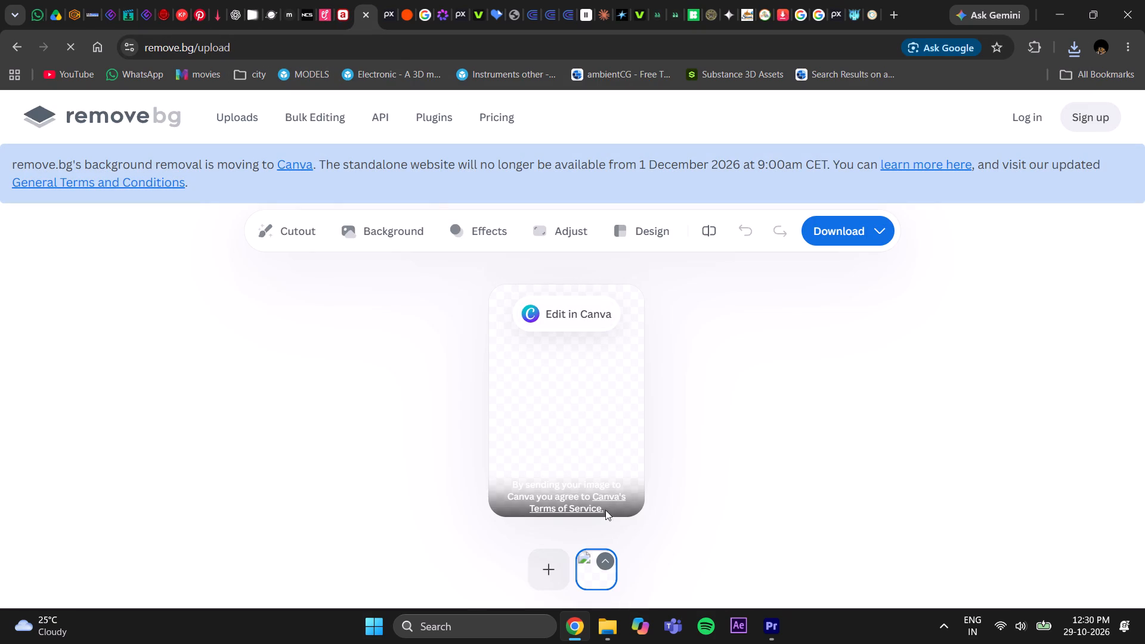
left_click(605, 566)
left_click(611, 530)
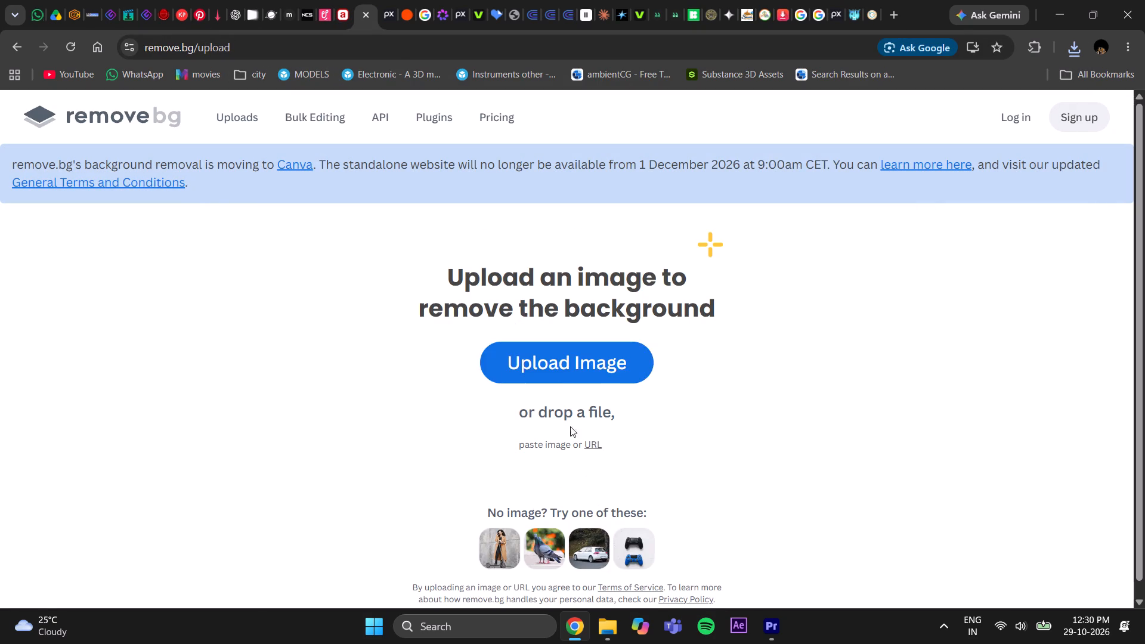
left_click(559, 383)
left_click(212, 236)
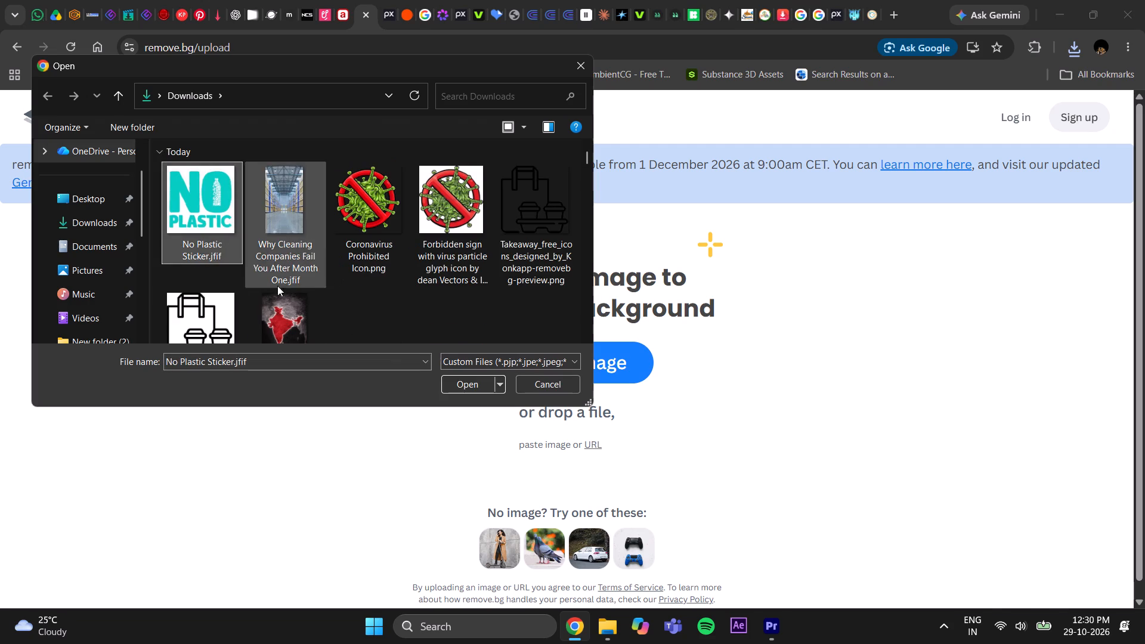
left_click(463, 382)
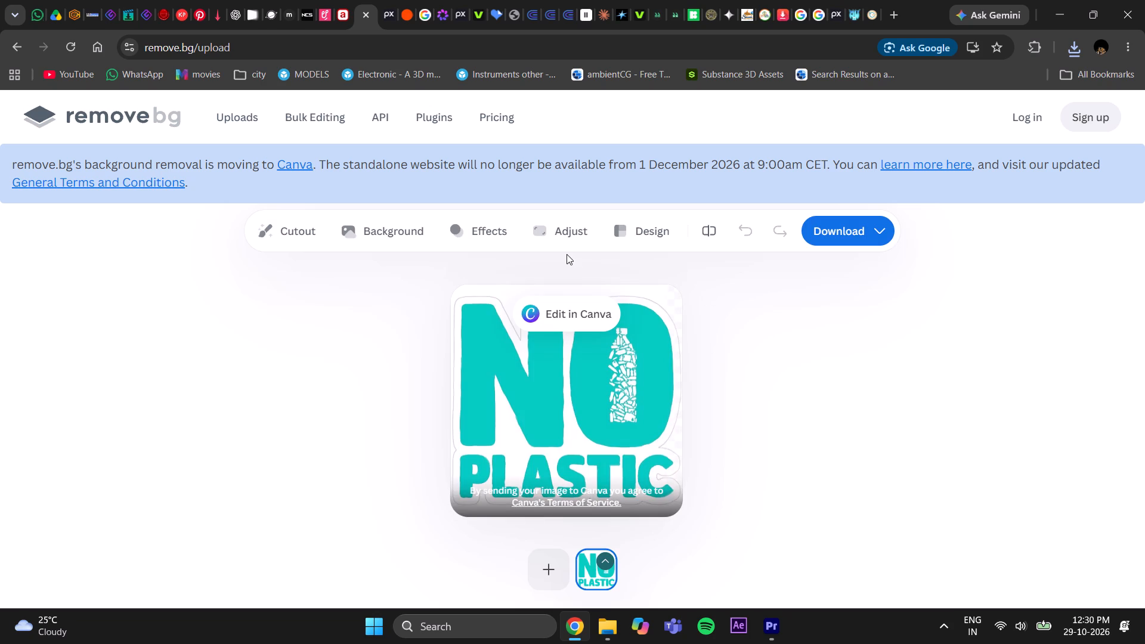
left_click(843, 230)
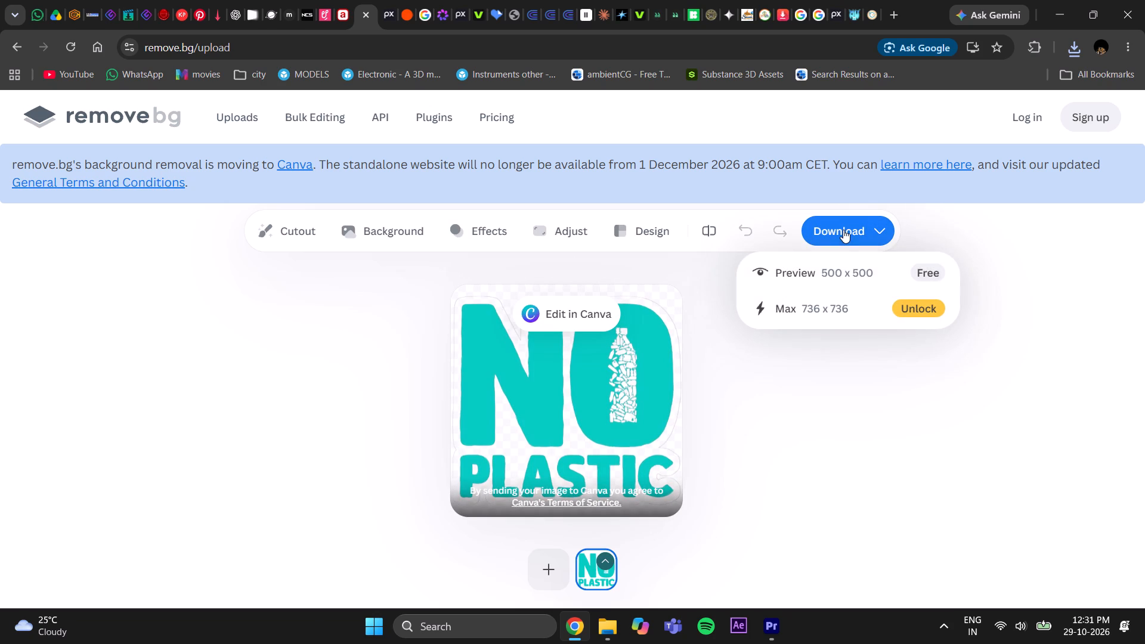
left_click(843, 278)
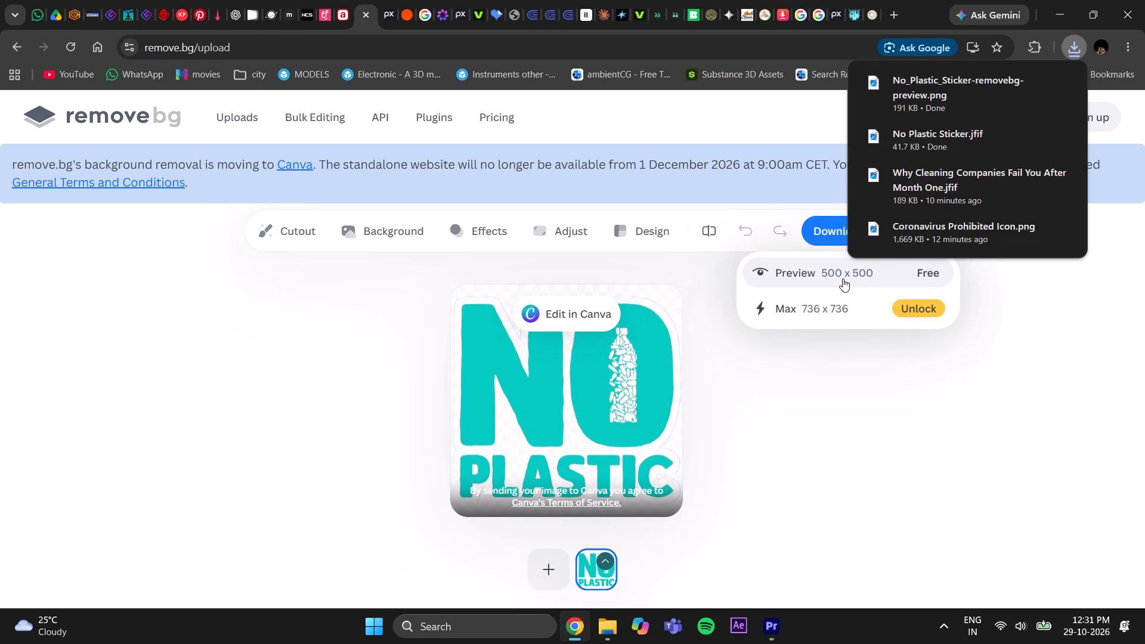
left_click(836, 400)
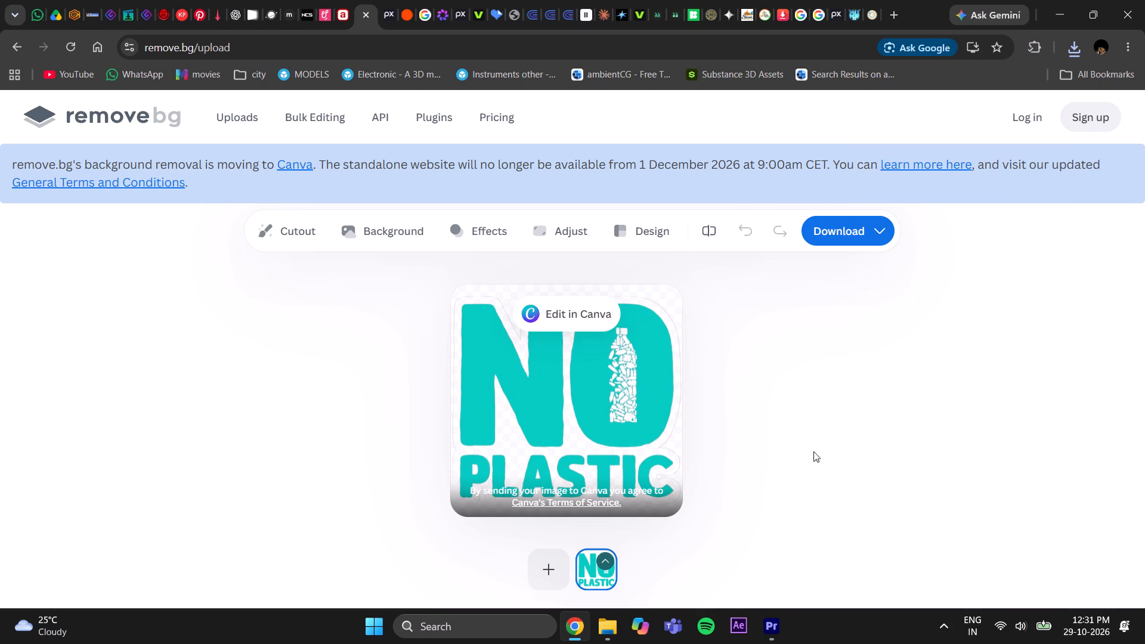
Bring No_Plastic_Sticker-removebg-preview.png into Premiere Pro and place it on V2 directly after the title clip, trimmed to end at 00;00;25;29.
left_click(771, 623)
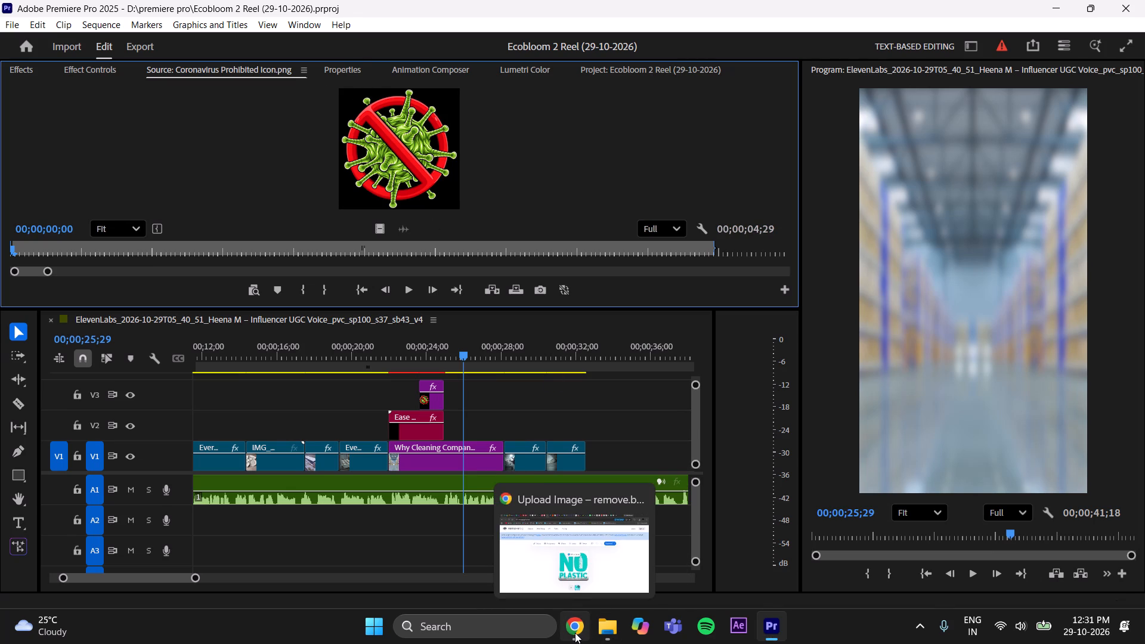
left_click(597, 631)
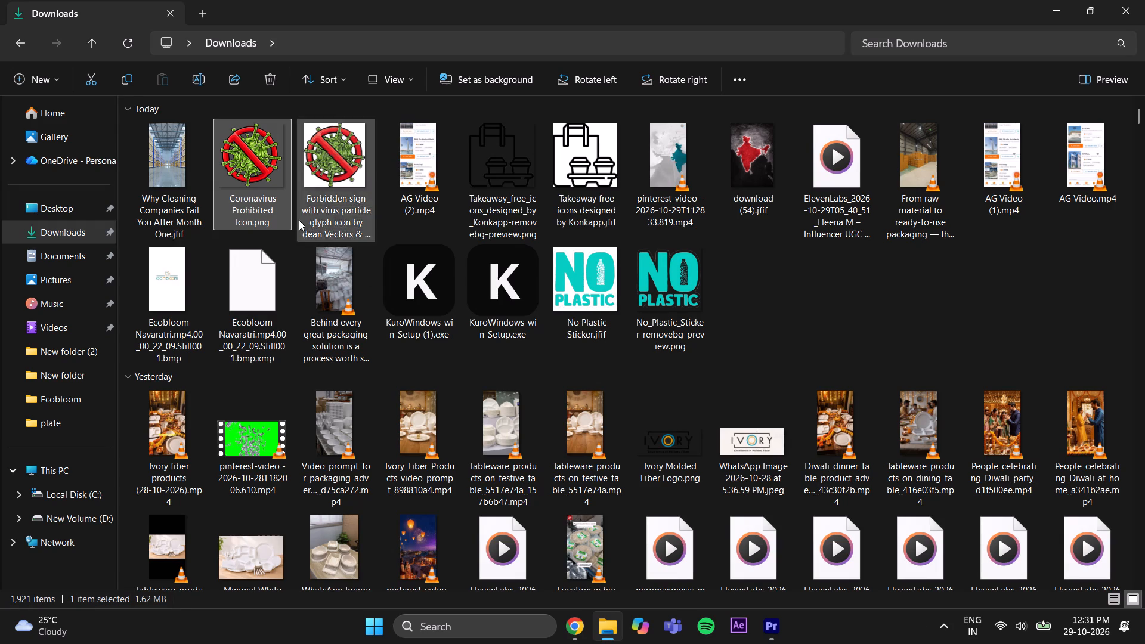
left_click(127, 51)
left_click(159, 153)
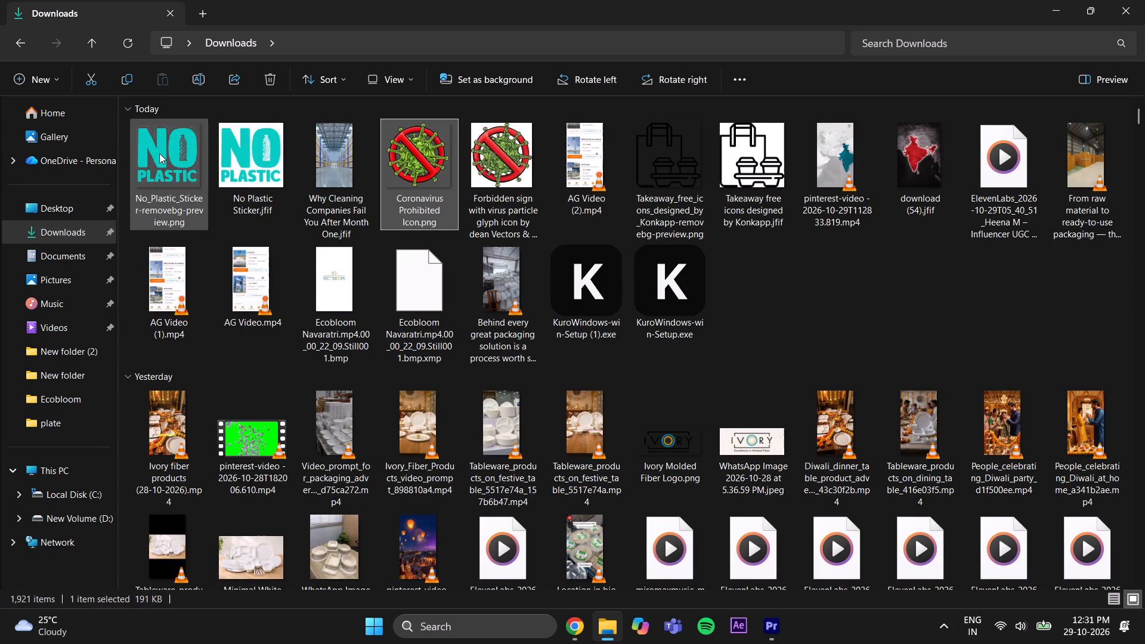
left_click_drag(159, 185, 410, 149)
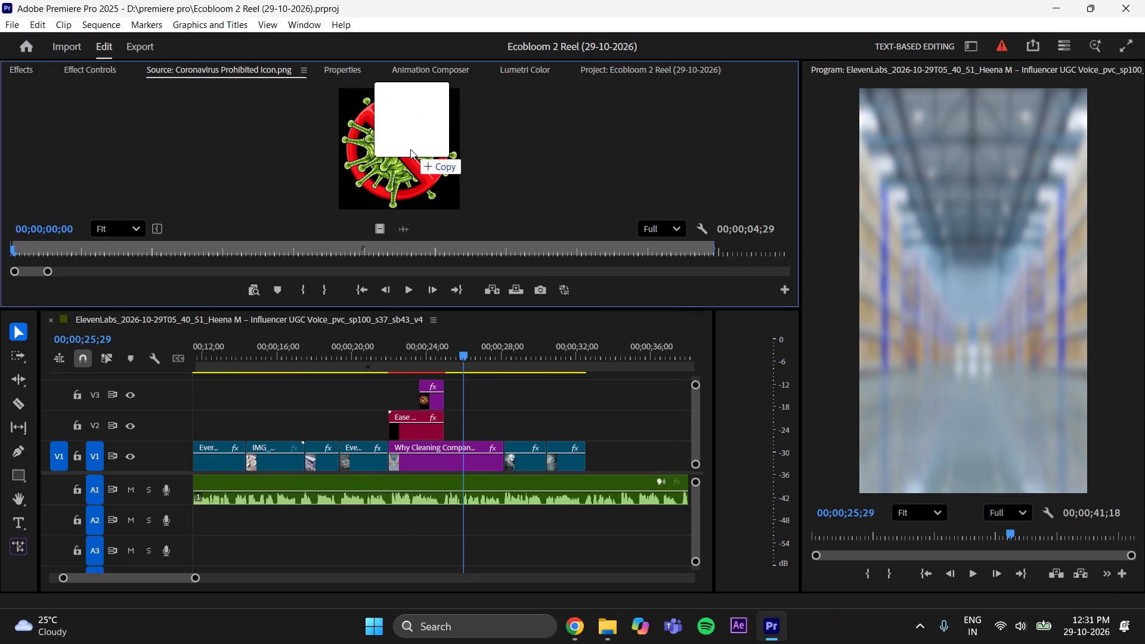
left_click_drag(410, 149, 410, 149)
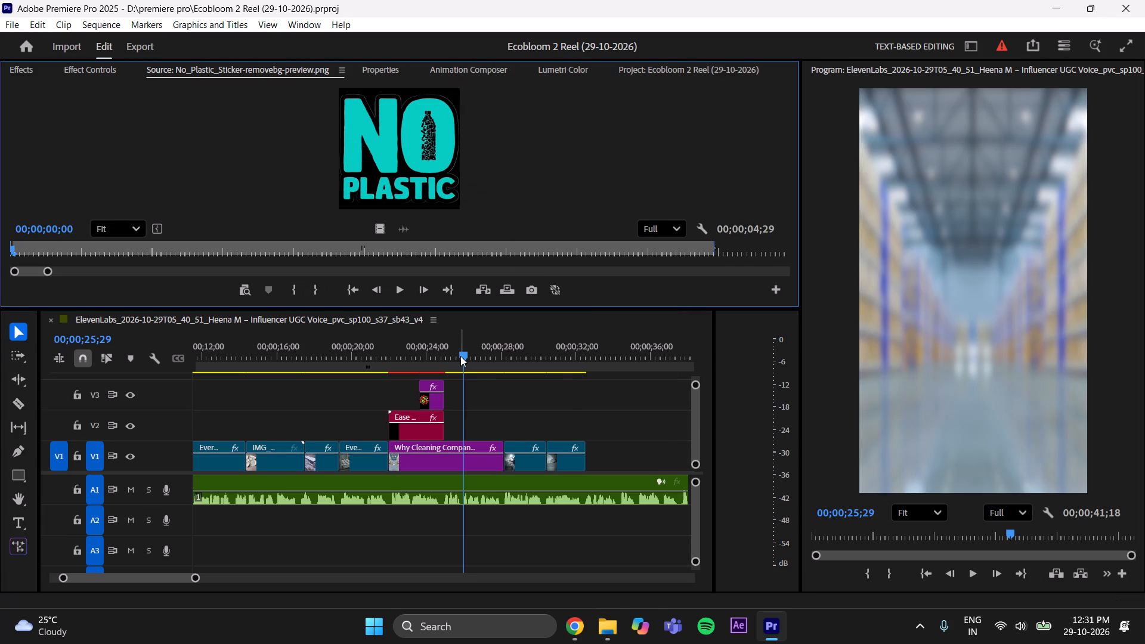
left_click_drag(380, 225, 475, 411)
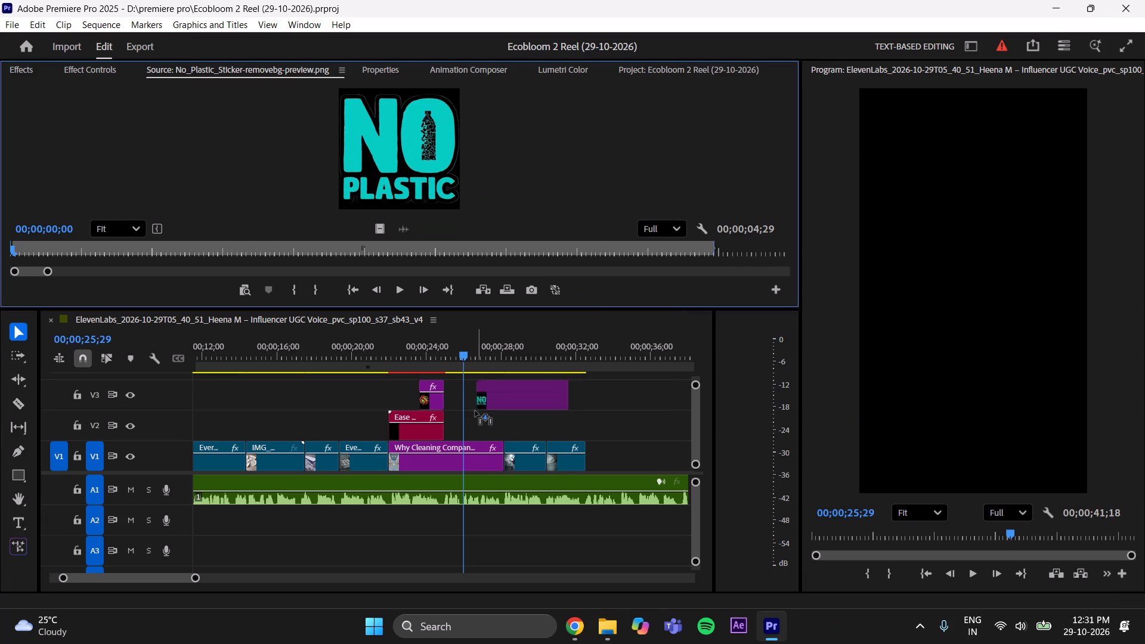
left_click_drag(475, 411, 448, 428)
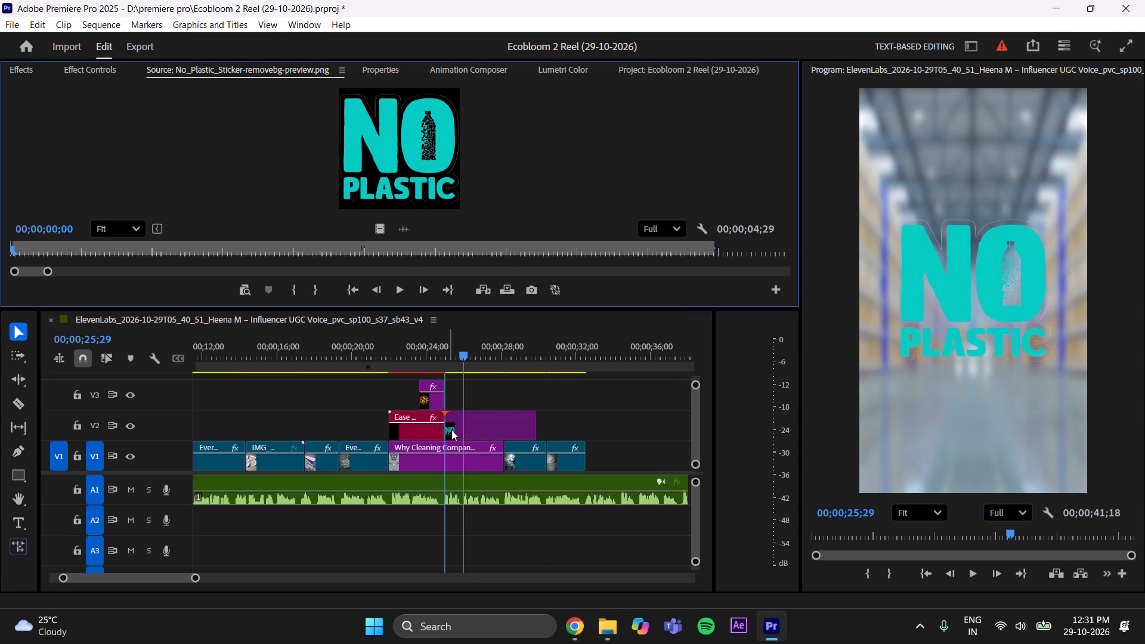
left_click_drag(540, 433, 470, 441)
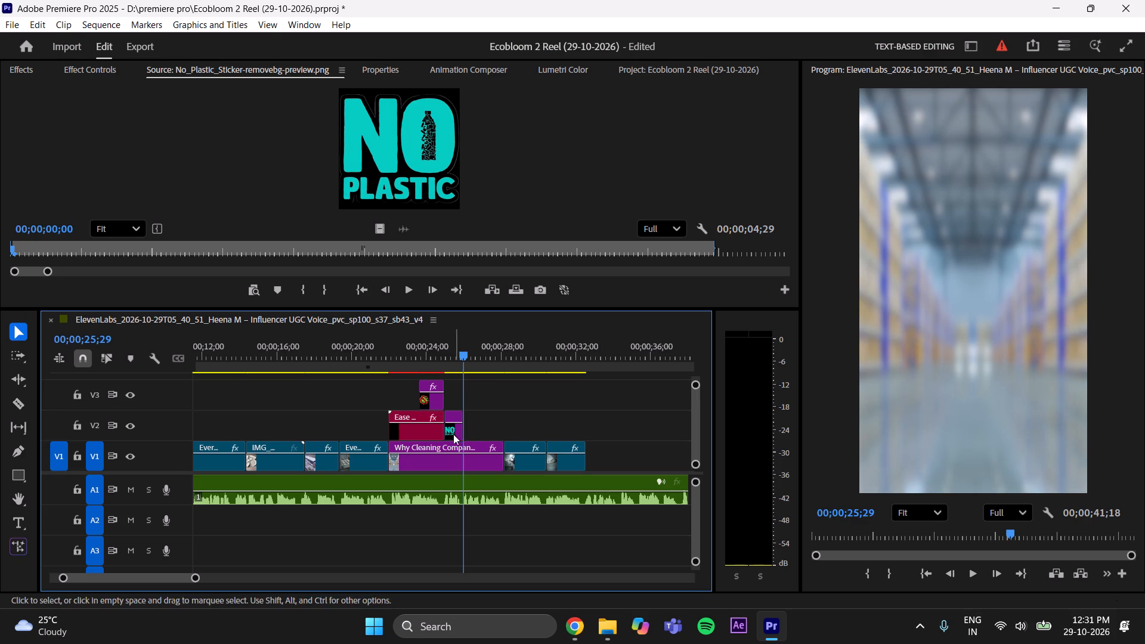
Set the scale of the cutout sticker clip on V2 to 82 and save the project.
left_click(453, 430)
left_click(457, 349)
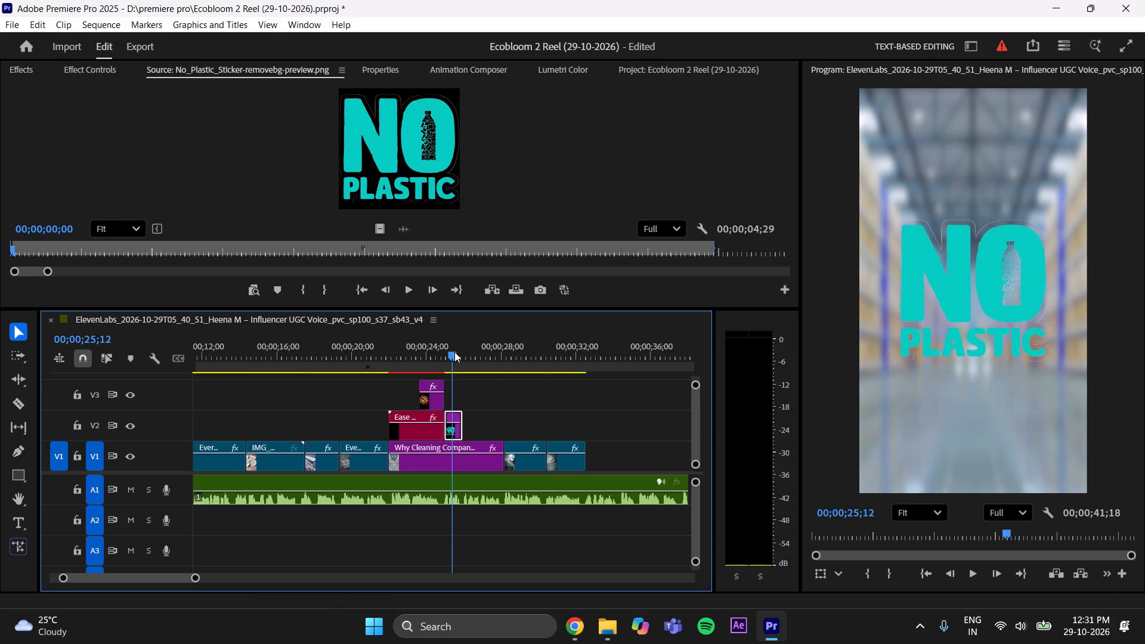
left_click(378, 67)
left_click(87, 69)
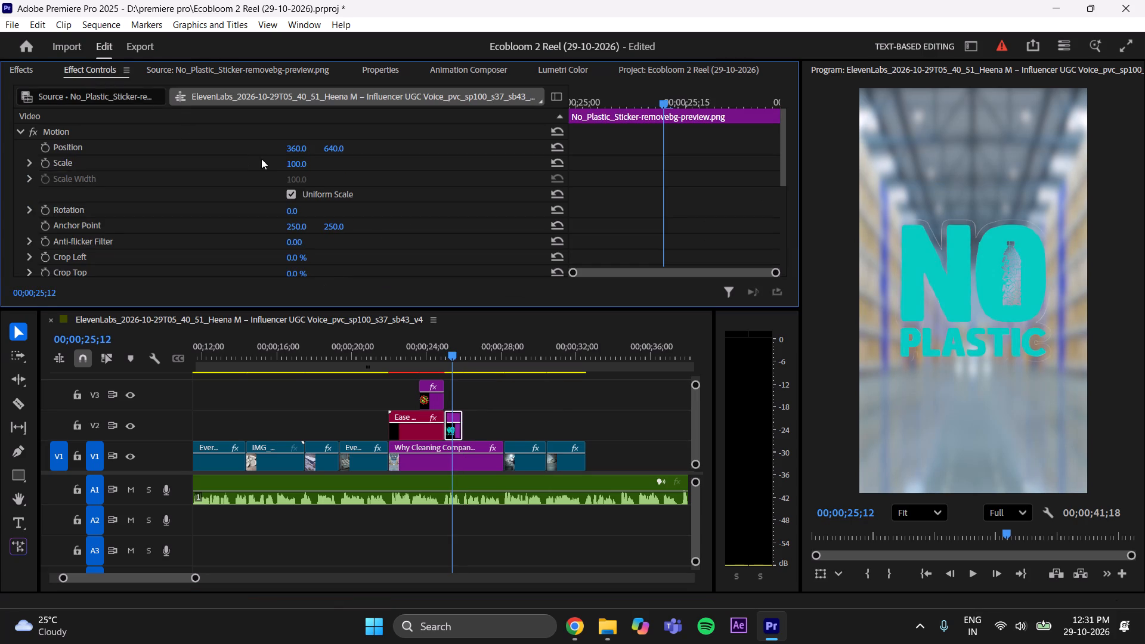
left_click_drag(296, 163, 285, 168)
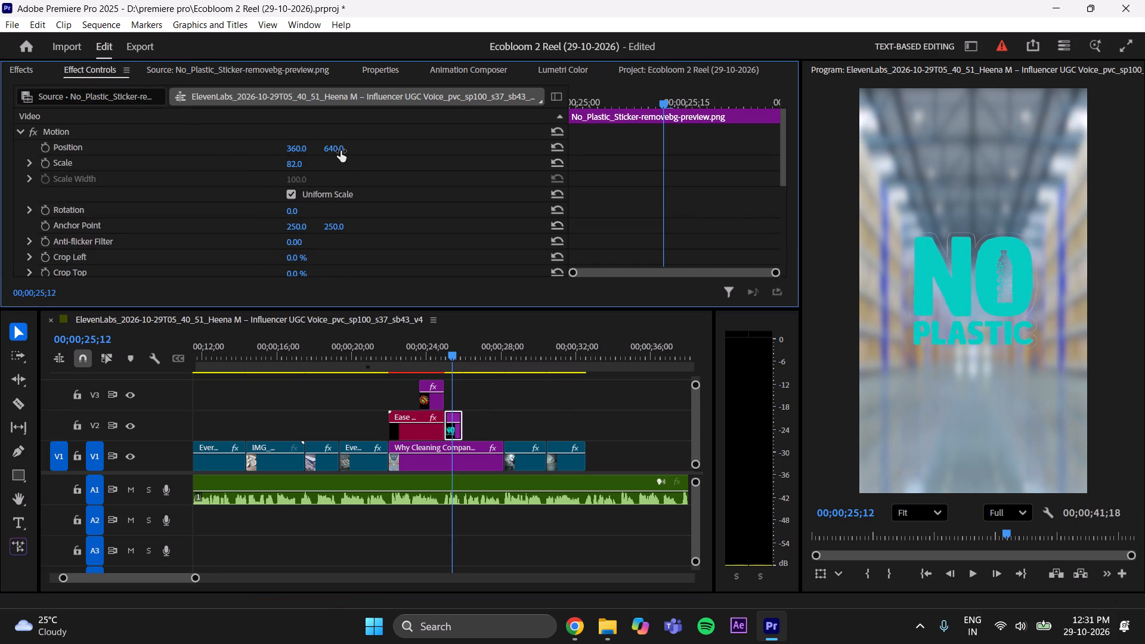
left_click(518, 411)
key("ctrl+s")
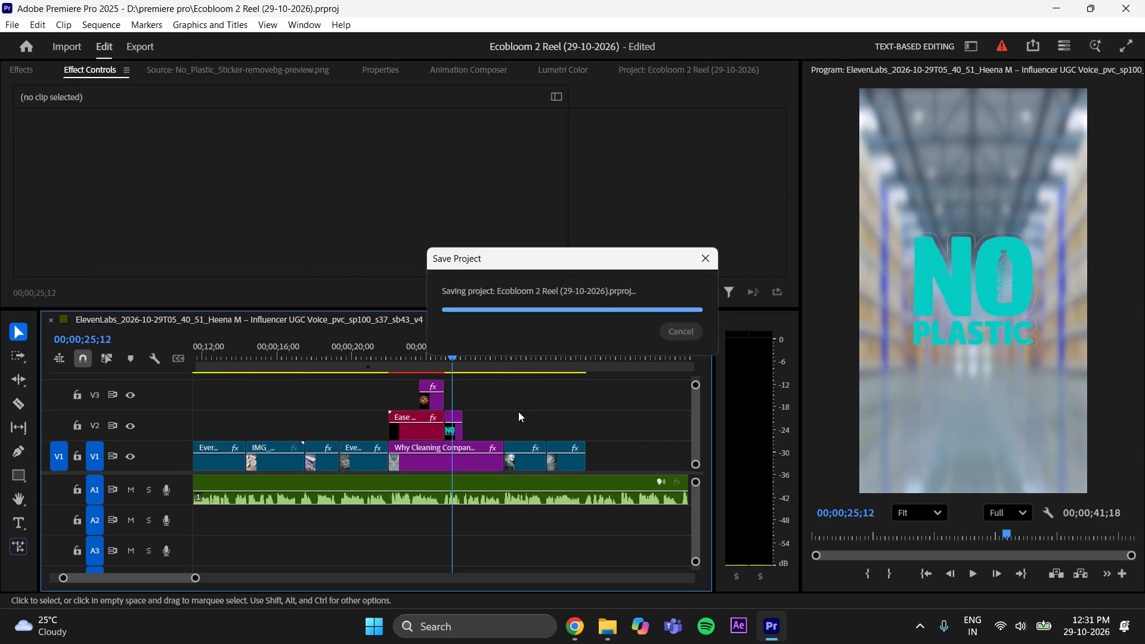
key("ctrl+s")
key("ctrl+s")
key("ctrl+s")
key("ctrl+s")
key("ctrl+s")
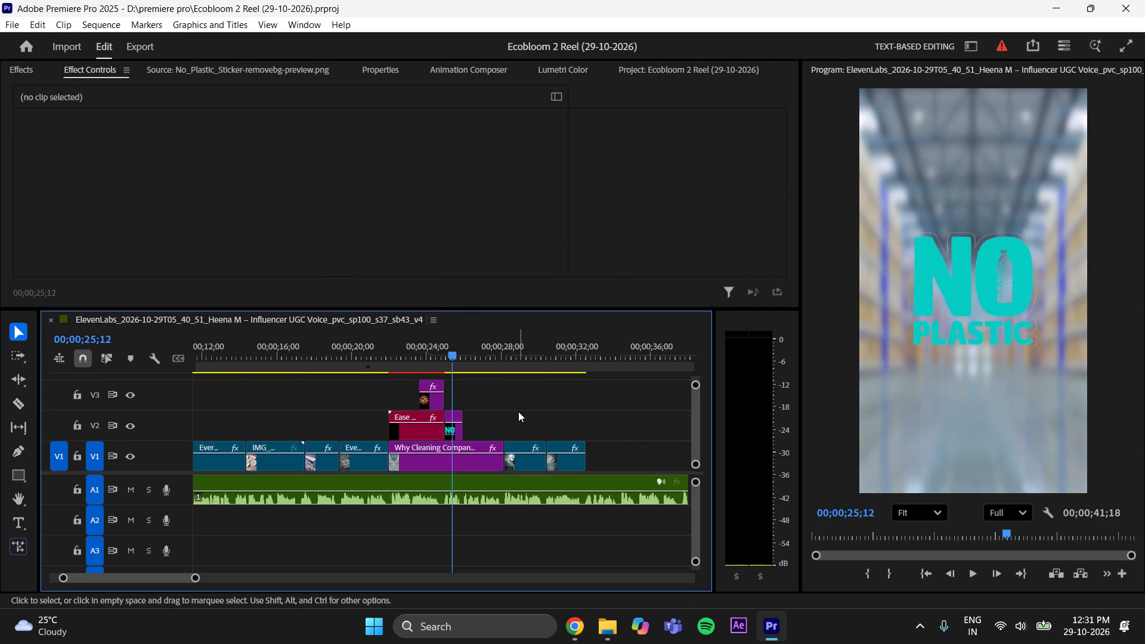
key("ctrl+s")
Bring the original No Plastic Sticker.jfif from Downloads into Premiere Pro and place it on V3 starting at 00;00;25;12.
left_click(193, 64)
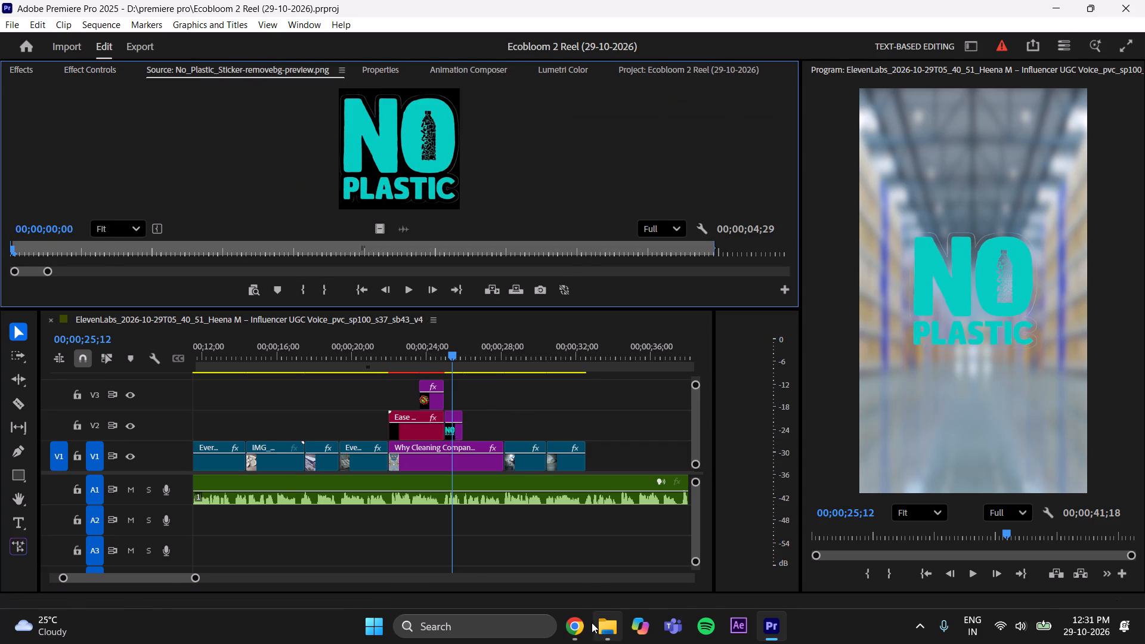
left_click(605, 627)
left_click_drag(245, 156, 759, 599)
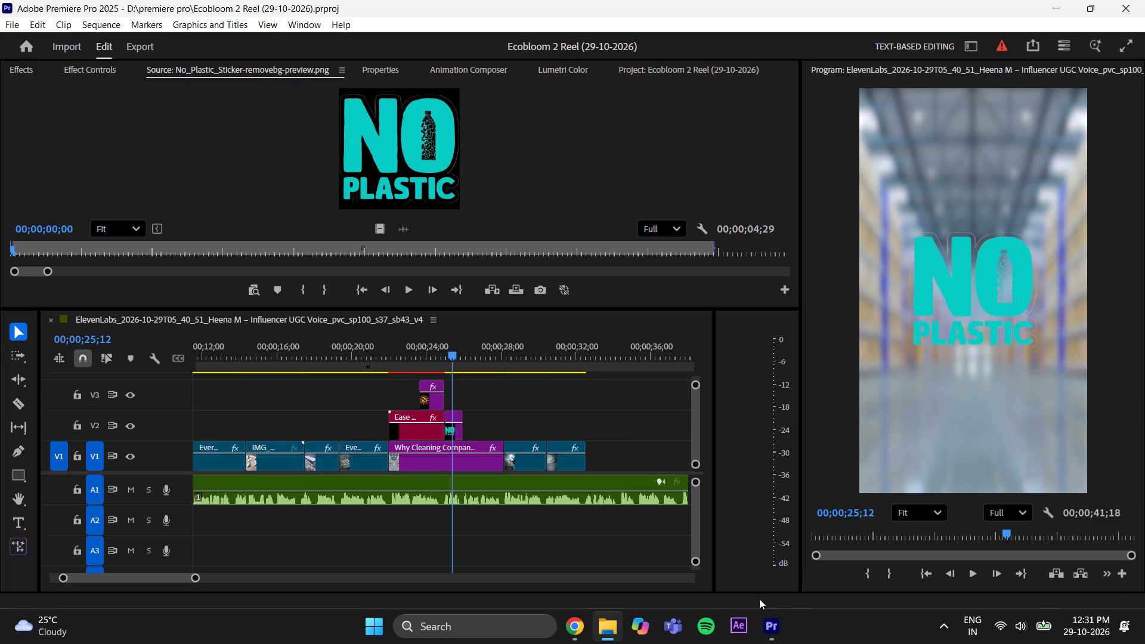
left_click_drag(759, 599, 425, 179)
left_click_drag(377, 226, 491, 378)
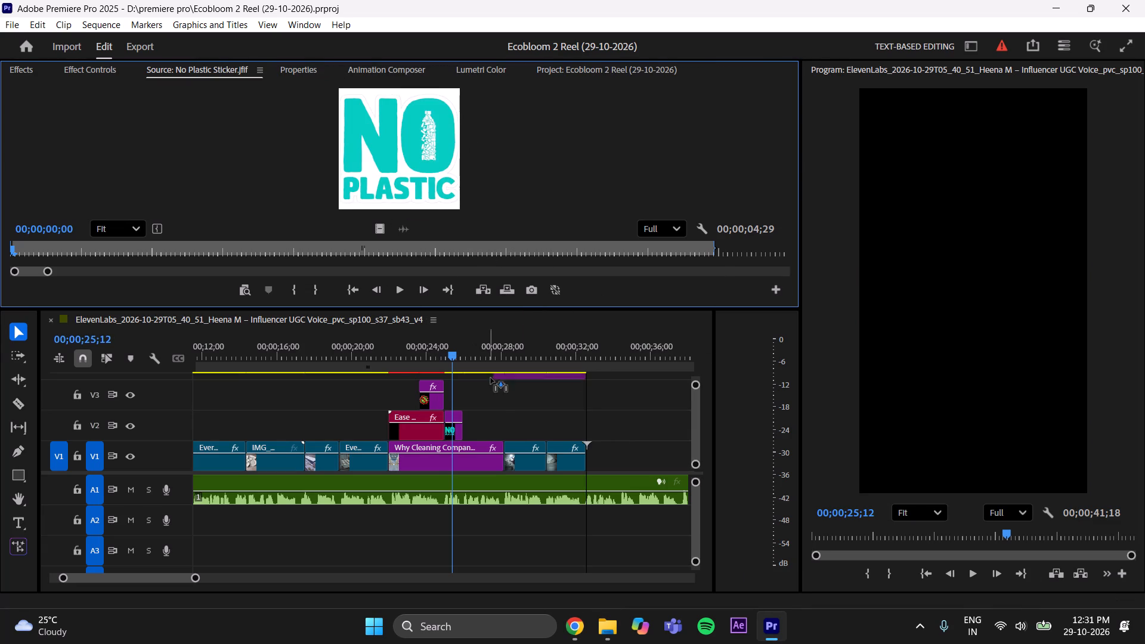
left_click_drag(491, 378, 454, 401)
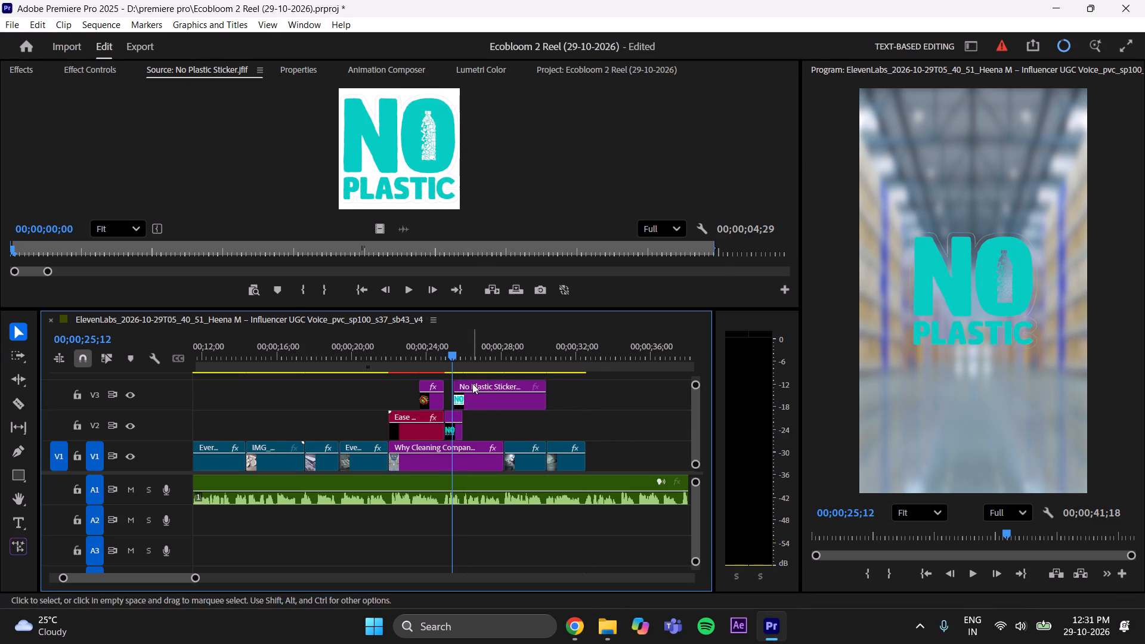
Set the scale of the No Plastic Sticker.jfif clip on V3 to 49.
left_click_drag(453, 346, 479, 346)
left_click(505, 392)
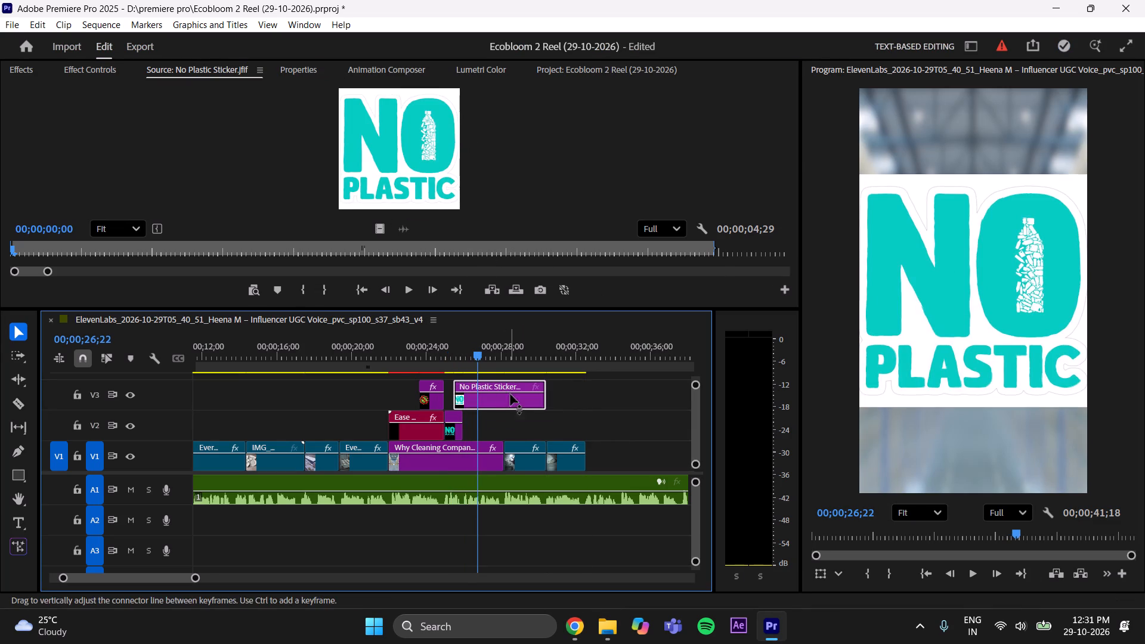
left_click(116, 69)
left_click_drag(299, 163, 259, 166)
Move the No Plastic Sticker.jfif clip directly after the virus icon on V3 and trim its end to match the cutout clip below.
left_click_drag(484, 344, 448, 363)
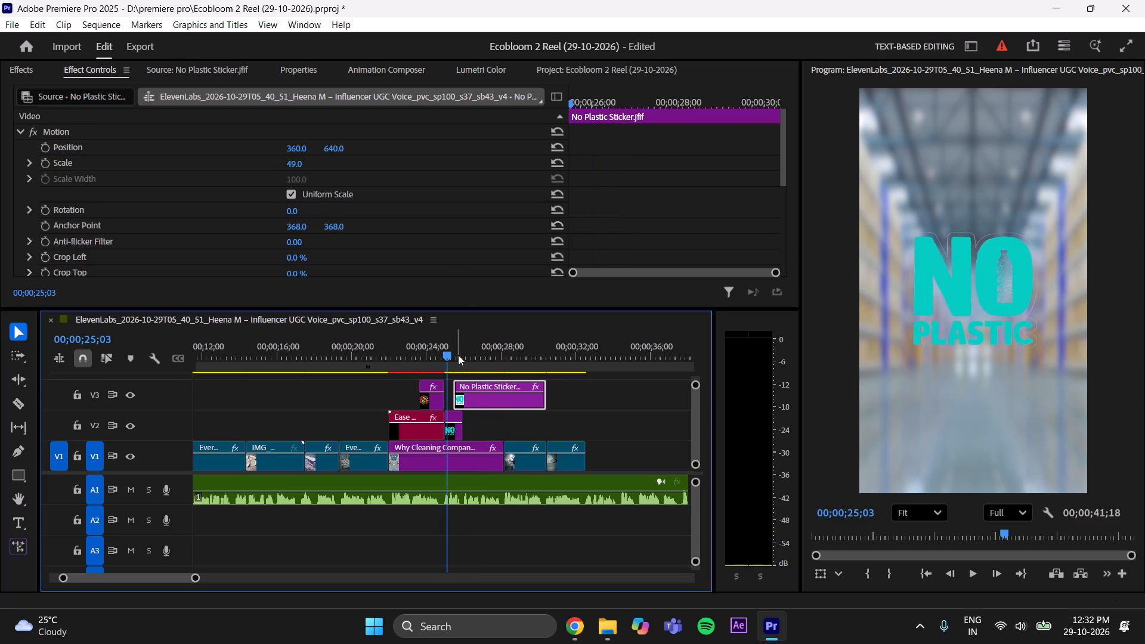
left_click_drag(458, 350, 432, 410)
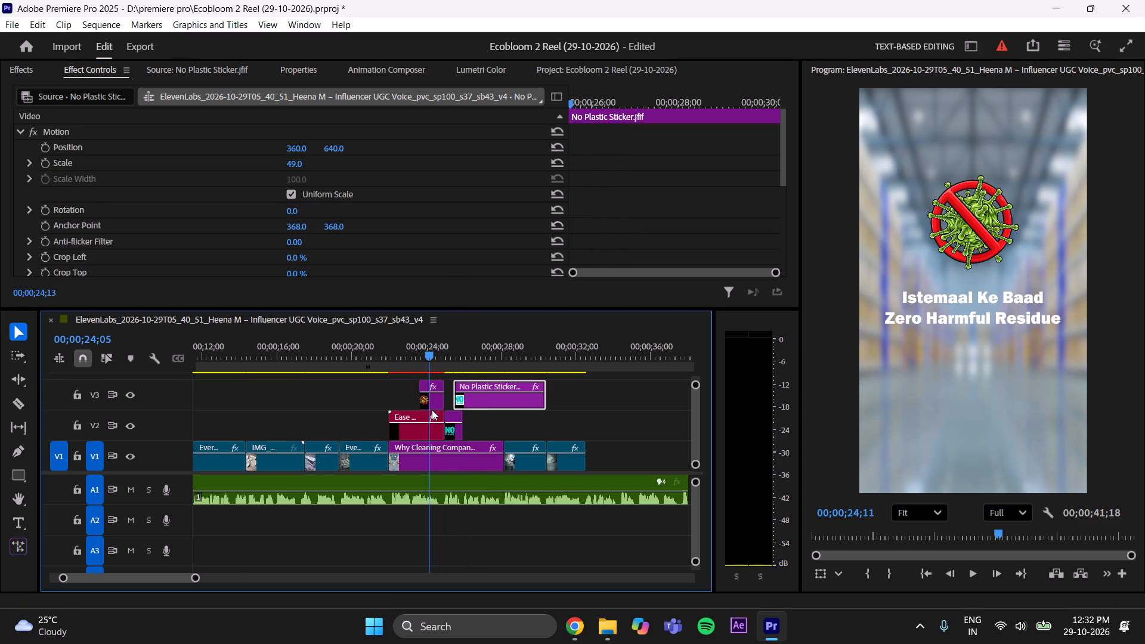
left_click_drag(432, 410, 431, 410)
left_click_drag(473, 400, 466, 400)
left_click_drag(540, 395, 469, 407)
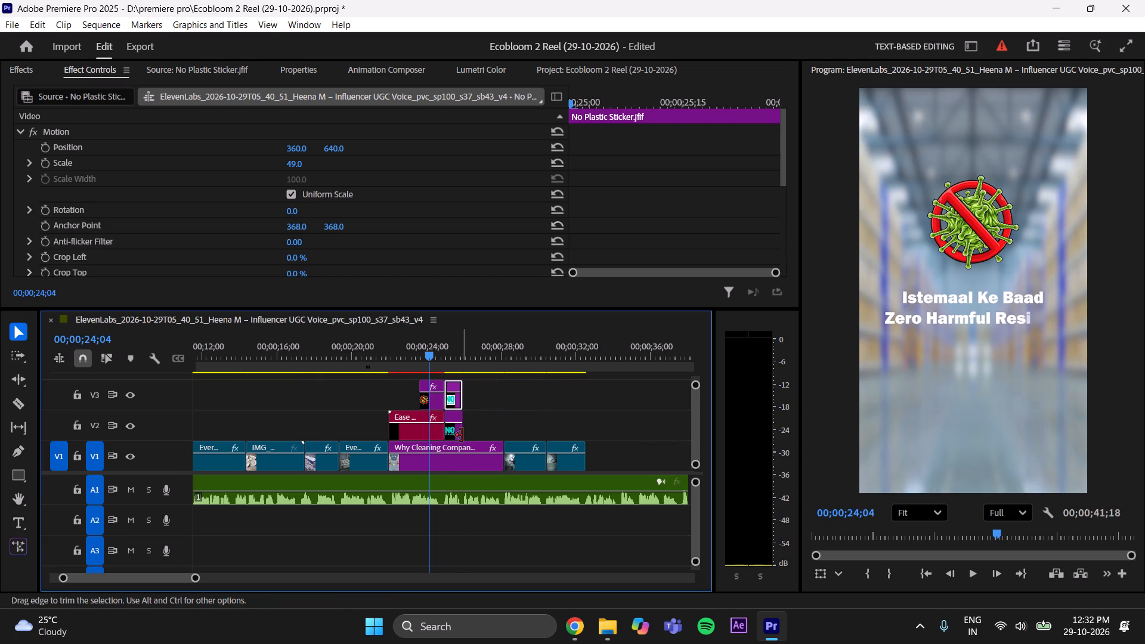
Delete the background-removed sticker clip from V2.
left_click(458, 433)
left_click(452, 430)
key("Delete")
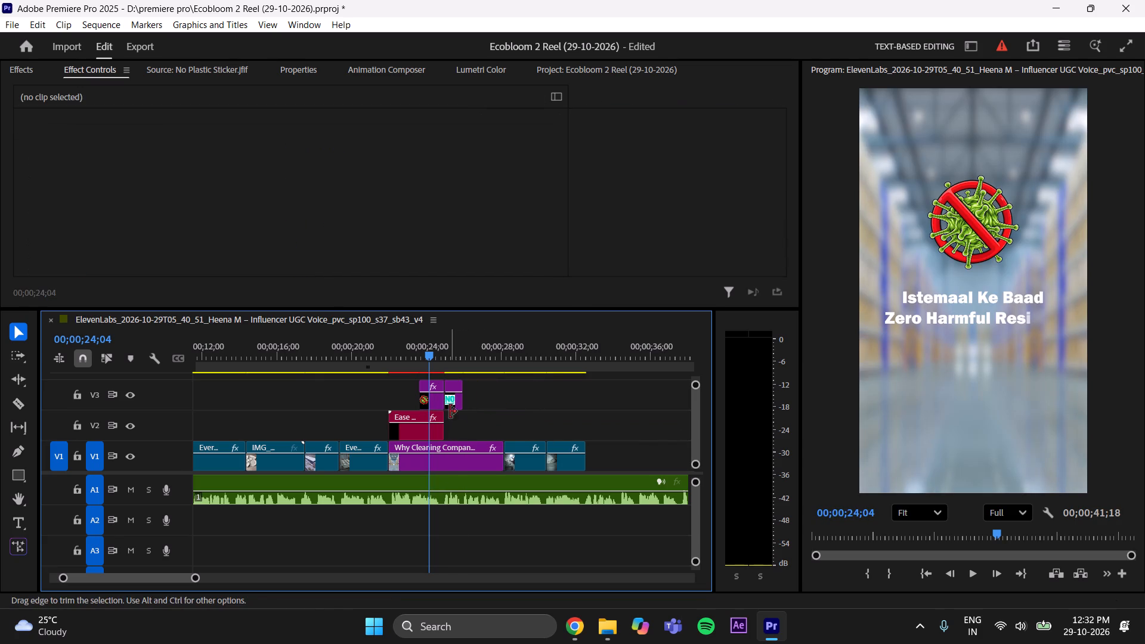
Move the No Plastic Sticker.jfif clip from V3 down to V2 directly after the Ease title, save the project and preview it.
left_click_drag(454, 401, 454, 426)
left_click(488, 414)
key("ctrl+s")
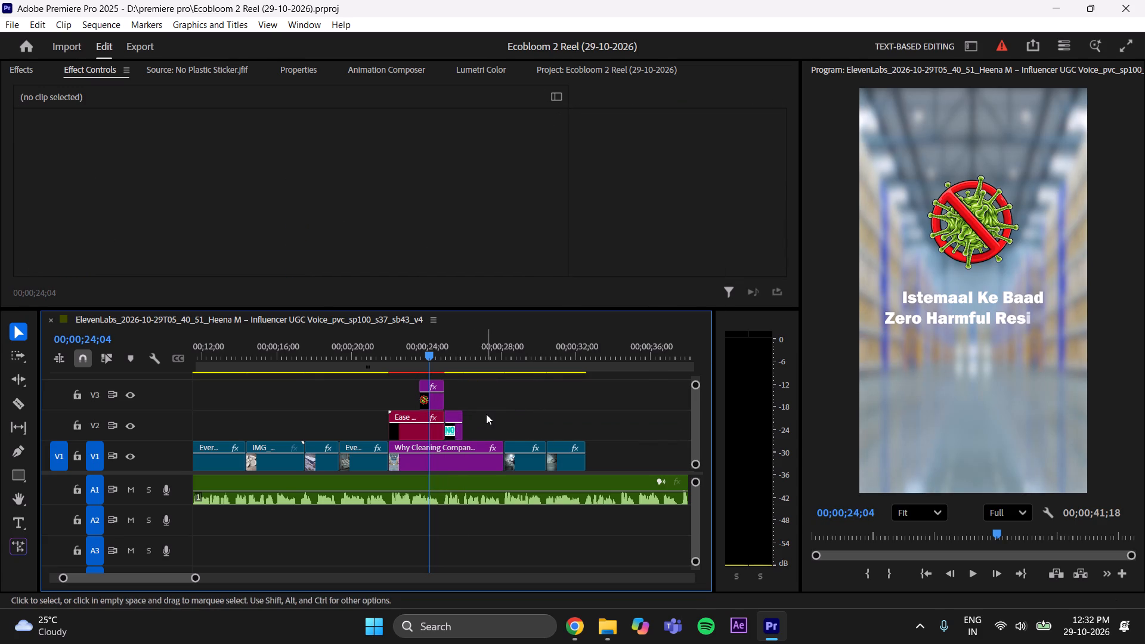
key("space")
key("space")
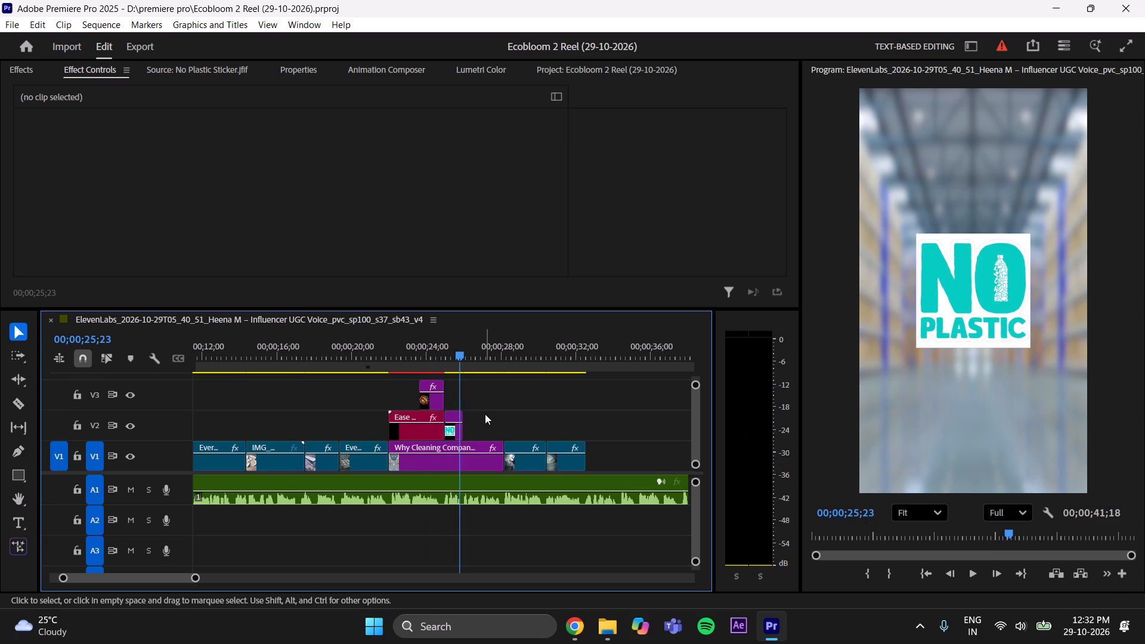
Enable a black colour stroke with a stroke width of 4 on the "Istemaal Ke Baad Zero Harmful..." title on V2 and save the project.
left_click_drag(460, 352, 428, 376)
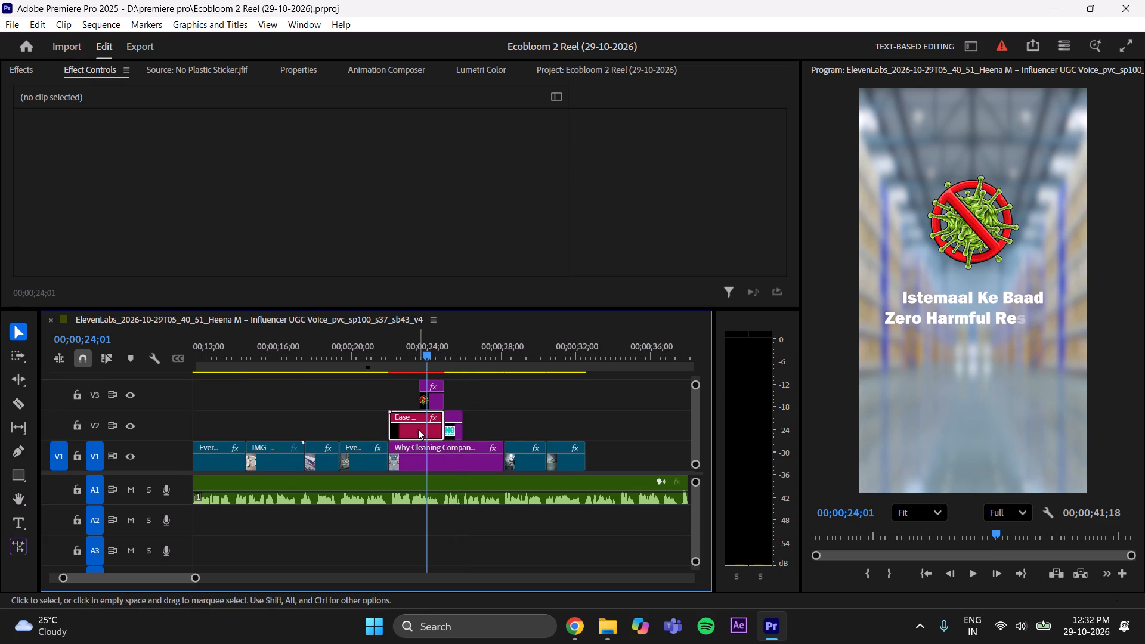
left_click(418, 429)
left_click(301, 68)
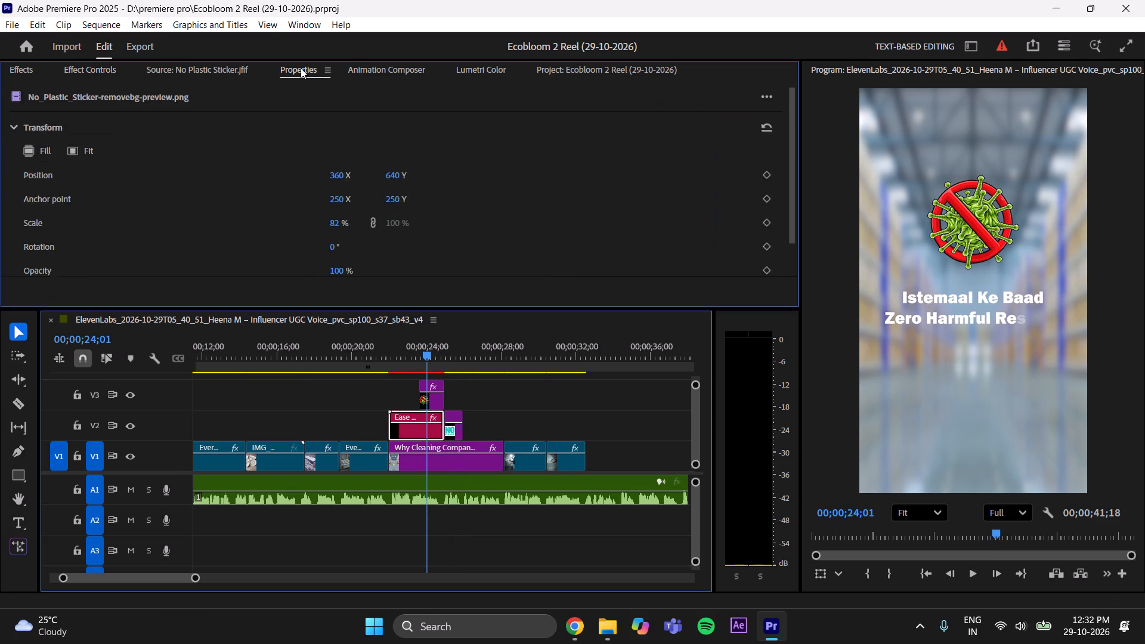
scroll(321, 220, "down", 20)
scroll(321, 220, "down", 14)
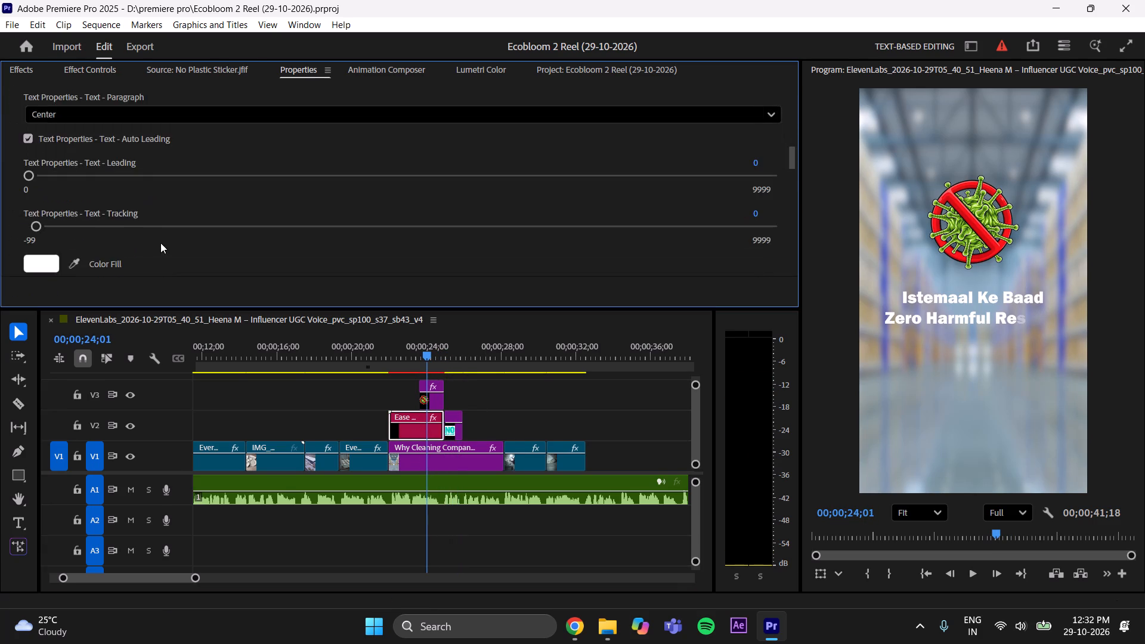
scroll(85, 237, "down", 6)
left_click_drag(27, 265, 27, 265)
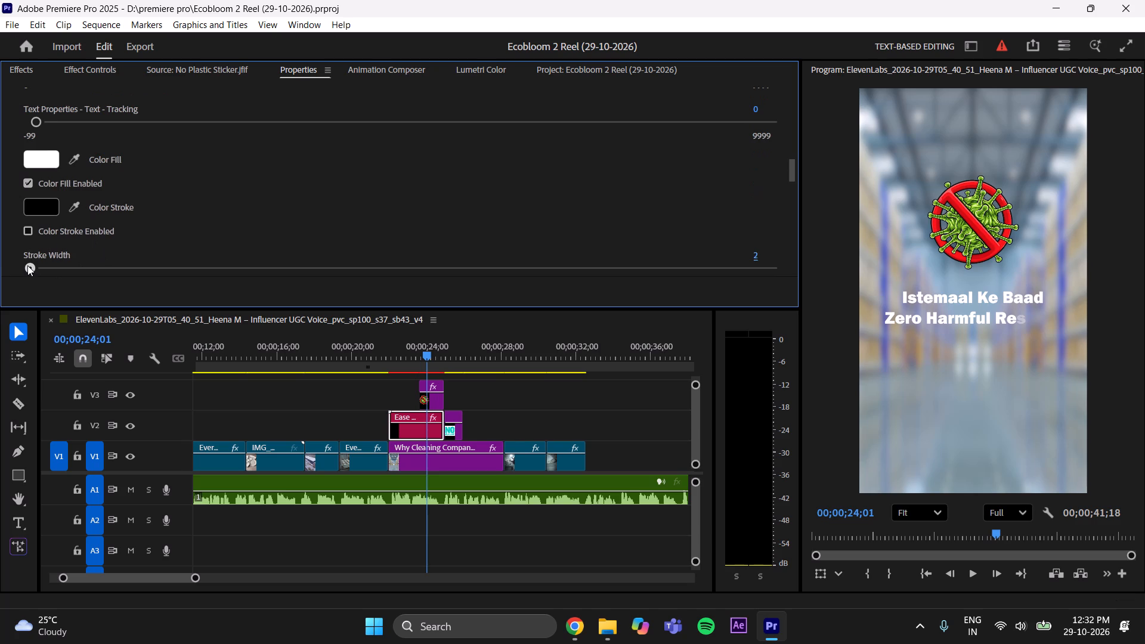
left_click_drag(27, 265, 35, 265)
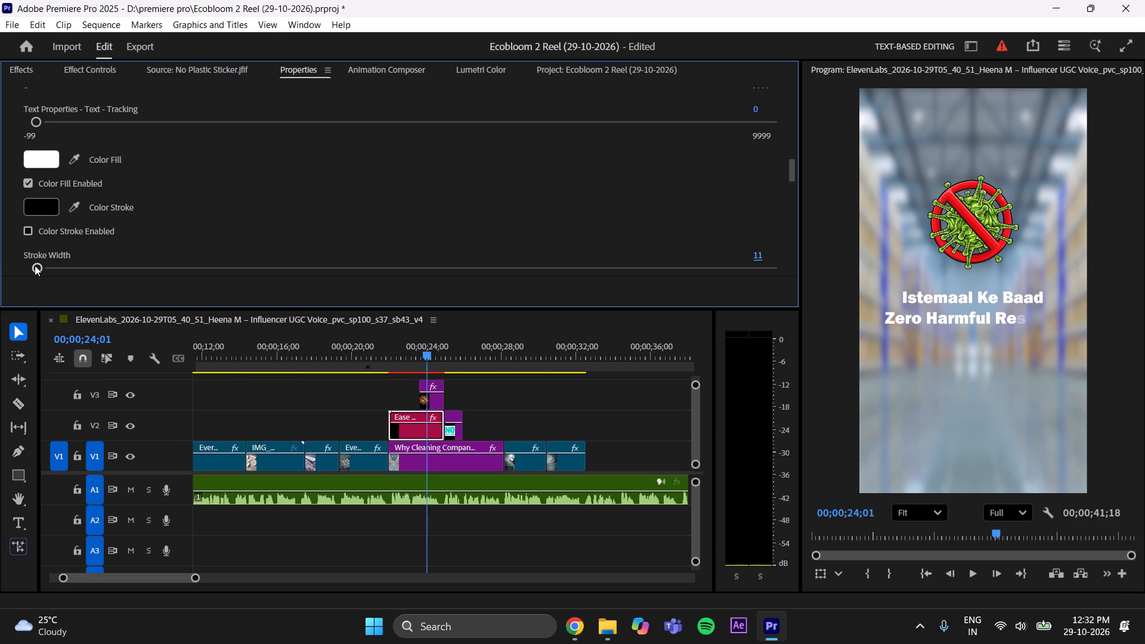
left_click(27, 228)
left_click_drag(38, 269, 32, 272)
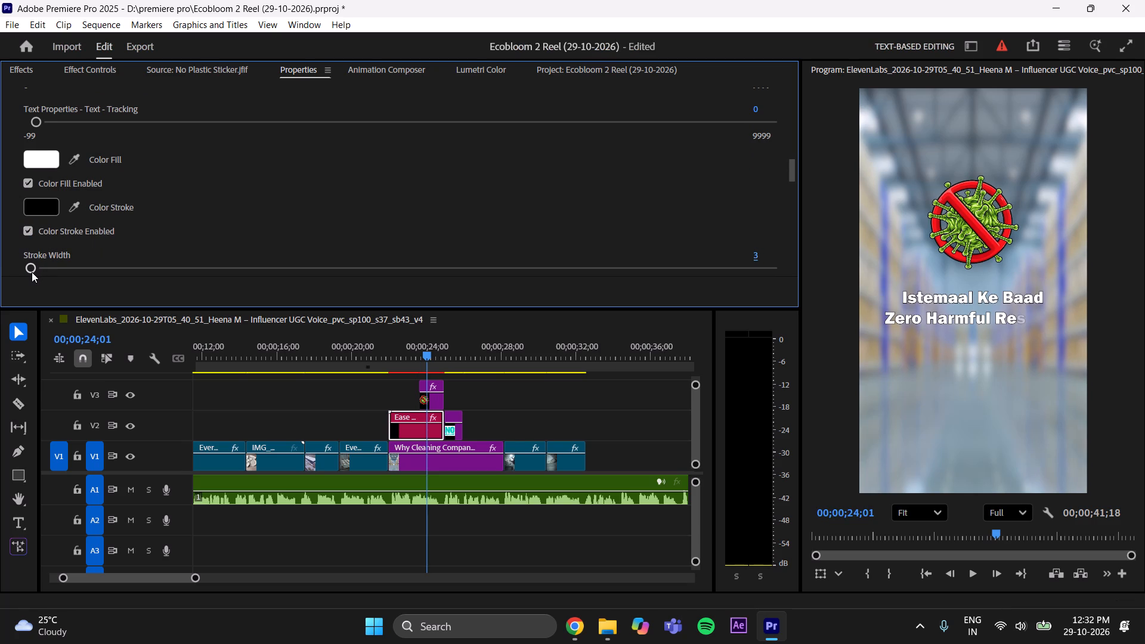
left_click(32, 272)
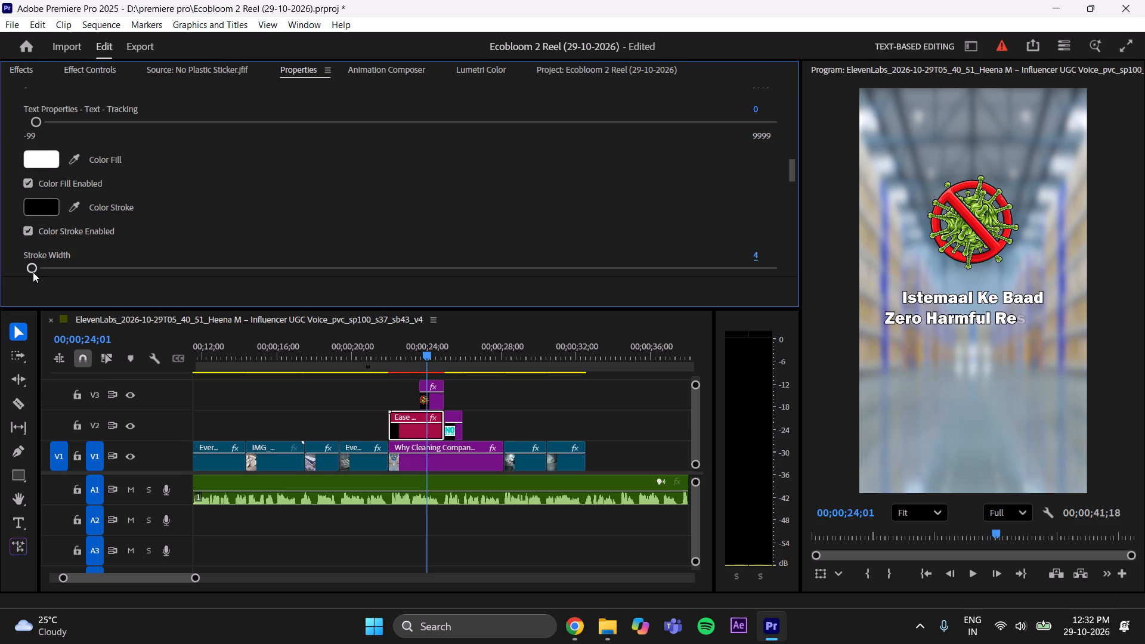
left_click(510, 393)
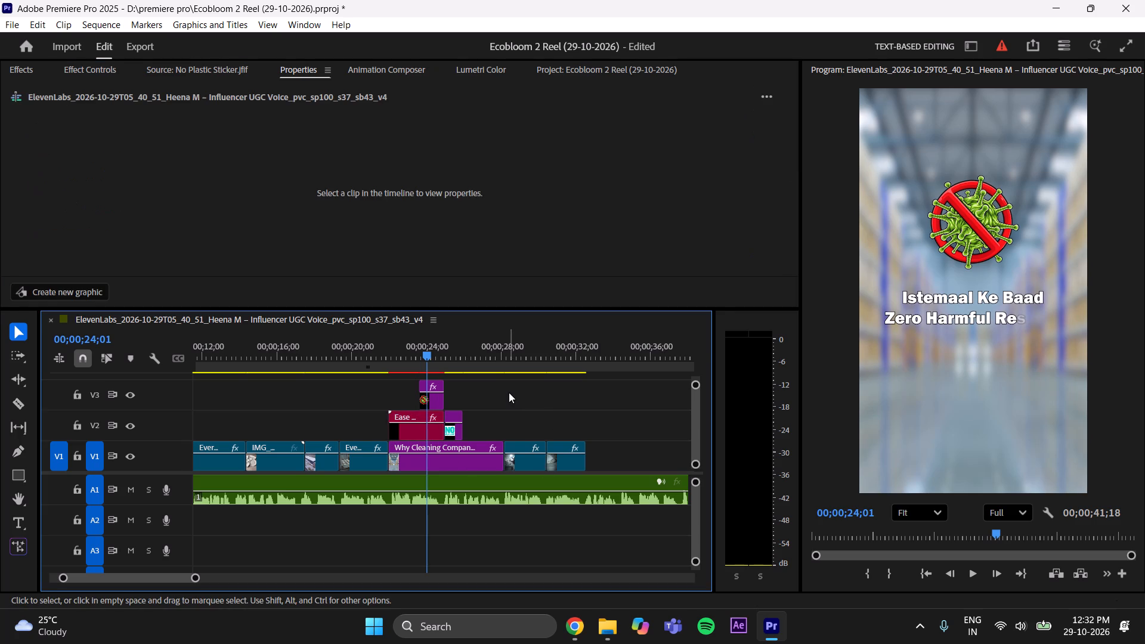
key("ctrl+s")
Play back the voiceover around the No Plastic sticker, park the playhead at the sticker's end at 00;00;25;28 and save the project.
key("space")
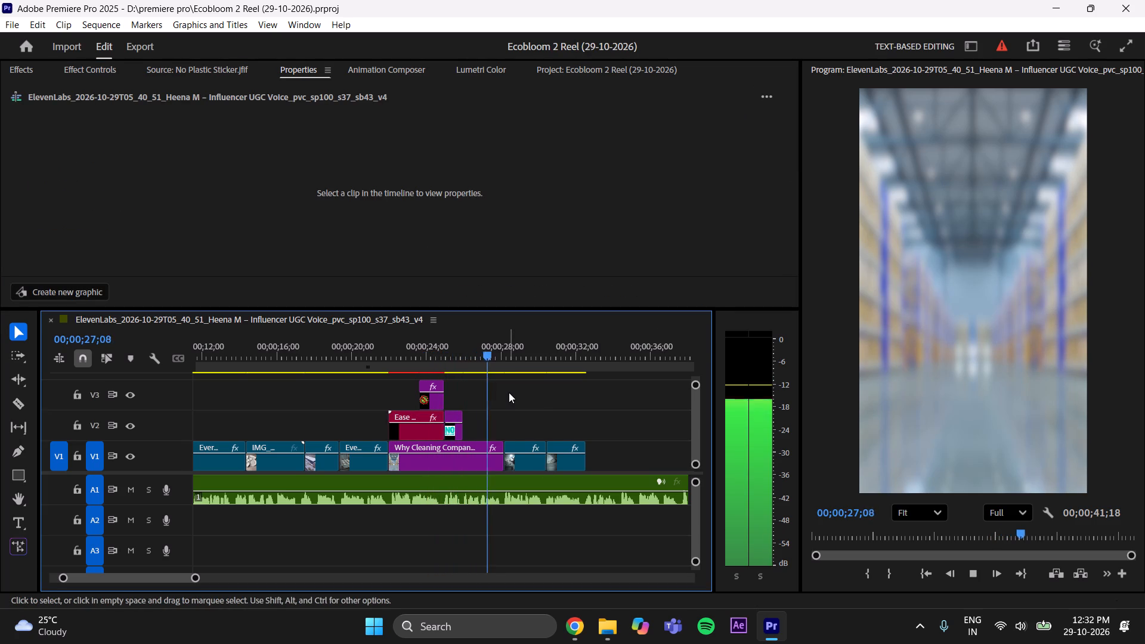
key("space")
left_click_drag(497, 355, 463, 415)
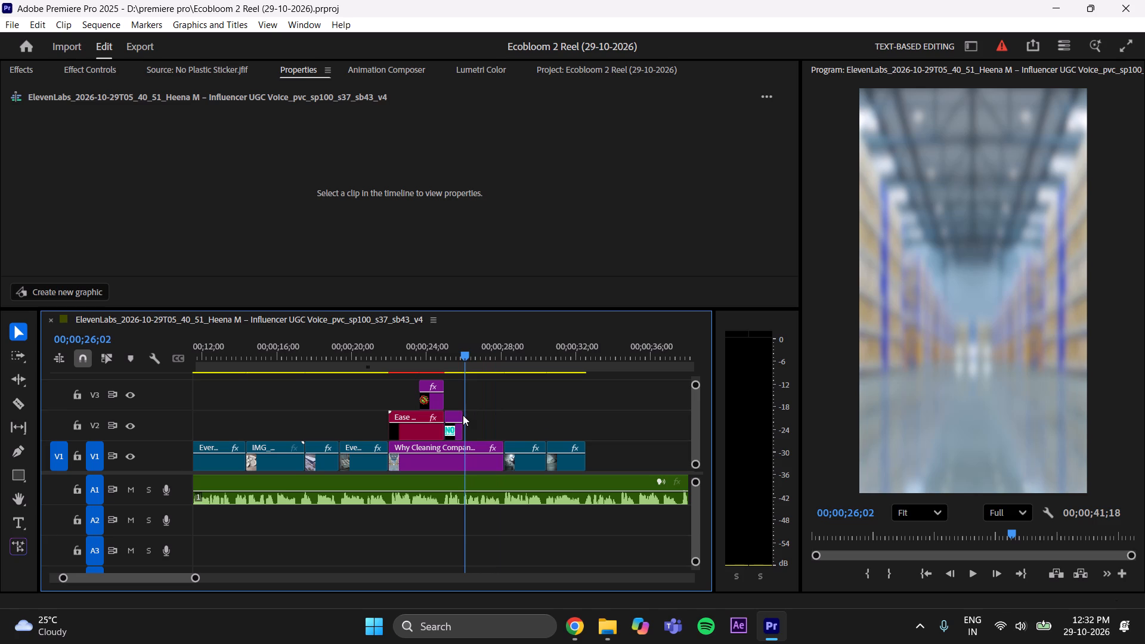
left_click_drag(463, 415, 462, 456)
key("space")
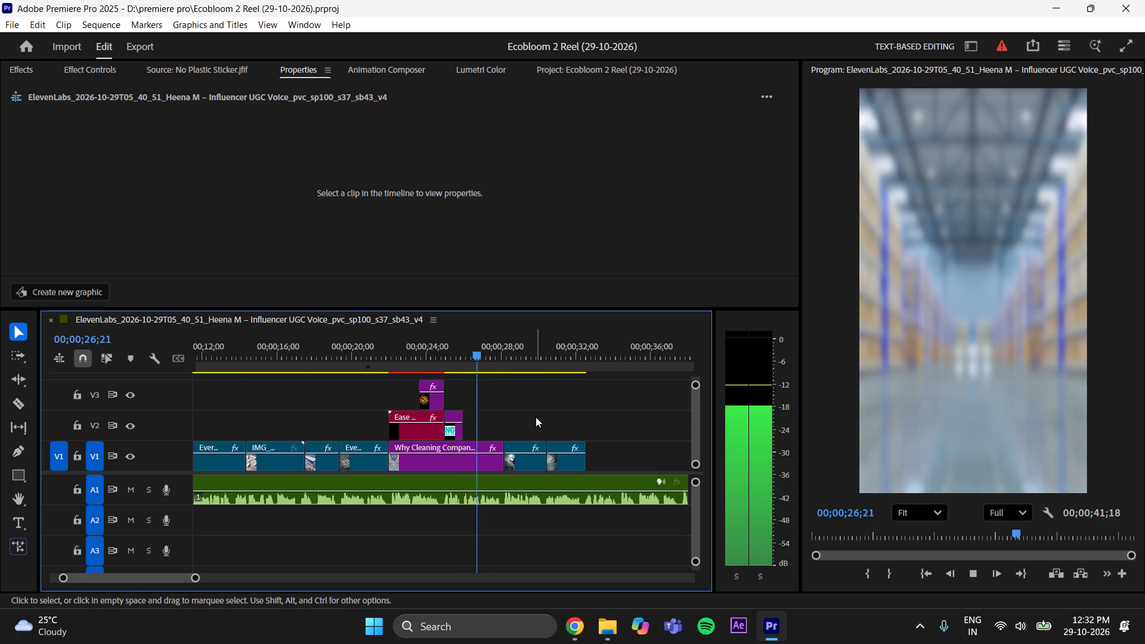
key("space")
left_click_drag(485, 362, 466, 394)
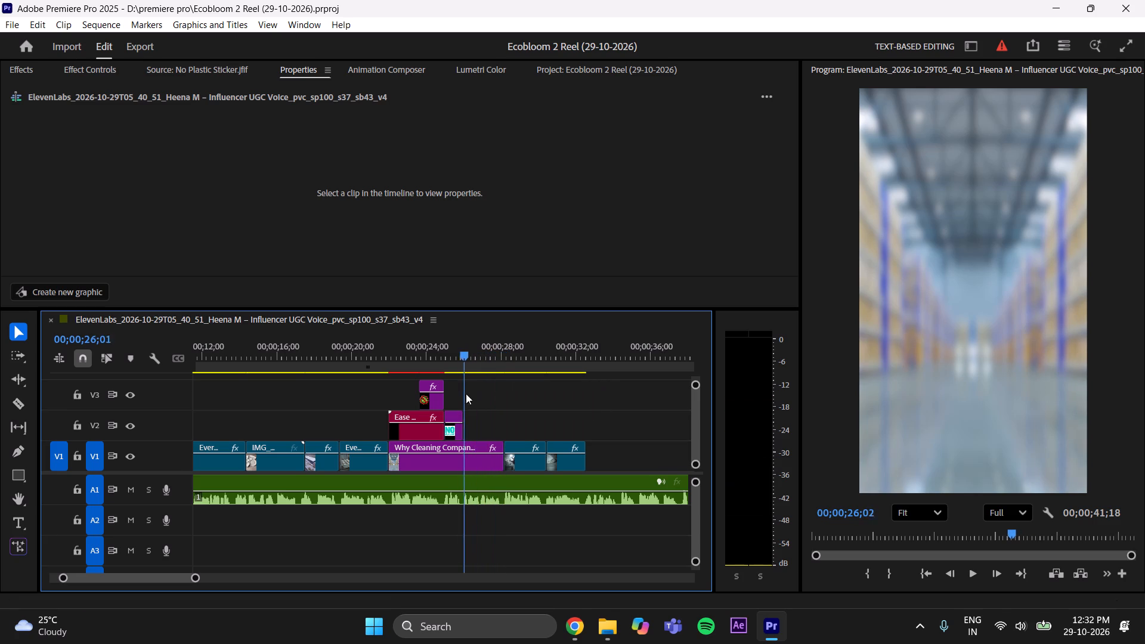
left_click_drag(466, 394, 465, 401)
key("ctrl+s")
key("ctrl+s")
key("ctrl+s")
key("ctrl+s")
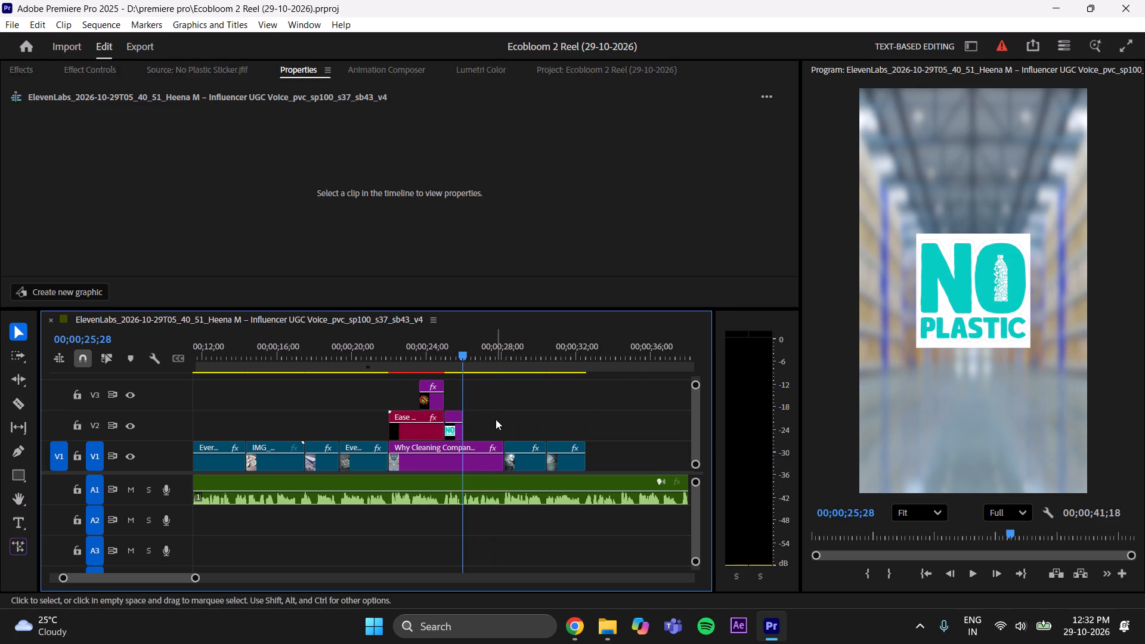
key("ctrl+s")
Switch to Chrome and search Pinterest for "no compromise with quality".
left_click(583, 618)
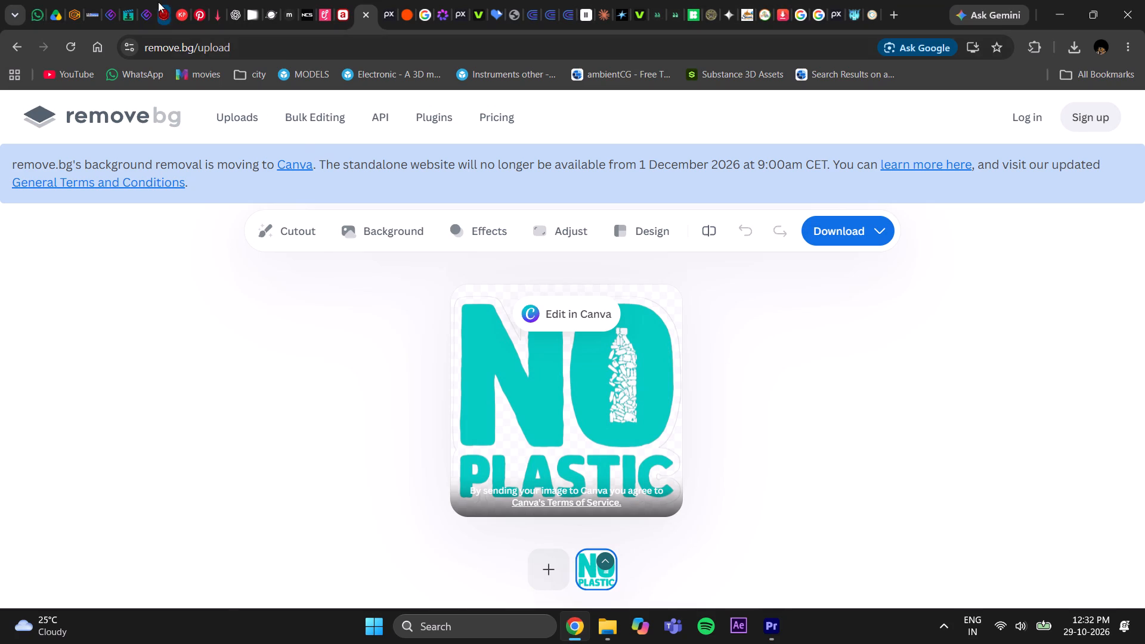
left_click(199, 7)
left_click(291, 126)
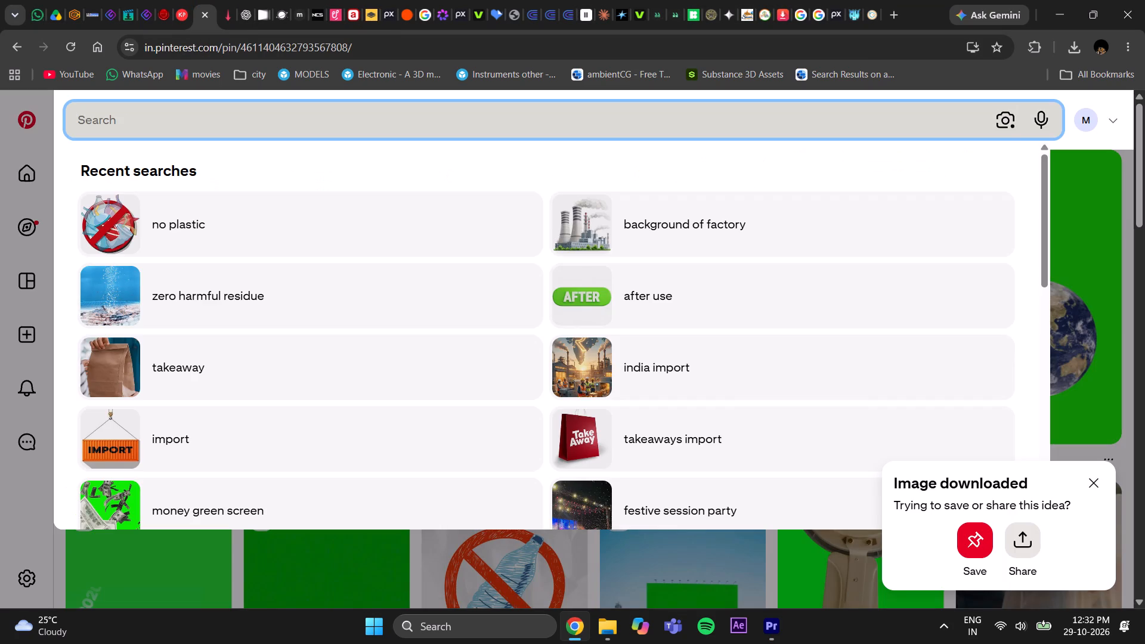
type("no compo")
key("BackSpace")
type("romi")
key("z")
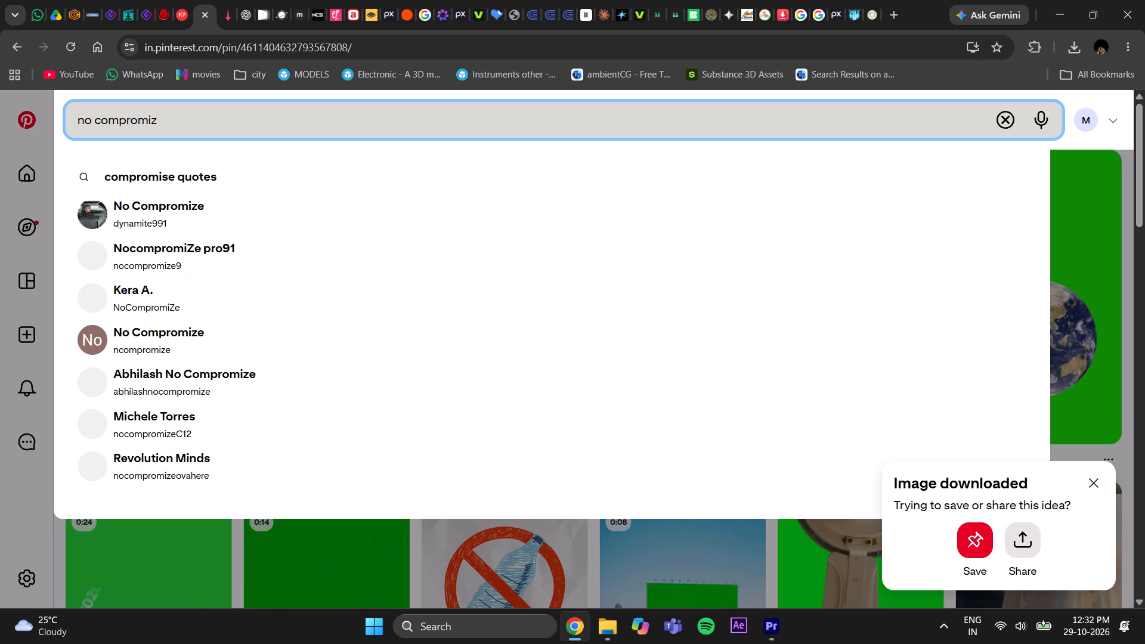
key("BackSpace")
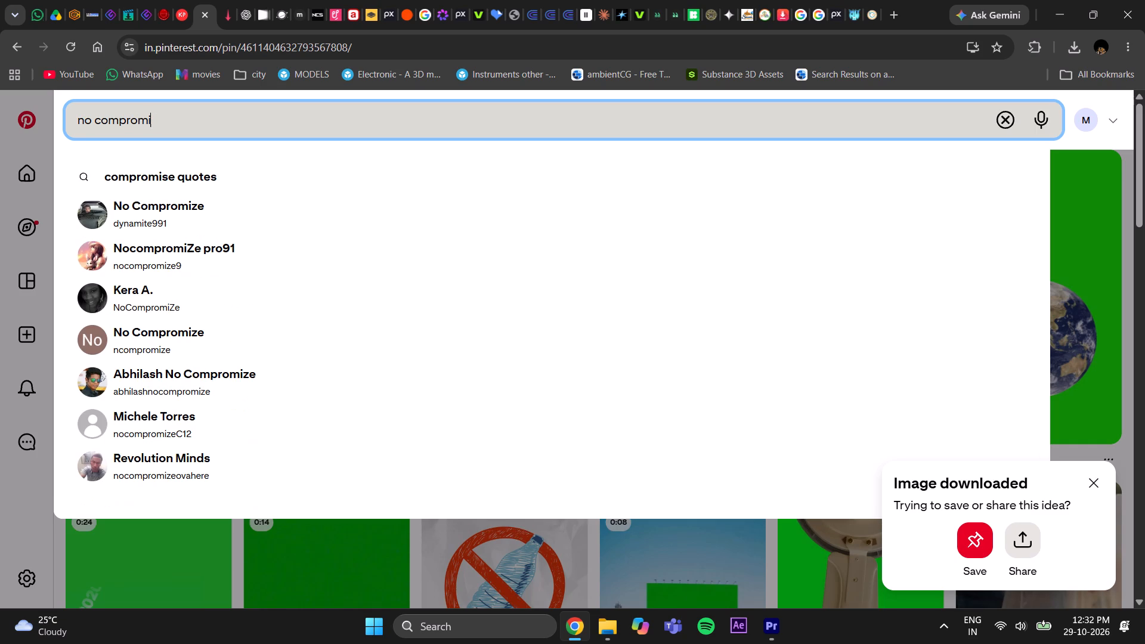
key("BackSpace")
type("isd")
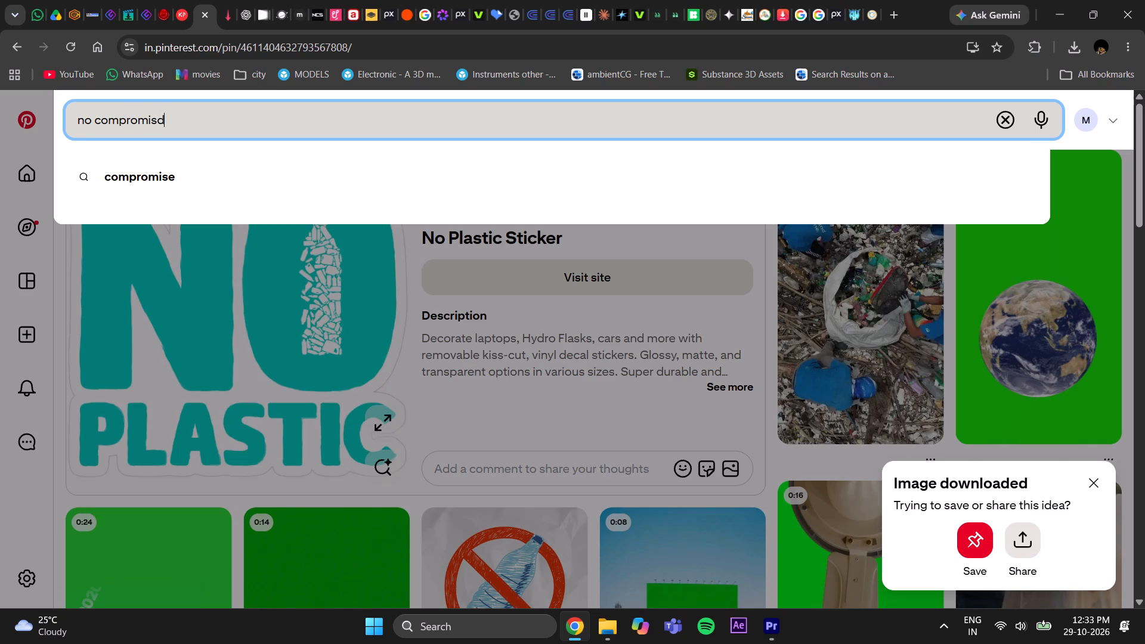
key("BackSpace")
type("e")
key("space")
type("with")
key("space")
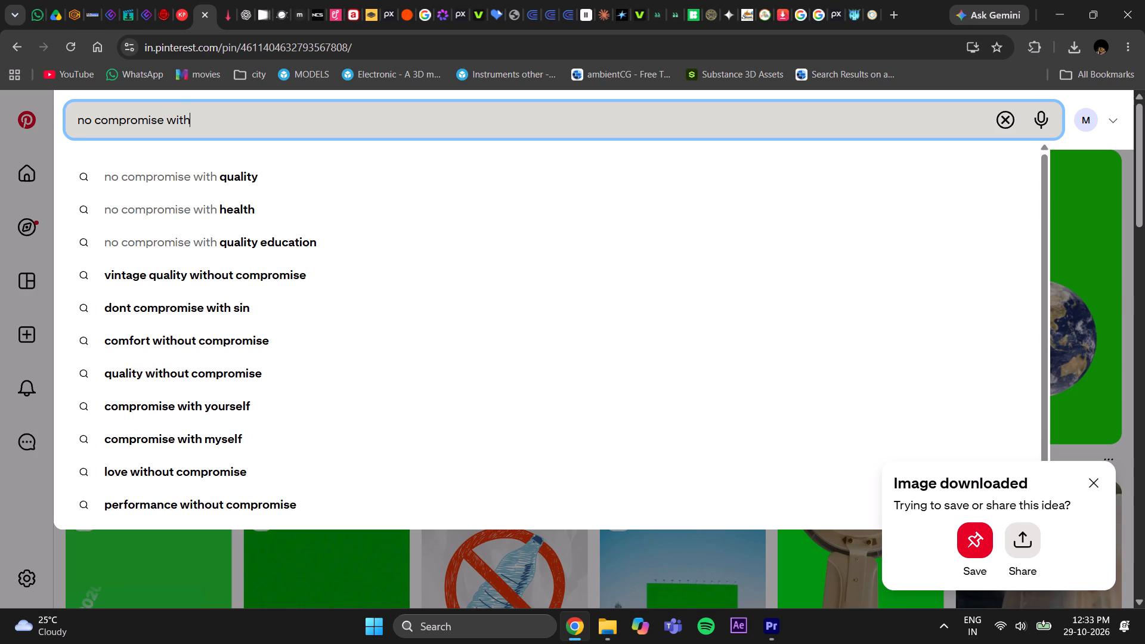
key("Down")
key("Return")
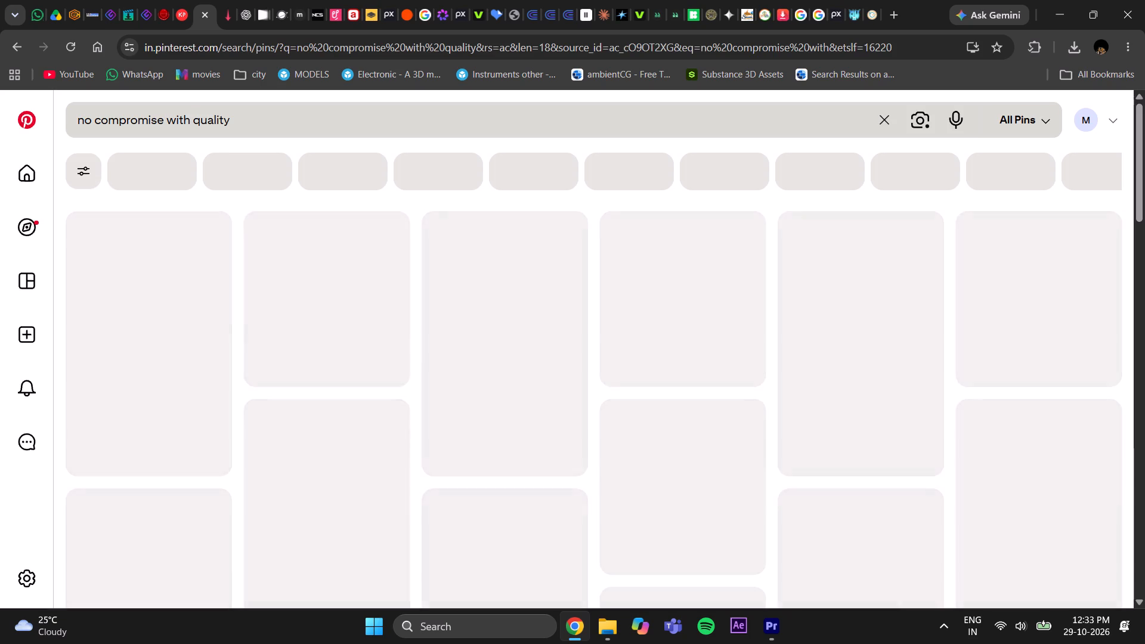
key("Return")
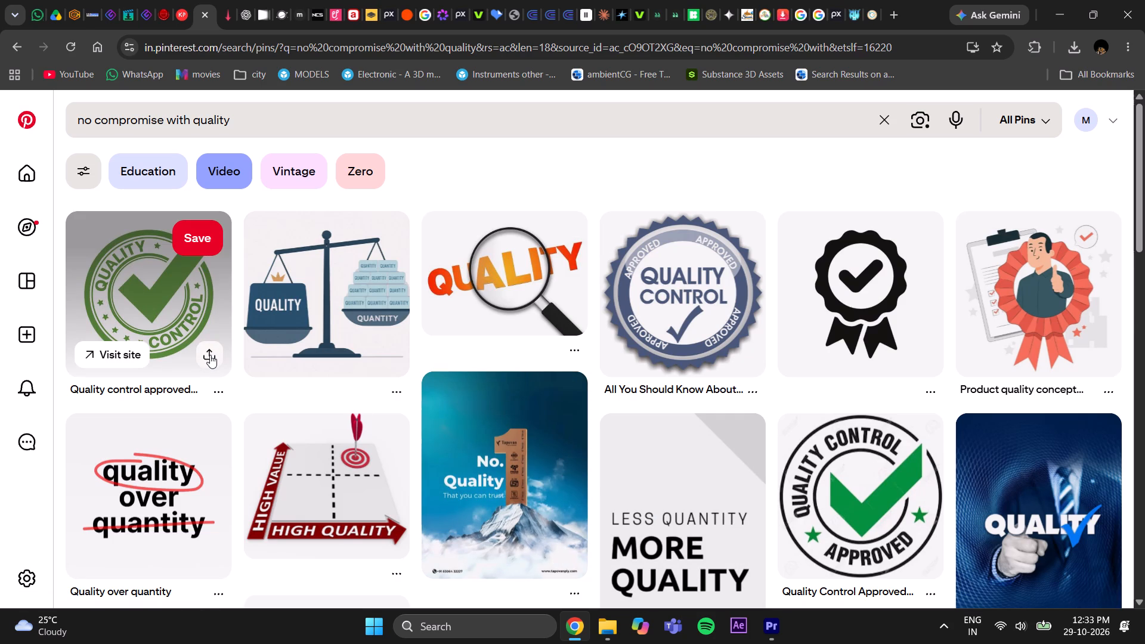
Open the green Quality Control approved seal stamp pin and download its image.
left_click(210, 355)
left_click(160, 315)
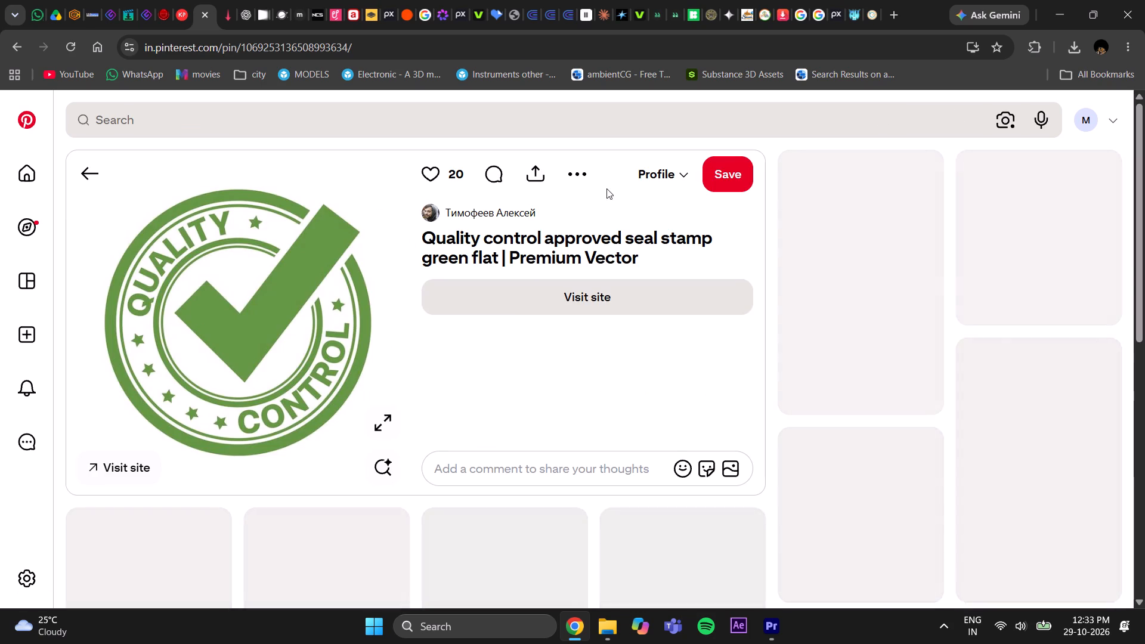
left_click(575, 177)
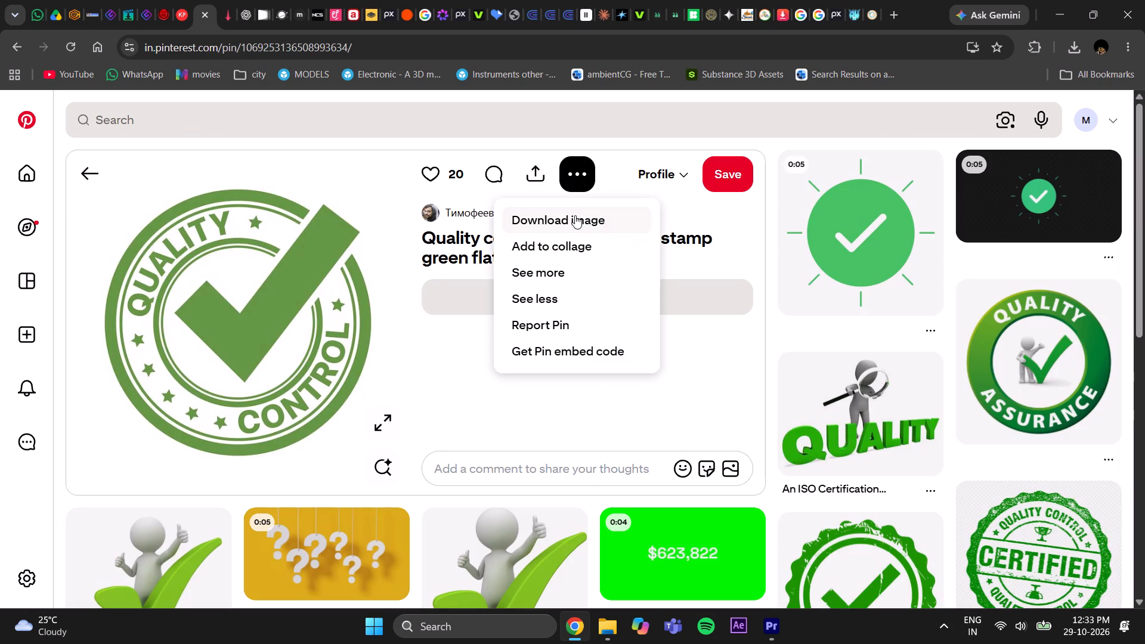
left_click(575, 215)
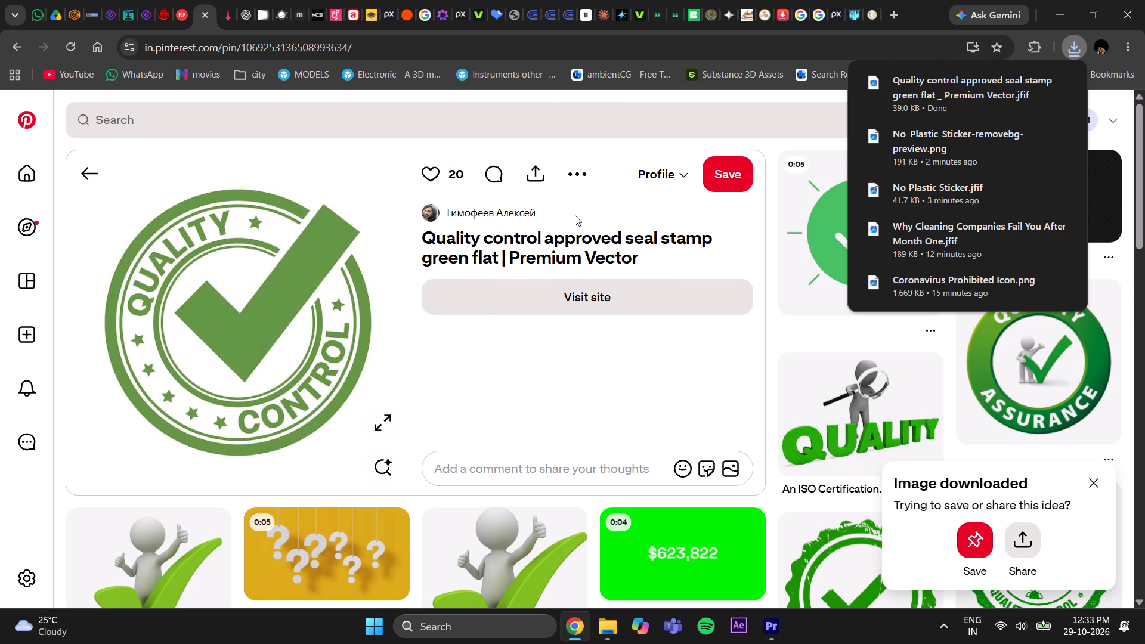
In remove.bg, replace the No Plastic image with the downloaded Quality Control seal and download the free 499 x 499 preview cutout.
left_click(371, 17)
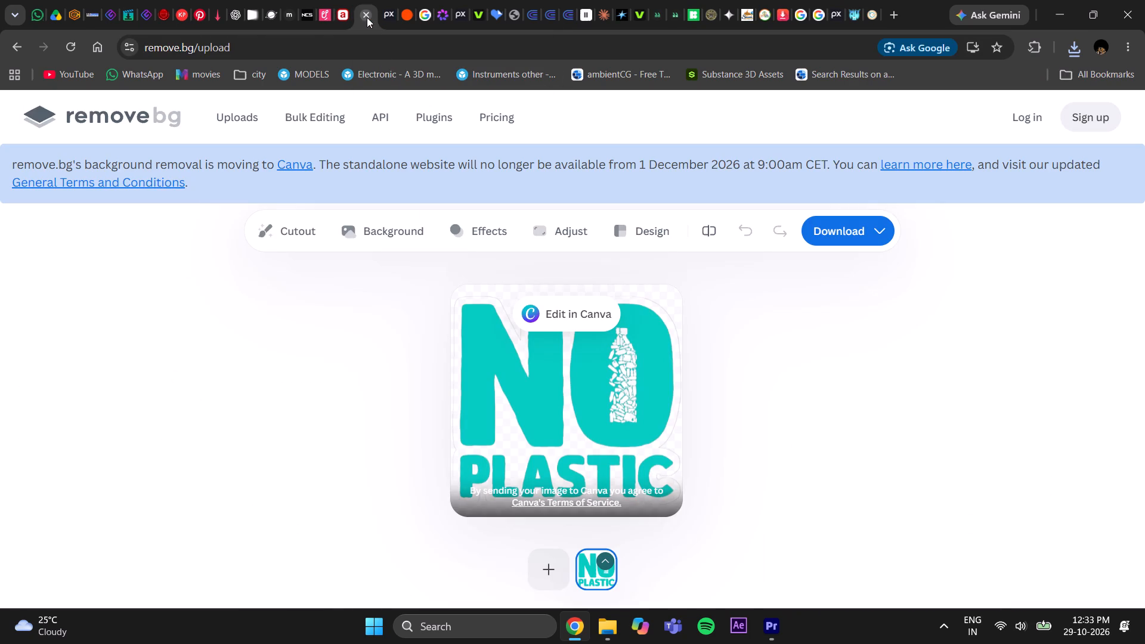
left_click(602, 561)
left_click(606, 530)
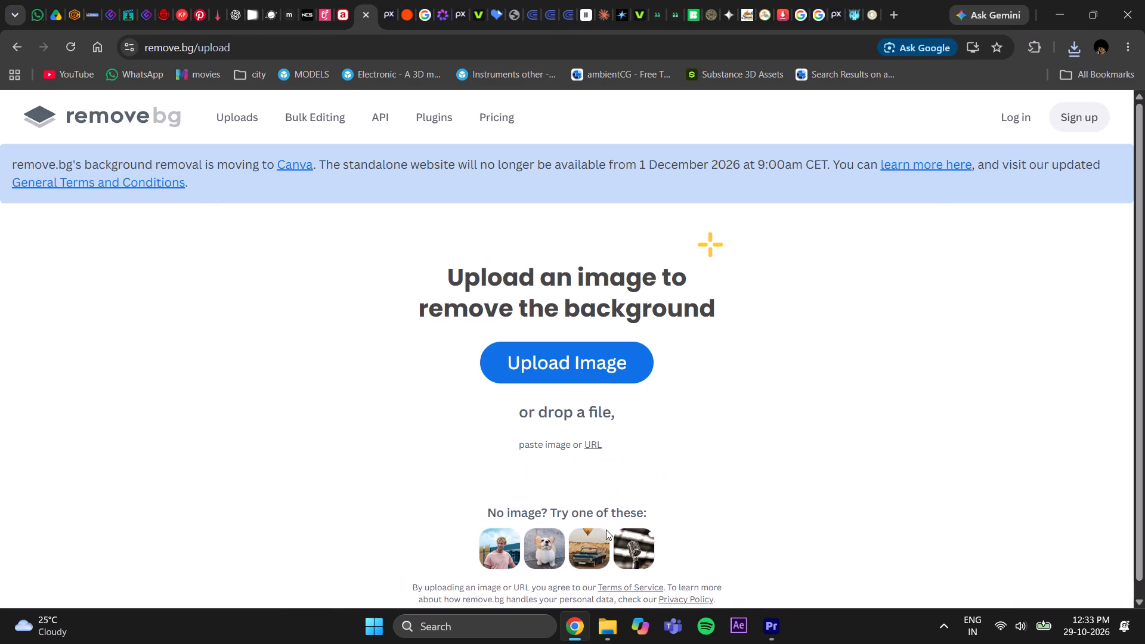
left_click(598, 366)
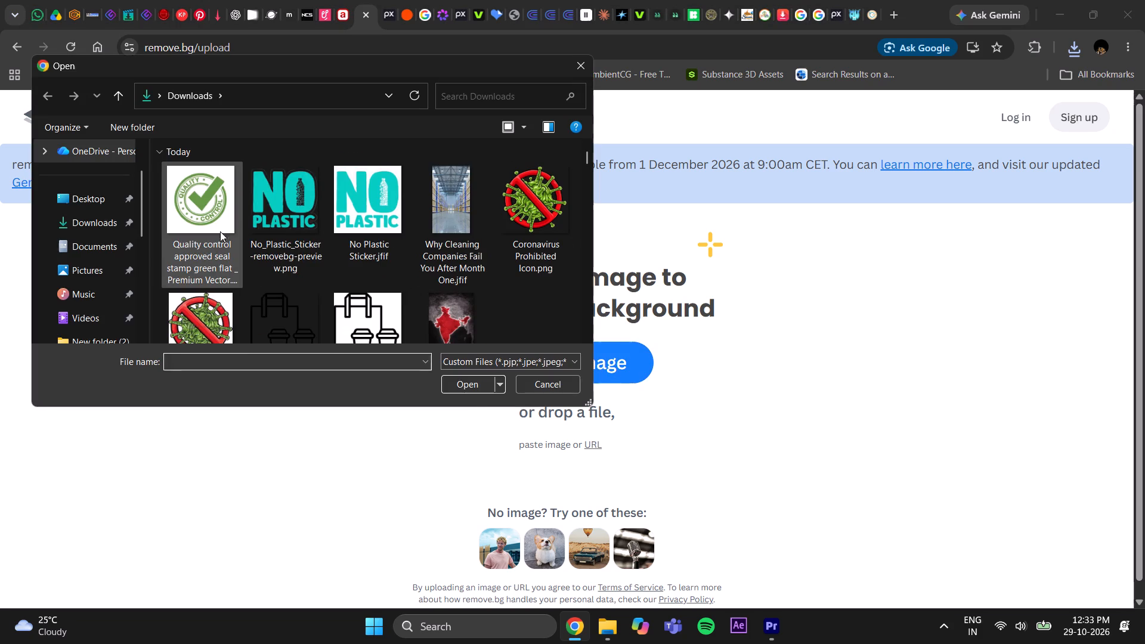
left_click(214, 217)
left_click(474, 383)
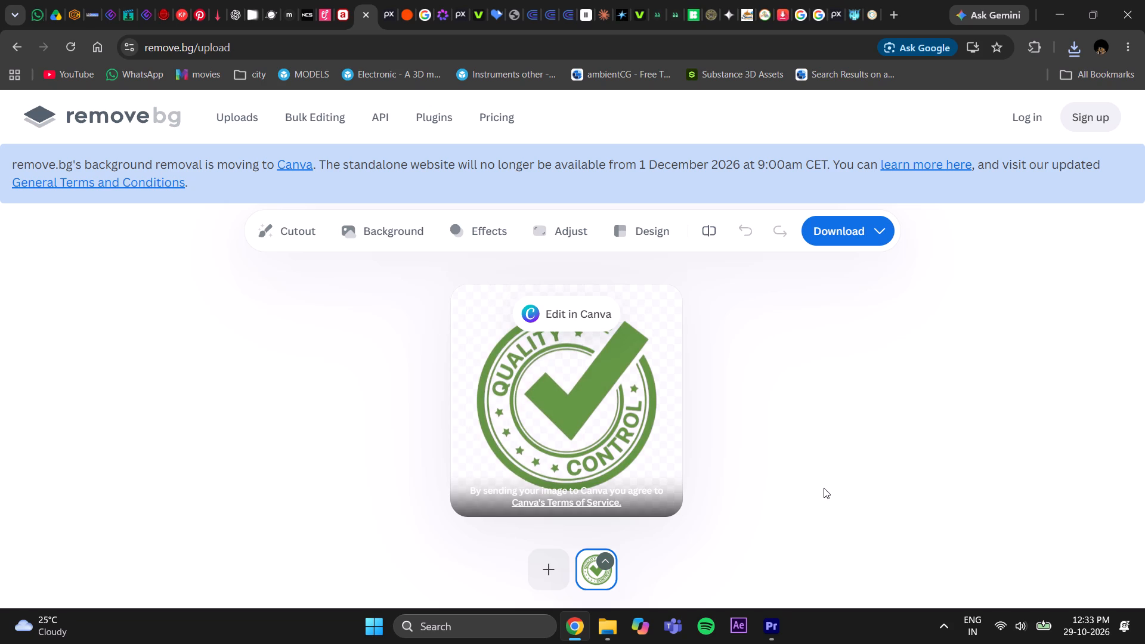
left_click(850, 240)
left_click(857, 271)
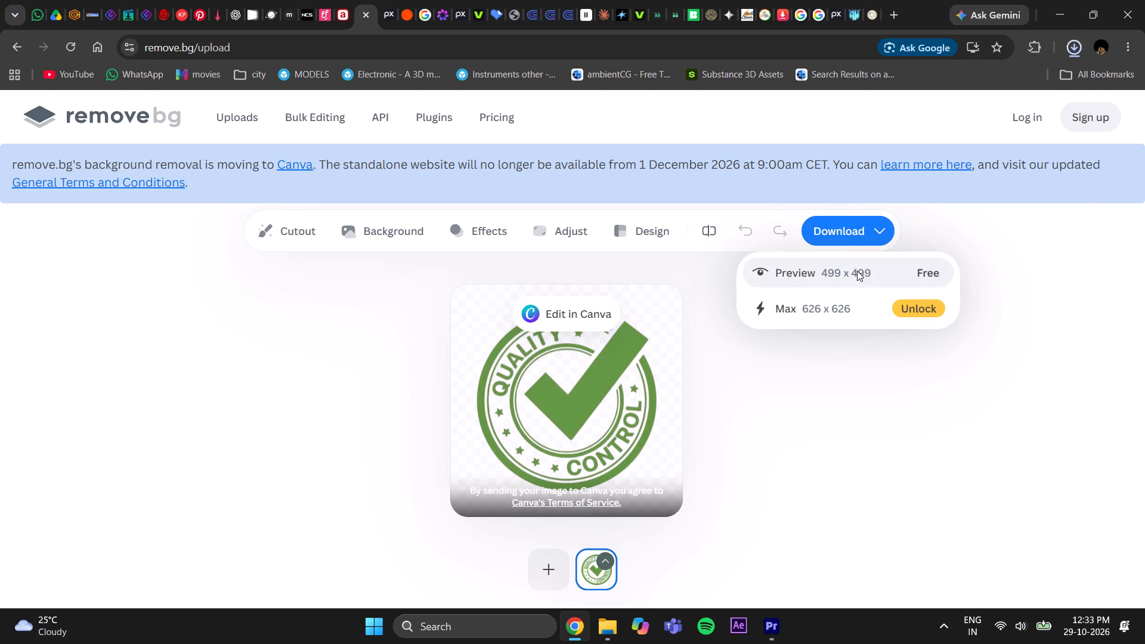
Switch to File Explorer and look through plate > New folder (2) and its subfolder for a tableware product image.
left_click(762, 643)
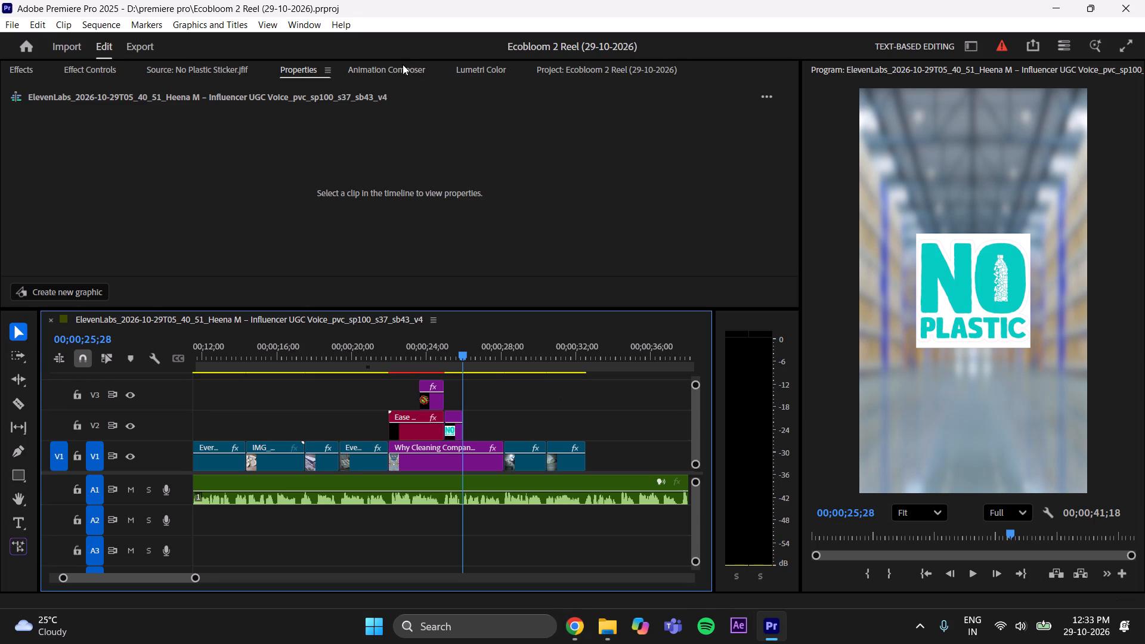
left_click(205, 67)
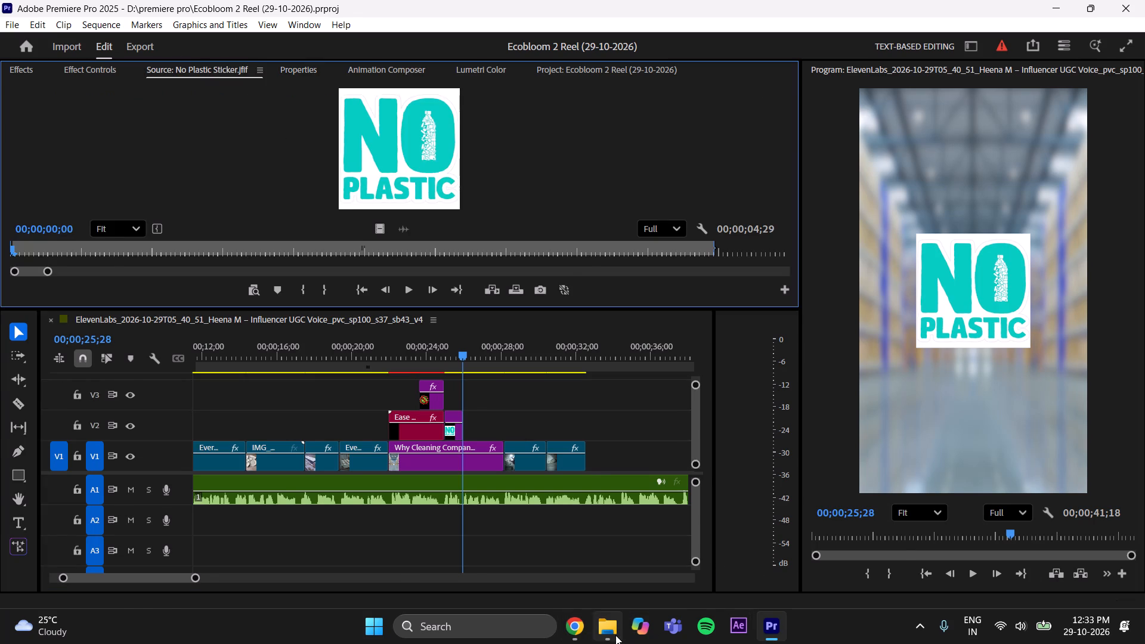
left_click(615, 635)
left_click(54, 425)
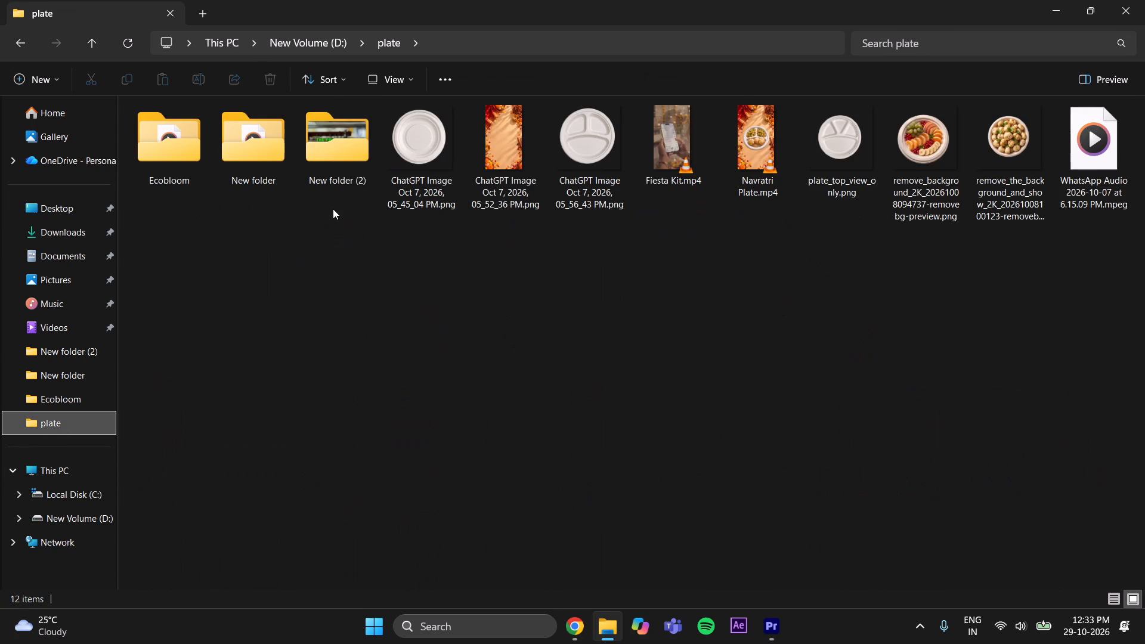
double_click(307, 154)
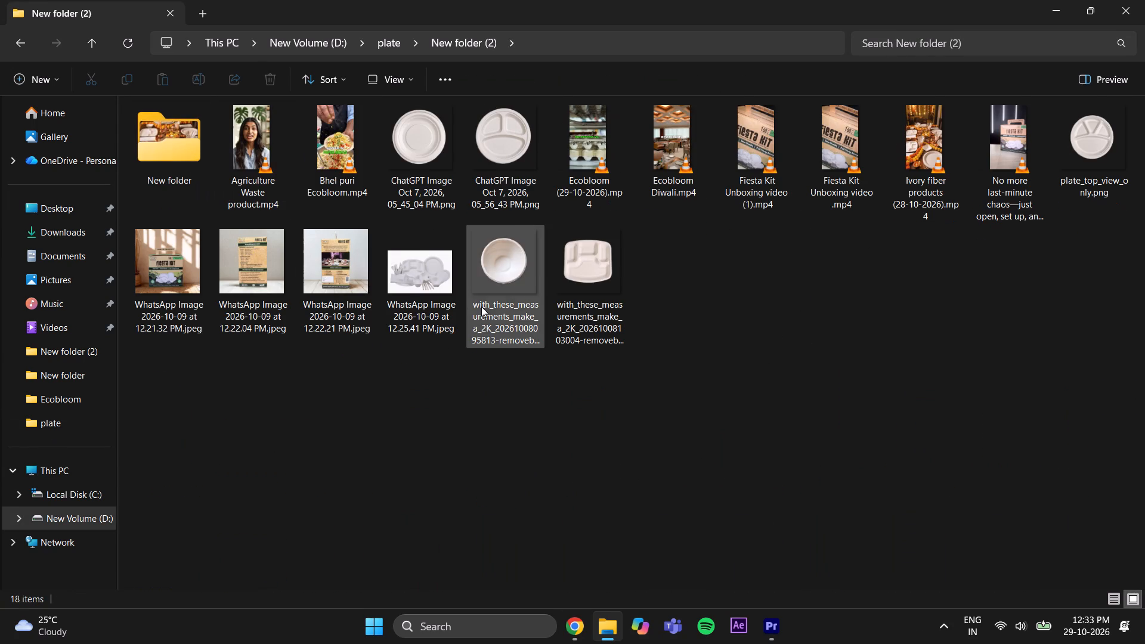
double_click(168, 132)
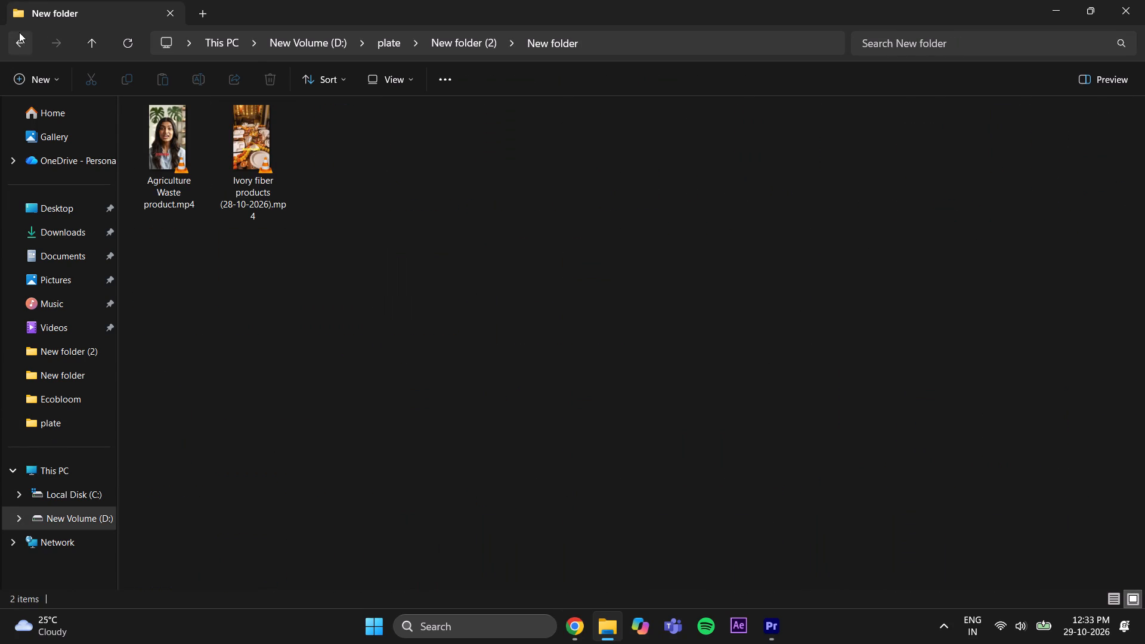
left_click(19, 32)
Browse the Downloads folder for a suitable tableware product image.
left_click(45, 238)
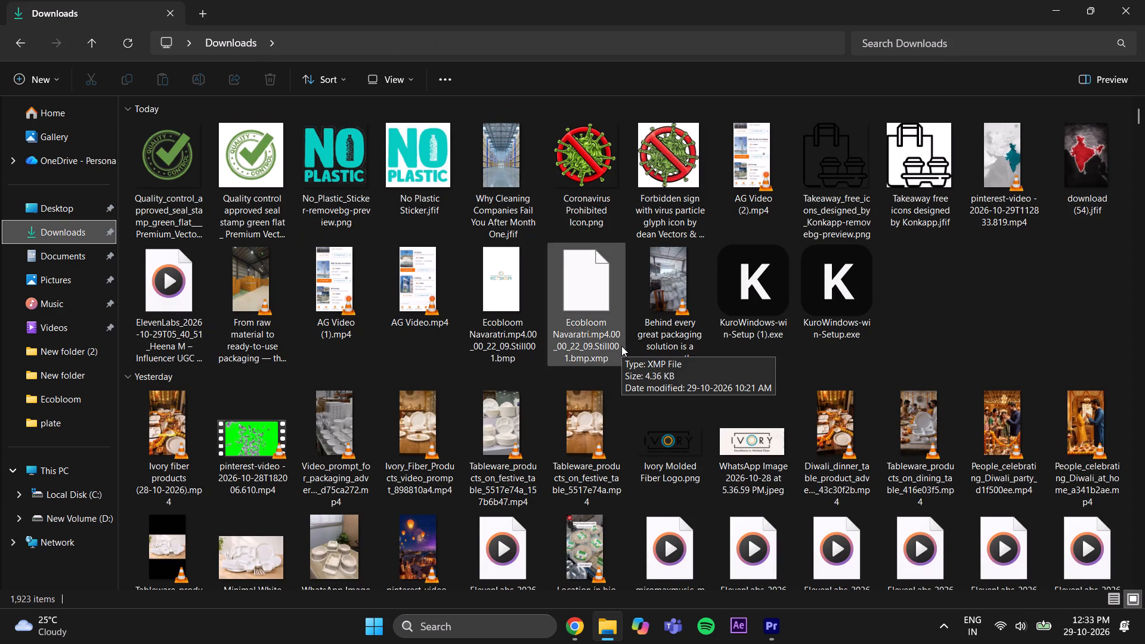
scroll(621, 346, "down", 1)
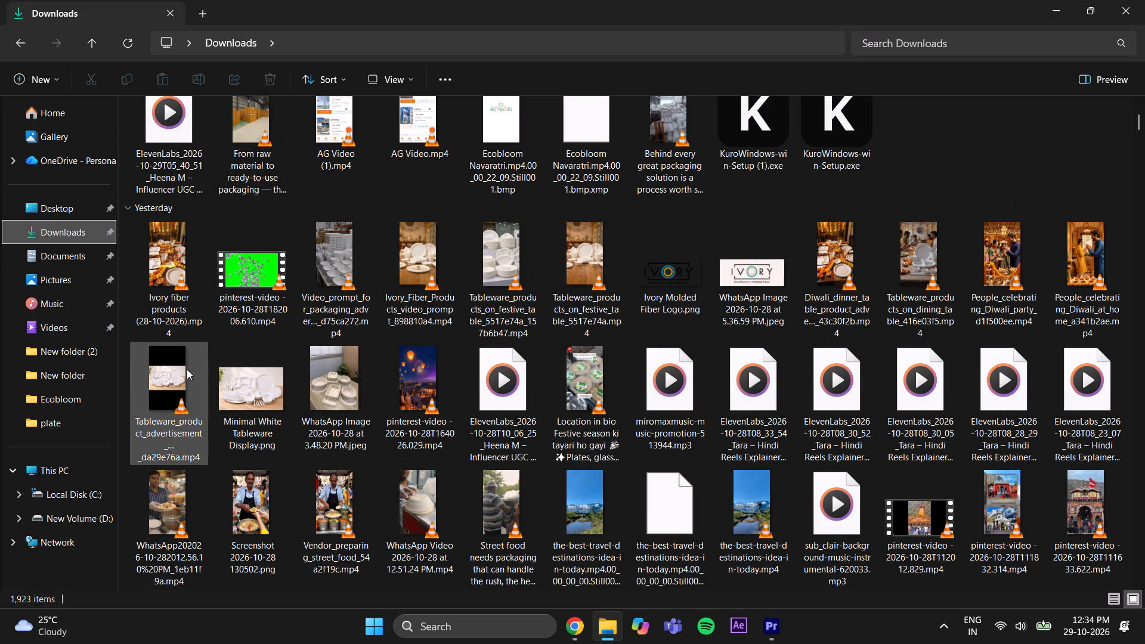
scroll(817, 367, "down", 2)
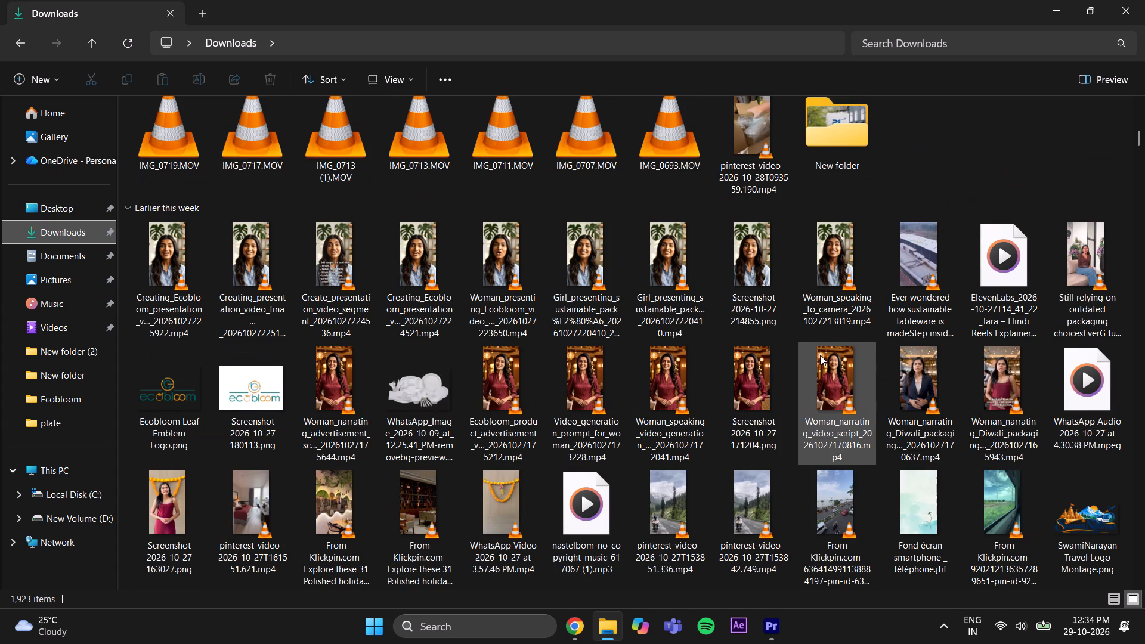
scroll(820, 355, "down", 1)
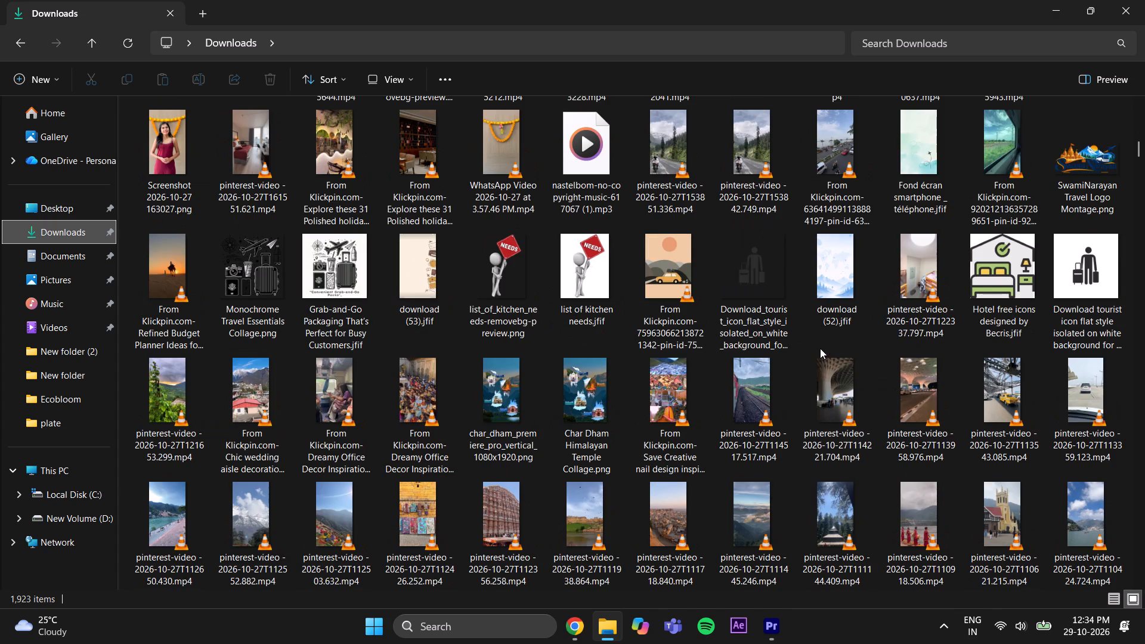
scroll(820, 342, "down", 1)
scroll(815, 361, "up", 4)
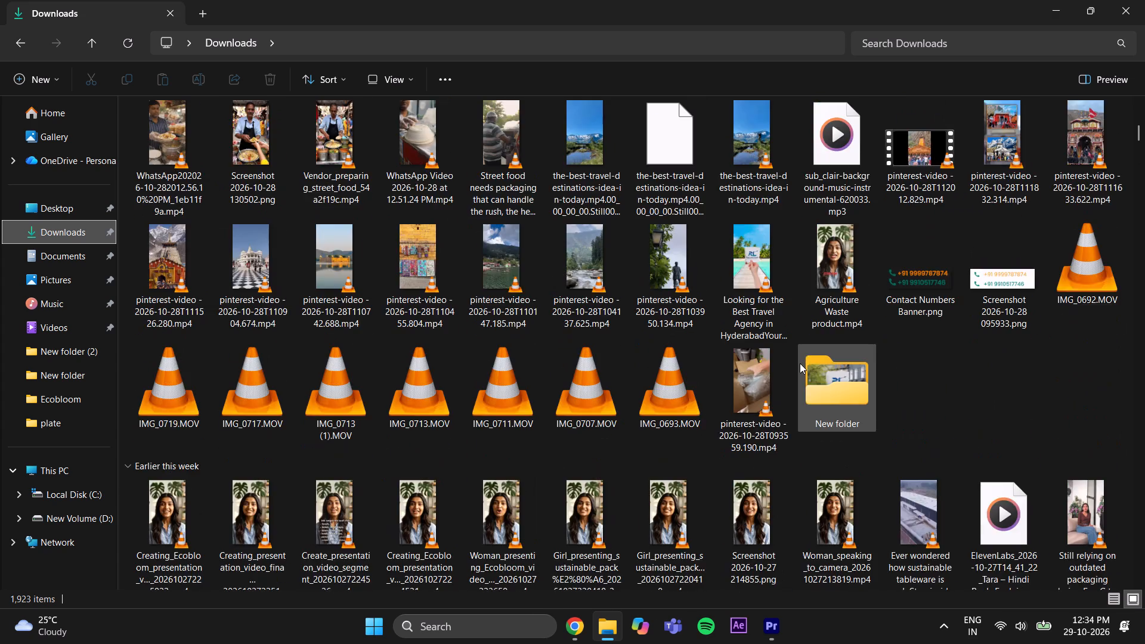
scroll(800, 363, "up", 1)
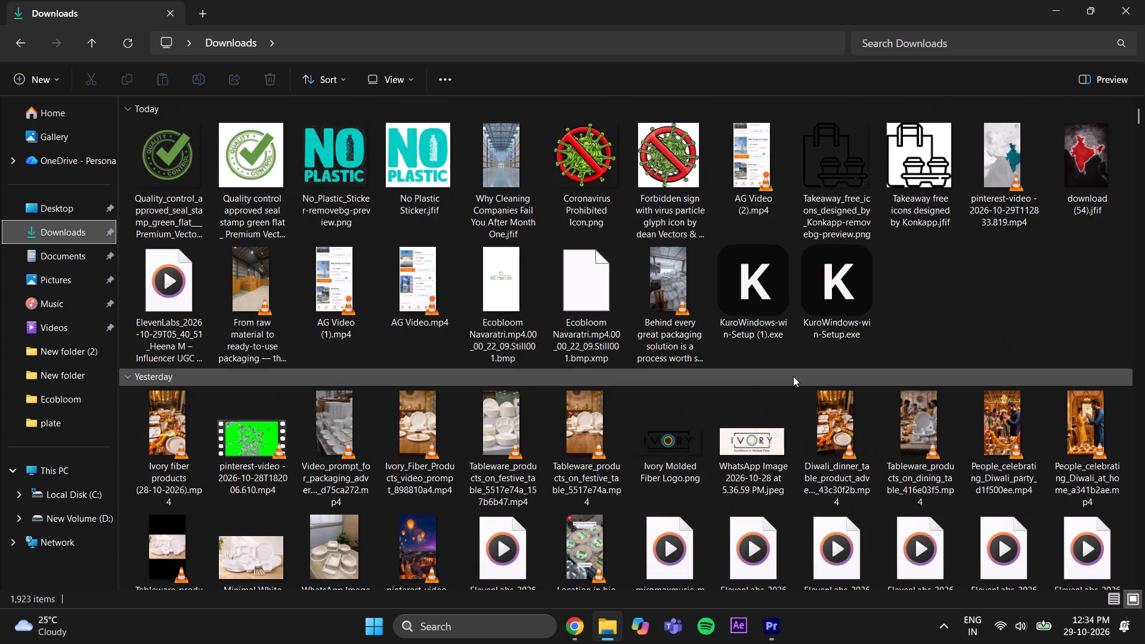
scroll(793, 377, "down", 1)
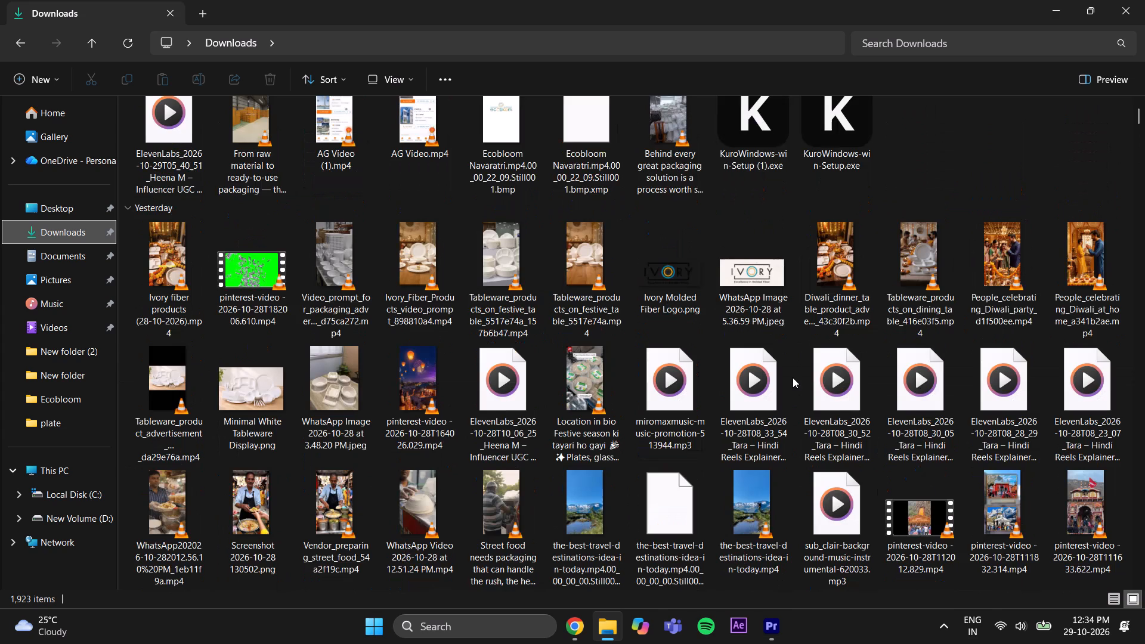
scroll(793, 377, "down", 1)
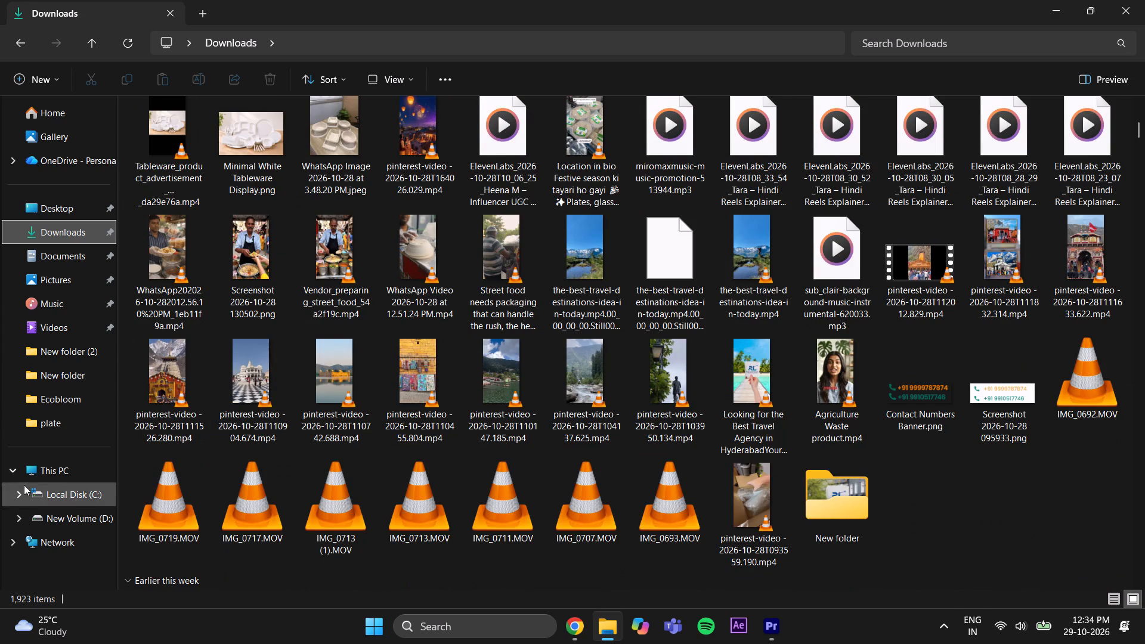
Check the Ecobloom, New folder and New folder (2) subfolders of the plate folder for the tableware image.
left_click(53, 426)
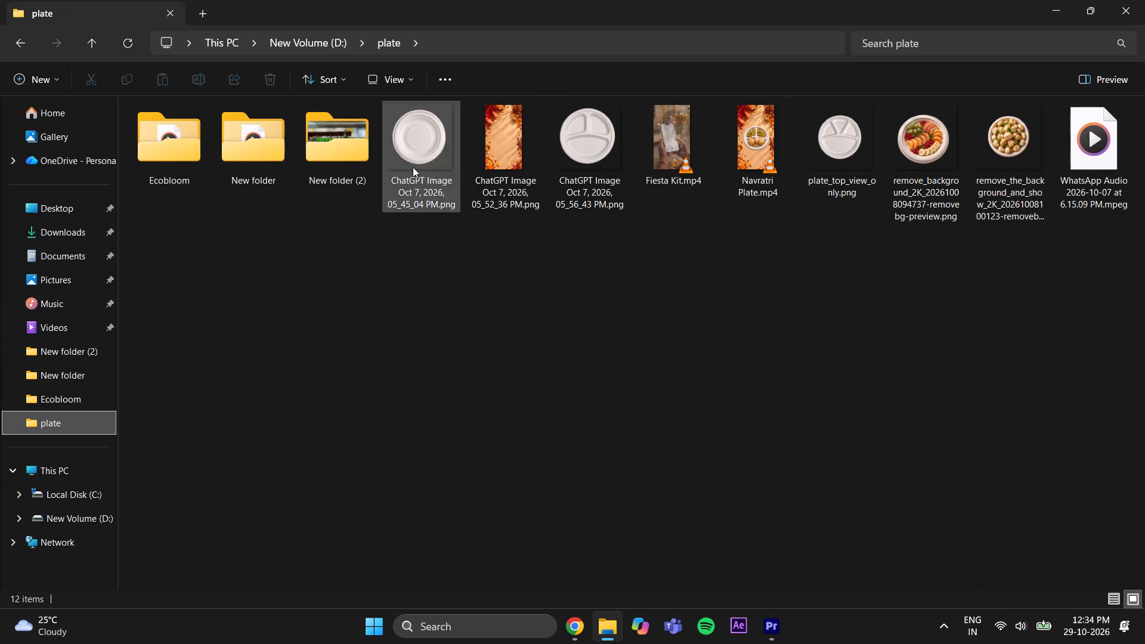
double_click(360, 148)
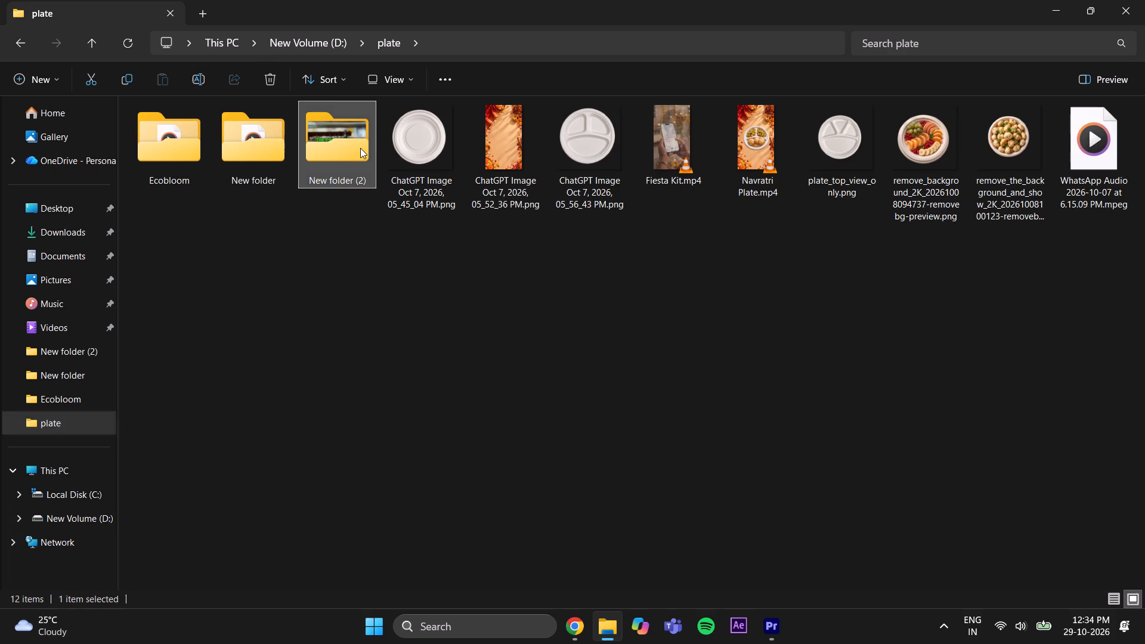
double_click(197, 145)
left_click(23, 39)
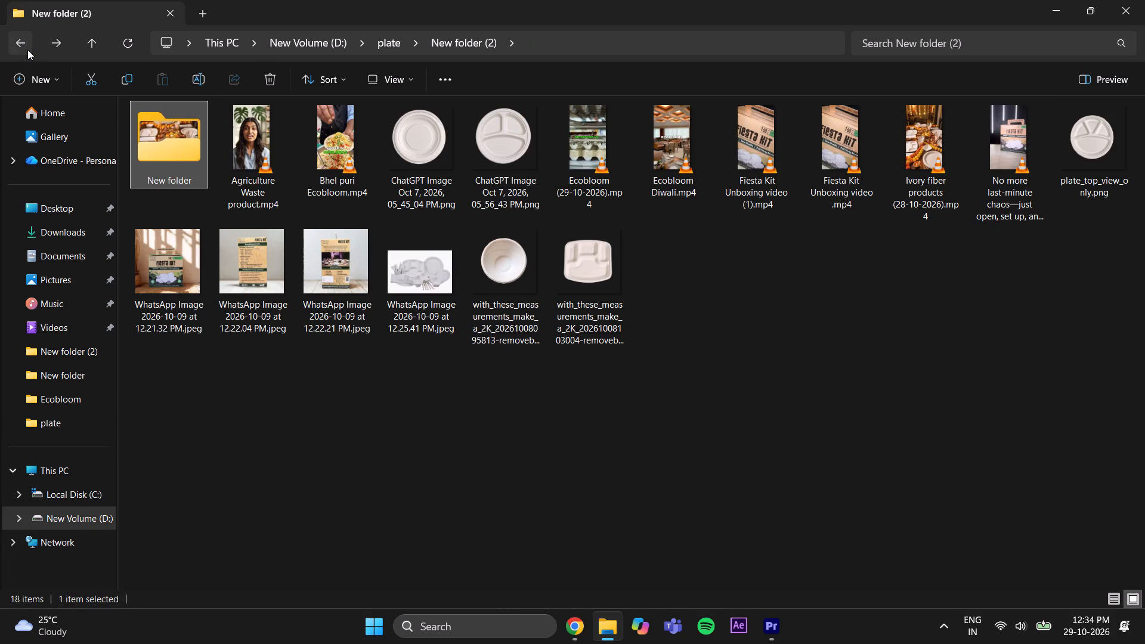
left_click(27, 49)
double_click(264, 185)
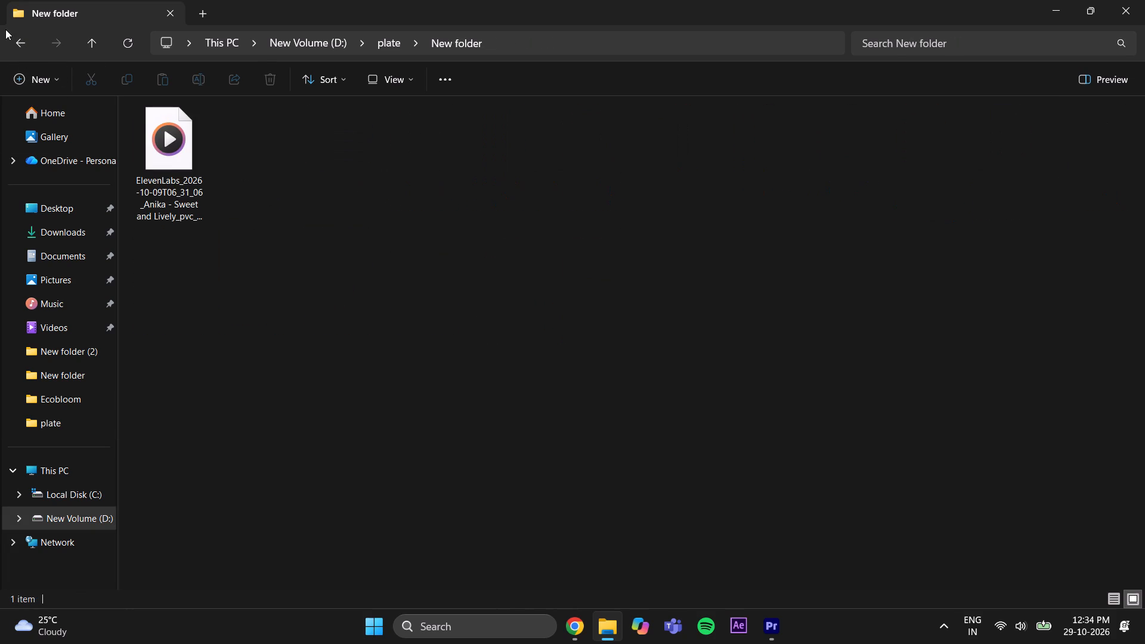
left_click(5, 29)
left_click(11, 36)
double_click(179, 144)
left_click(14, 41)
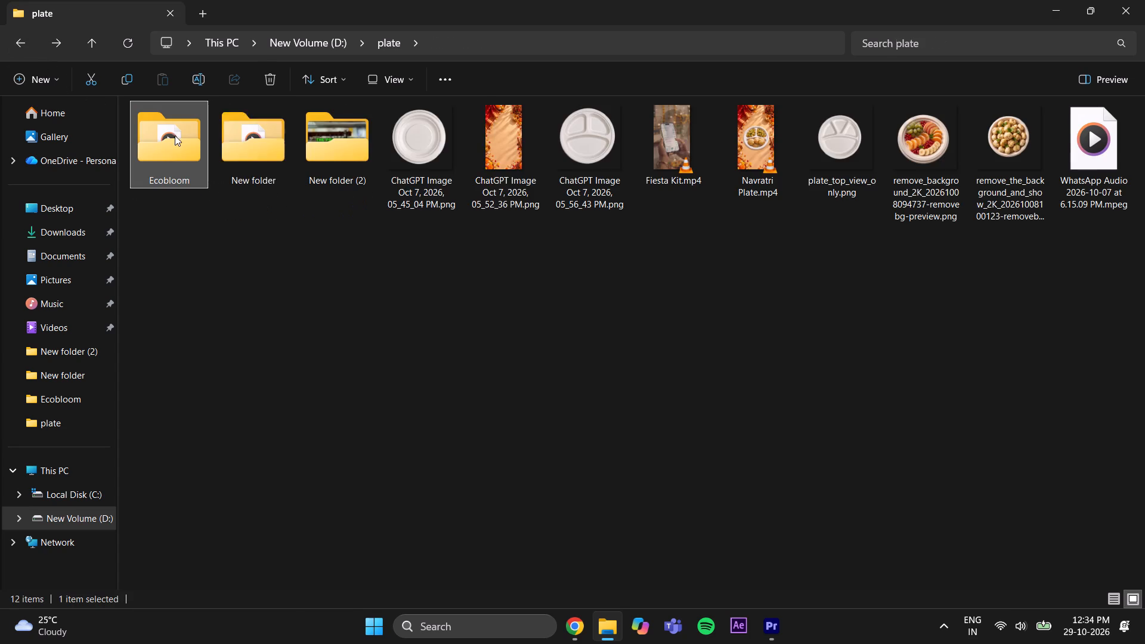
Bring the tableware set image dated 2026-10-09 at 12.25.41 PM from New folder (2) into remove.bg and download its free preview cutout.
double_click(338, 152)
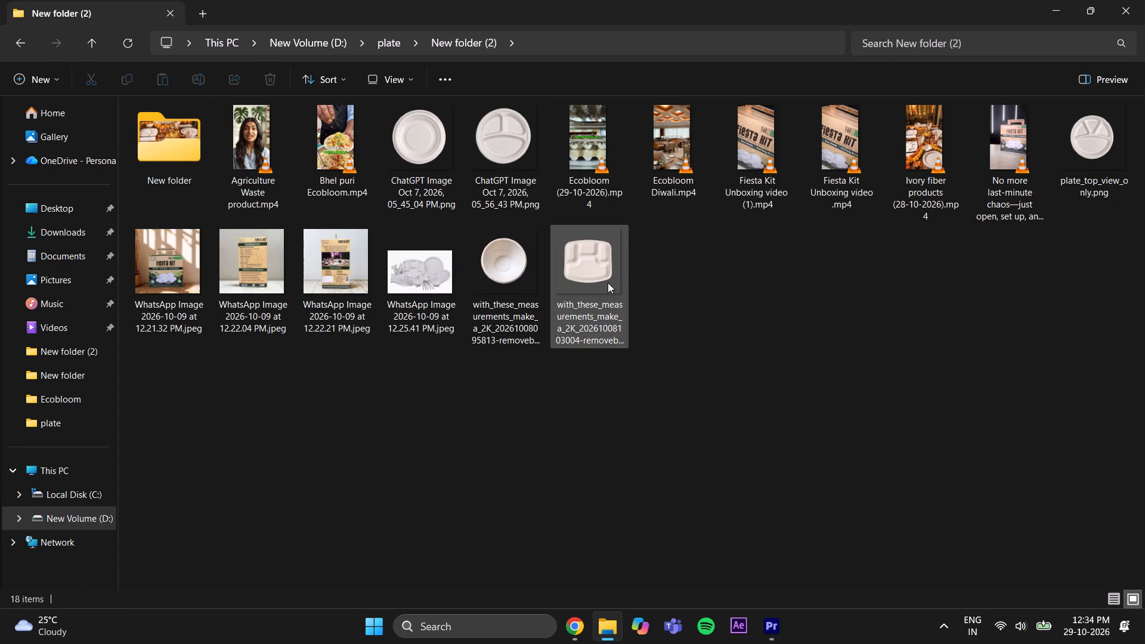
left_click_drag(411, 280, 584, 628)
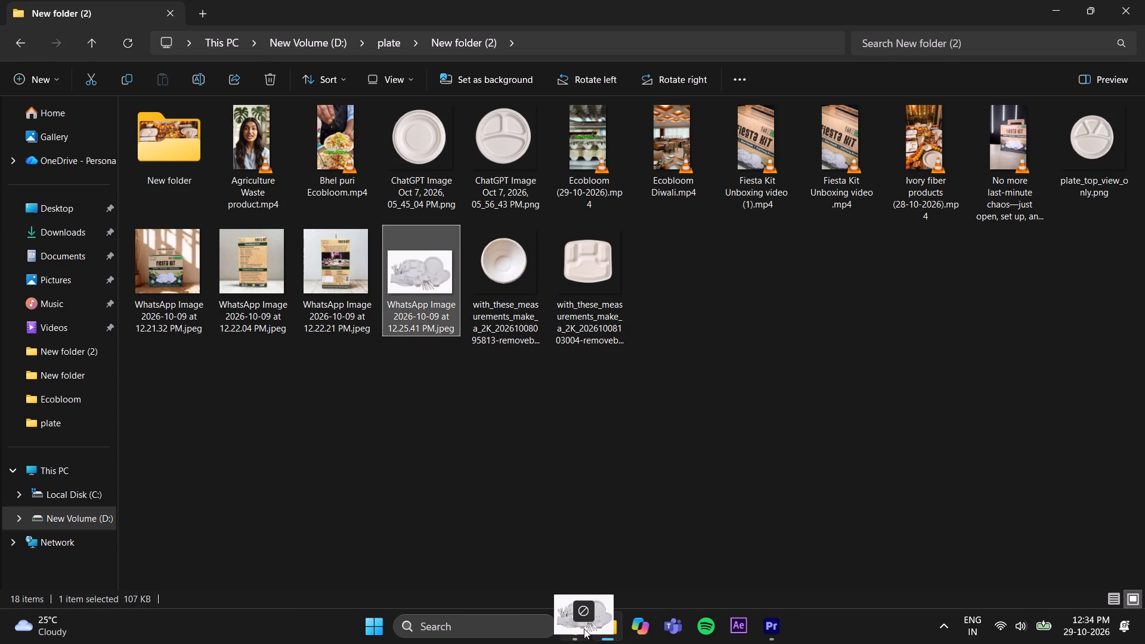
left_click_drag(584, 628, 544, 413)
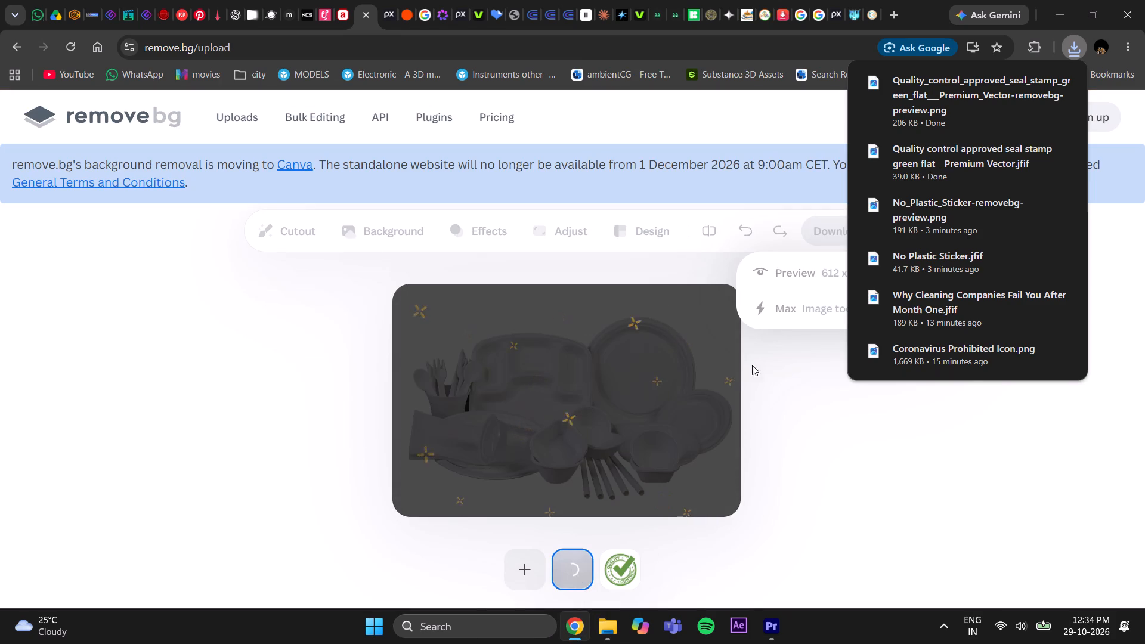
left_click(841, 435)
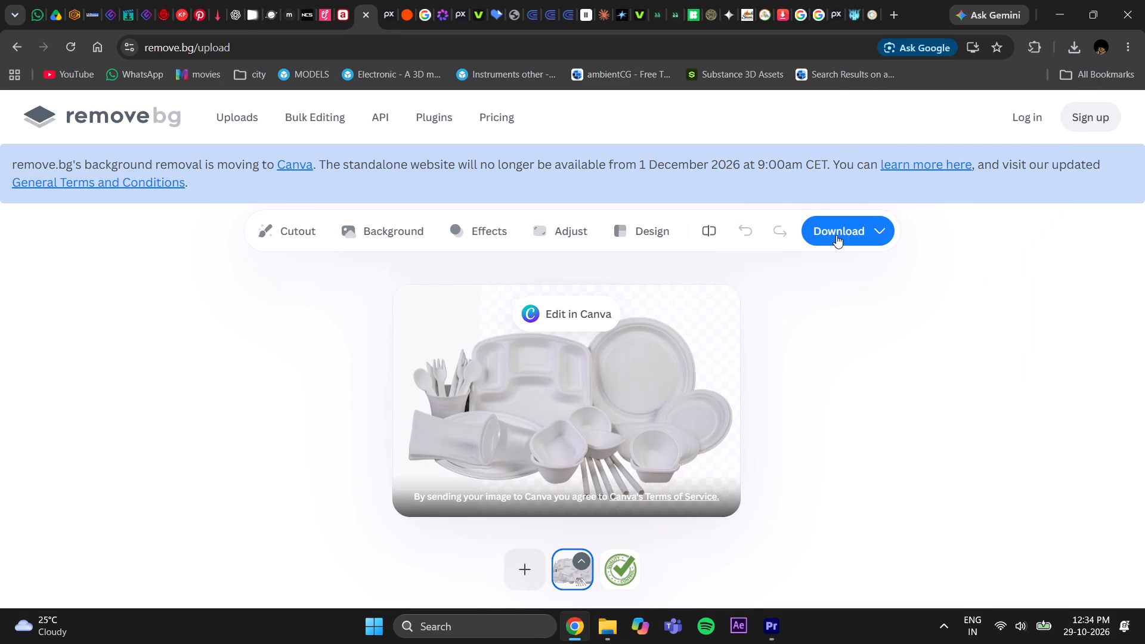
left_click(836, 235)
left_click(846, 282)
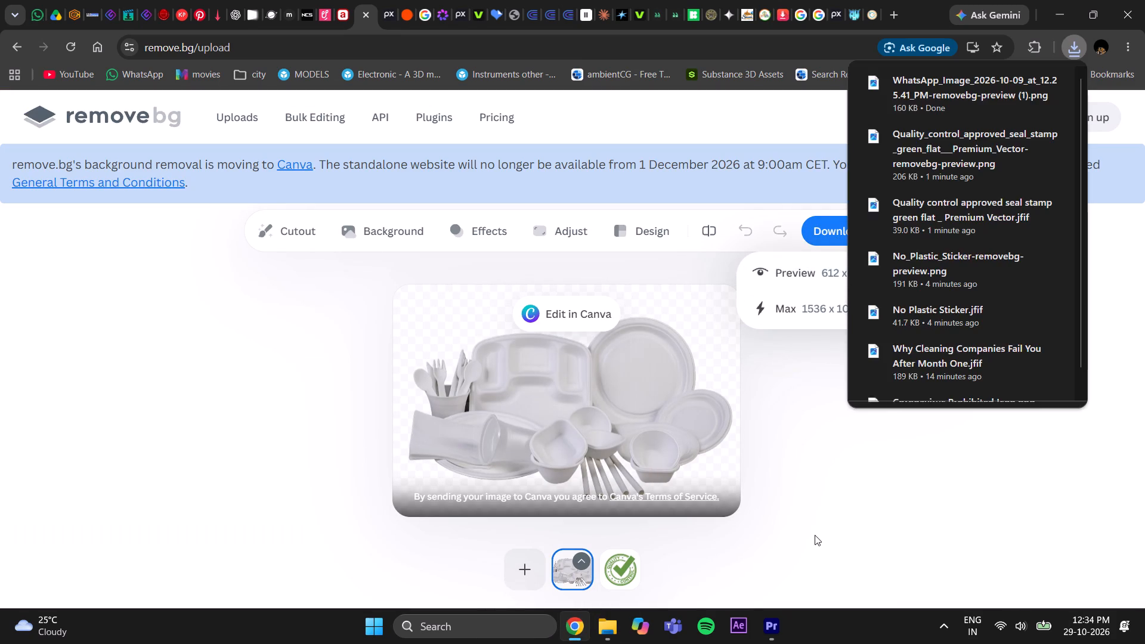
left_click(815, 535)
Load the tableware cutout from Downloads into Premiere Pro's Source monitor and place it on V2 right after the No Plastic sticker.
left_click(768, 628)
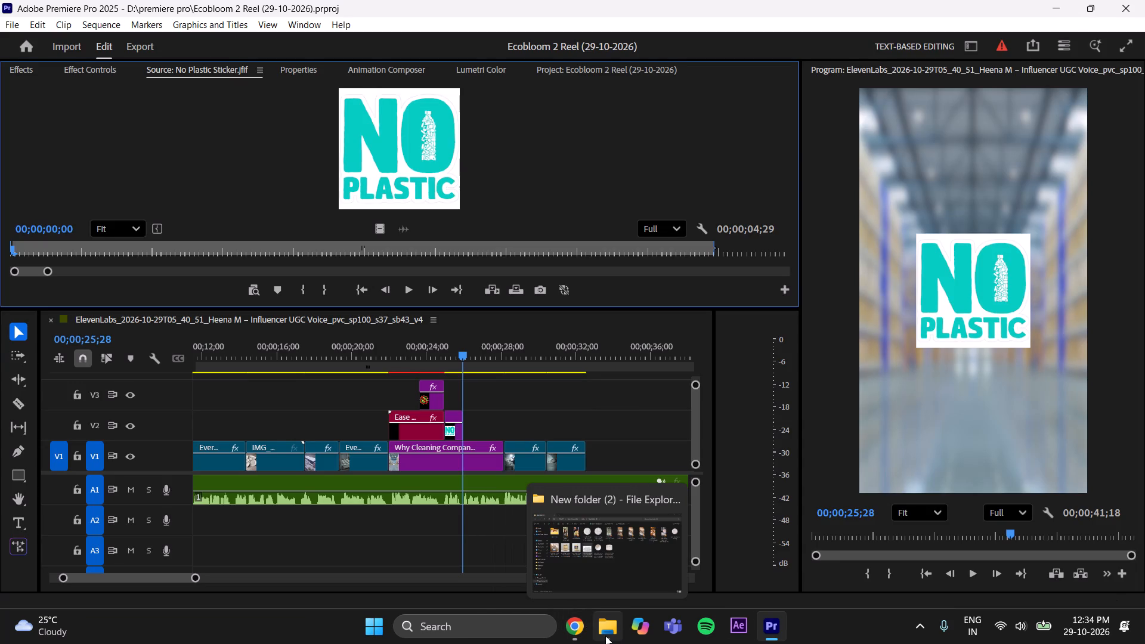
left_click(605, 636)
left_click(78, 238)
left_click(126, 32)
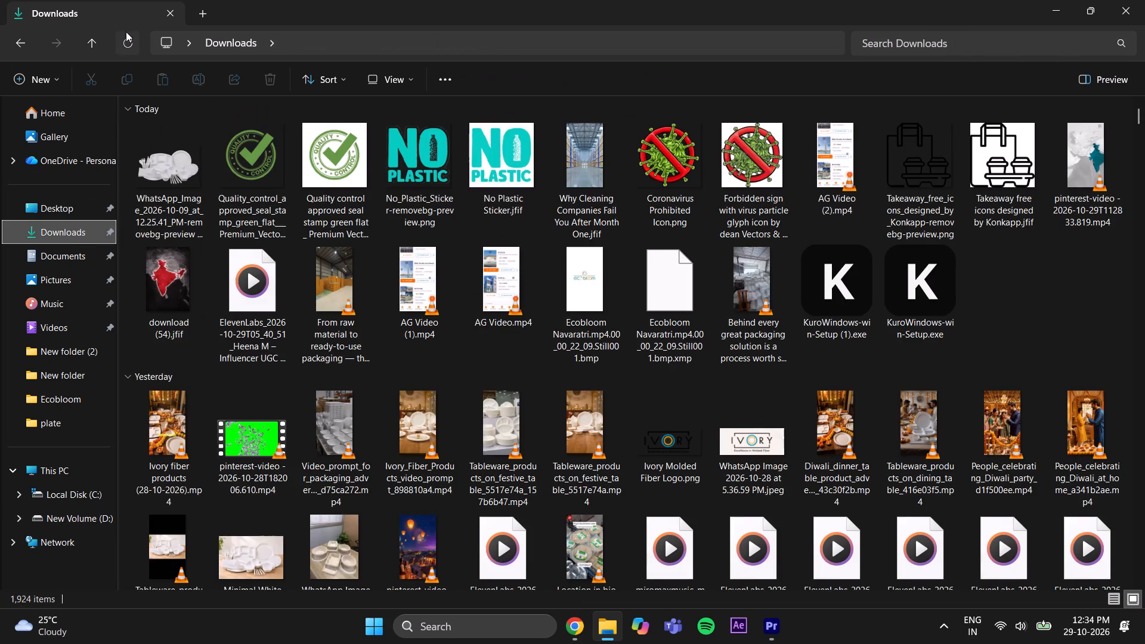
left_click(173, 175)
left_click_drag(165, 191, 775, 629)
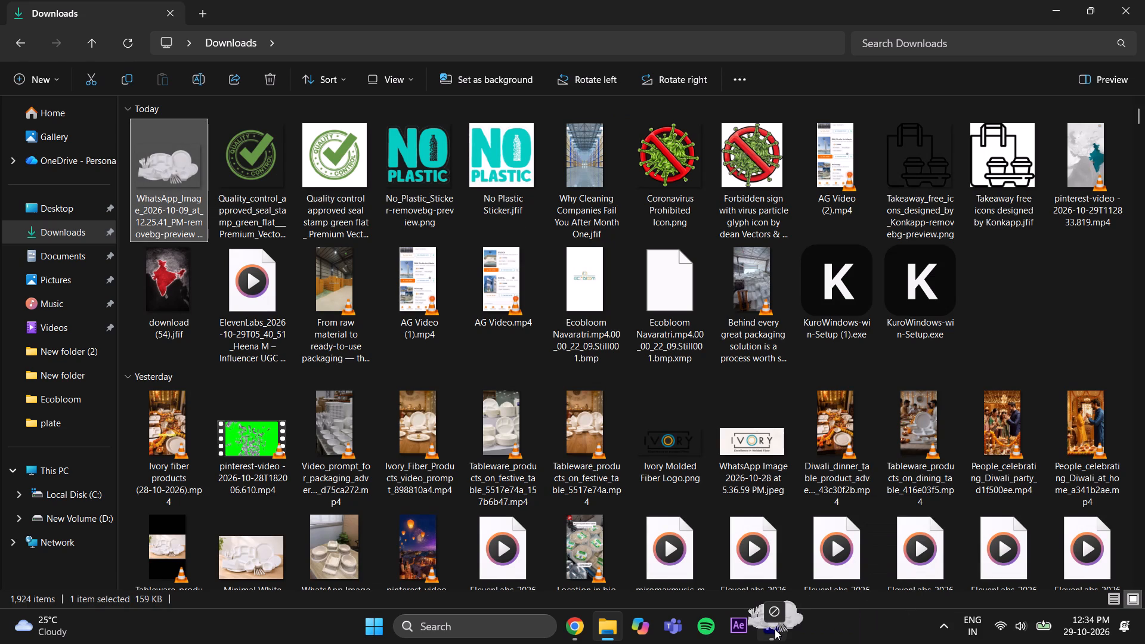
left_click_drag(775, 629, 420, 143)
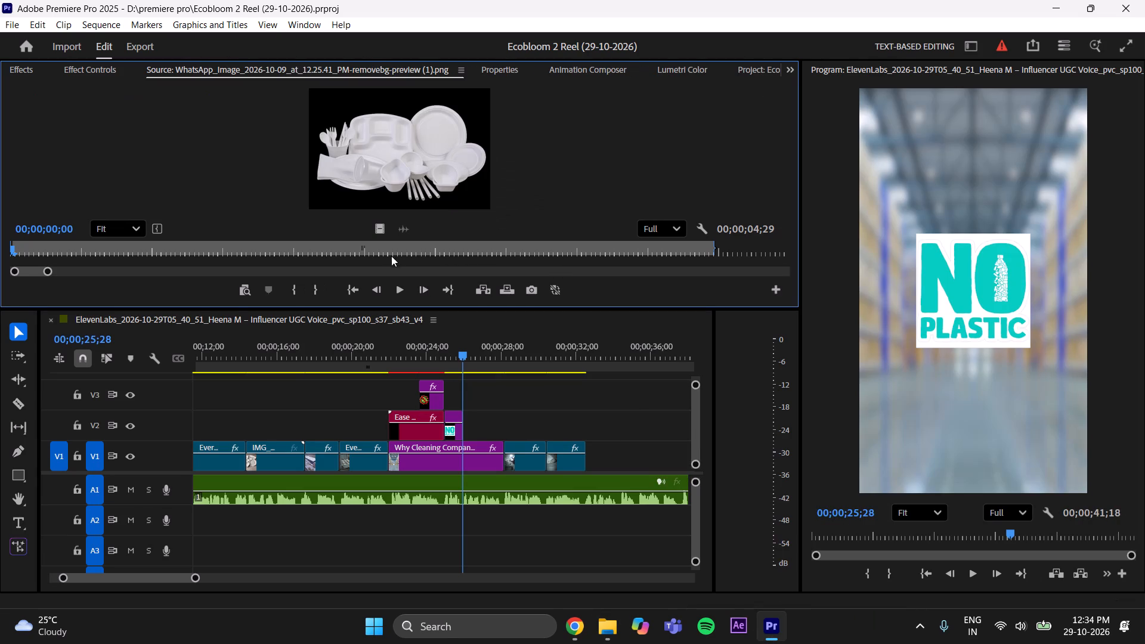
left_click_drag(387, 228, 469, 423)
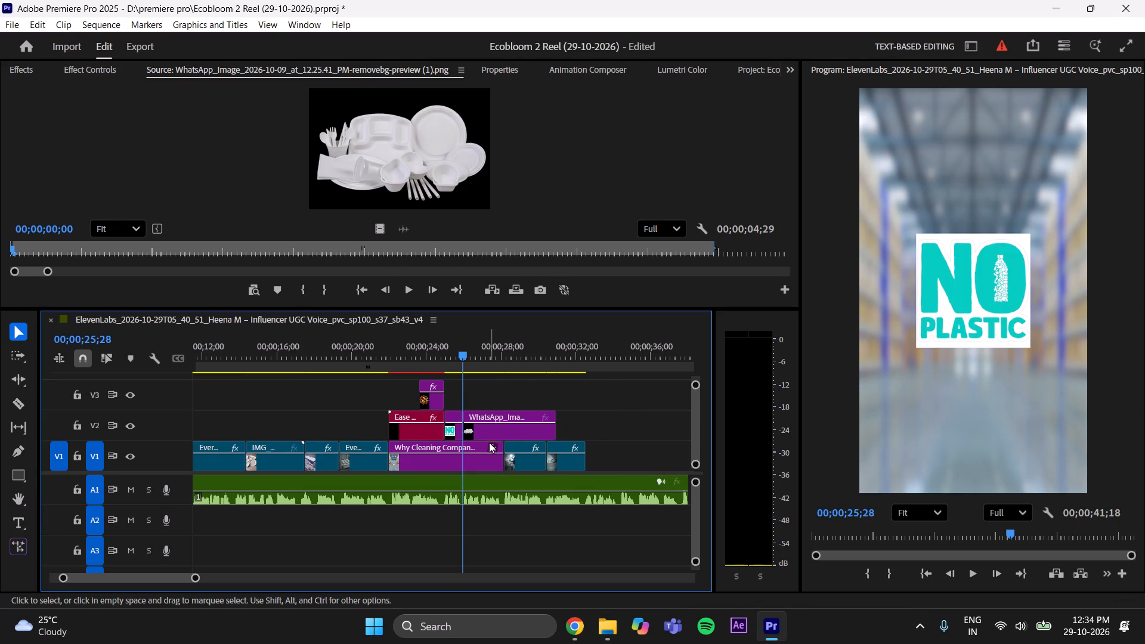
Trim the tableware clip on V2 so it ends with the Why Cleaning background clip on V1.
left_click_drag(460, 357, 466, 355)
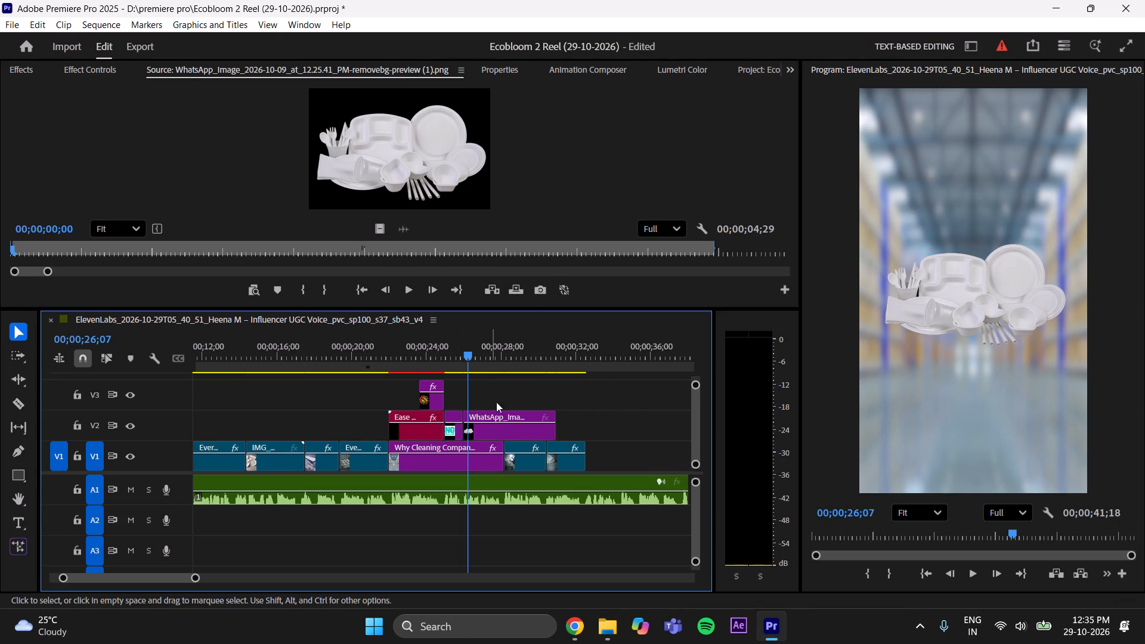
left_click(556, 421)
left_click_drag(559, 432, 513, 442)
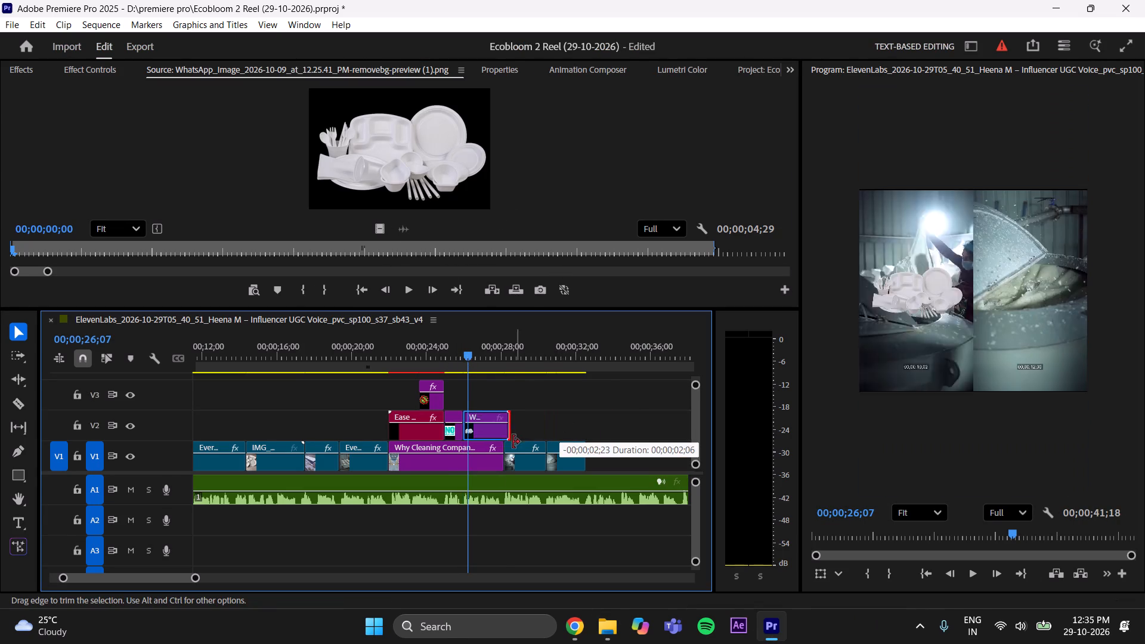
left_click_drag(513, 442, 509, 445)
Lower the tableware cutout in the frame by setting its vertical Position to 790.
left_click(88, 72)
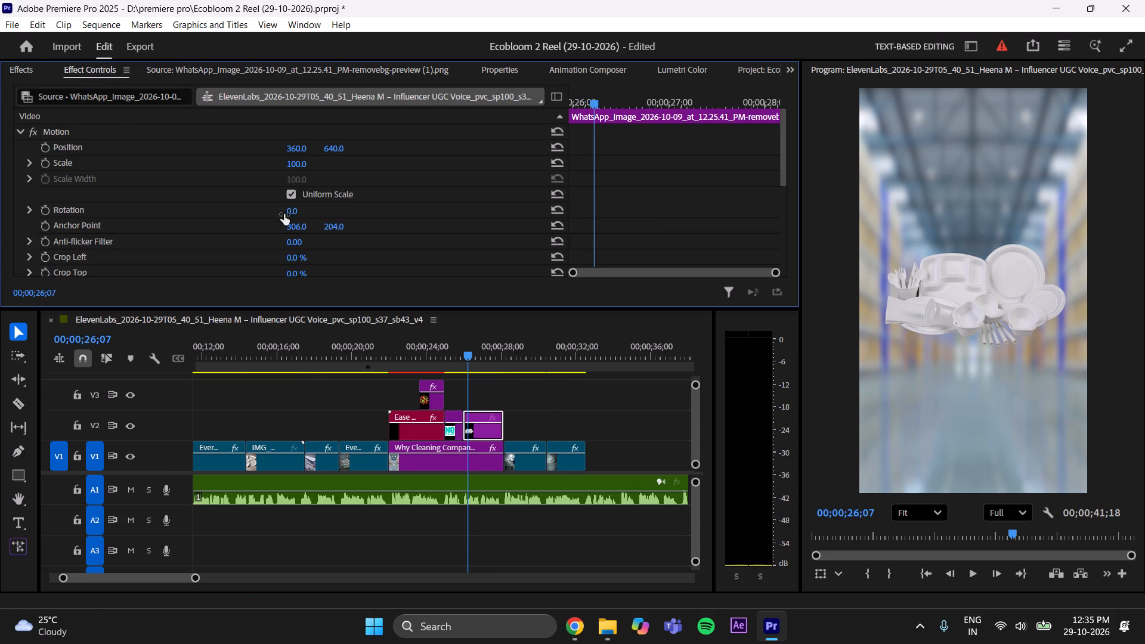
left_click_drag(336, 150, 434, 148)
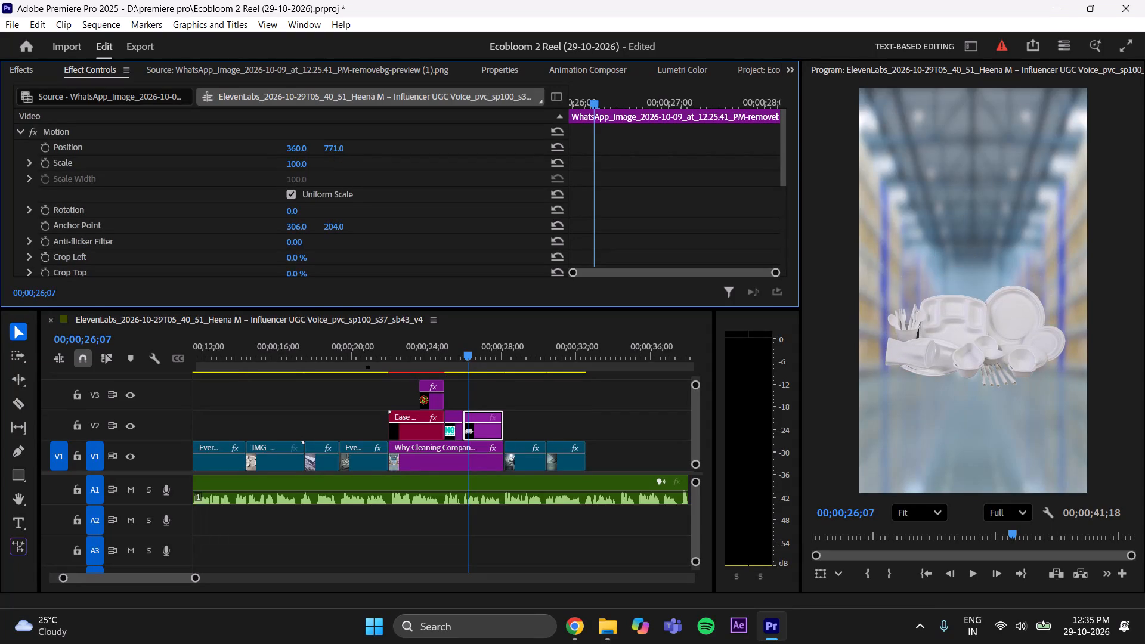
left_click_drag(434, 148, 443, 143)
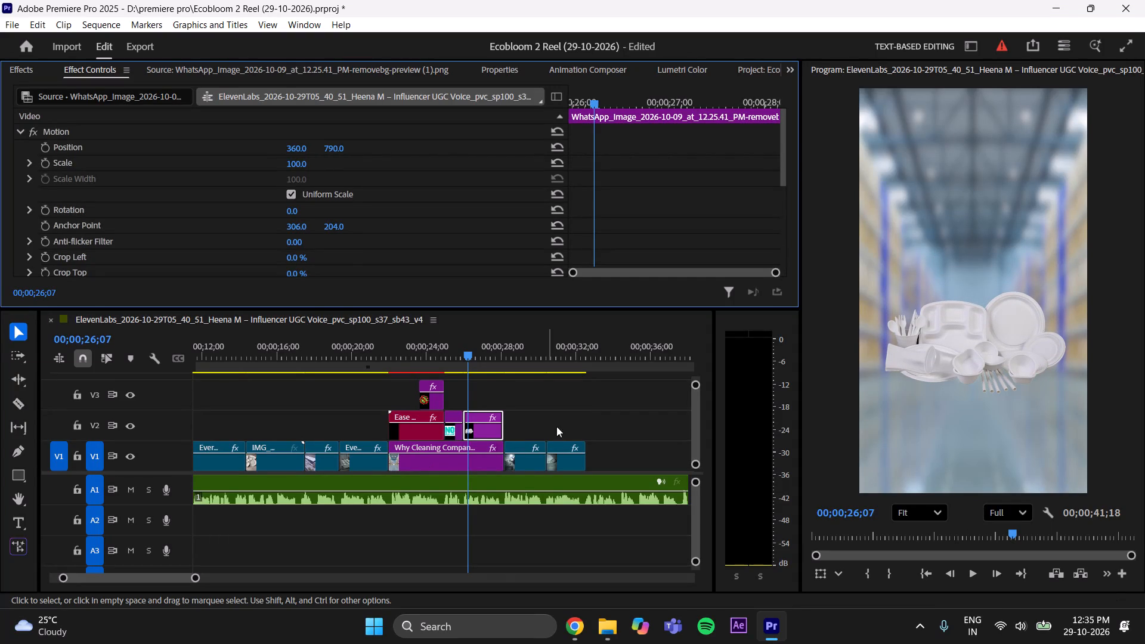
left_click(579, 420)
Load the green Quality Control approved seal cutout from Downloads into the Source monitor.
left_click(327, 69)
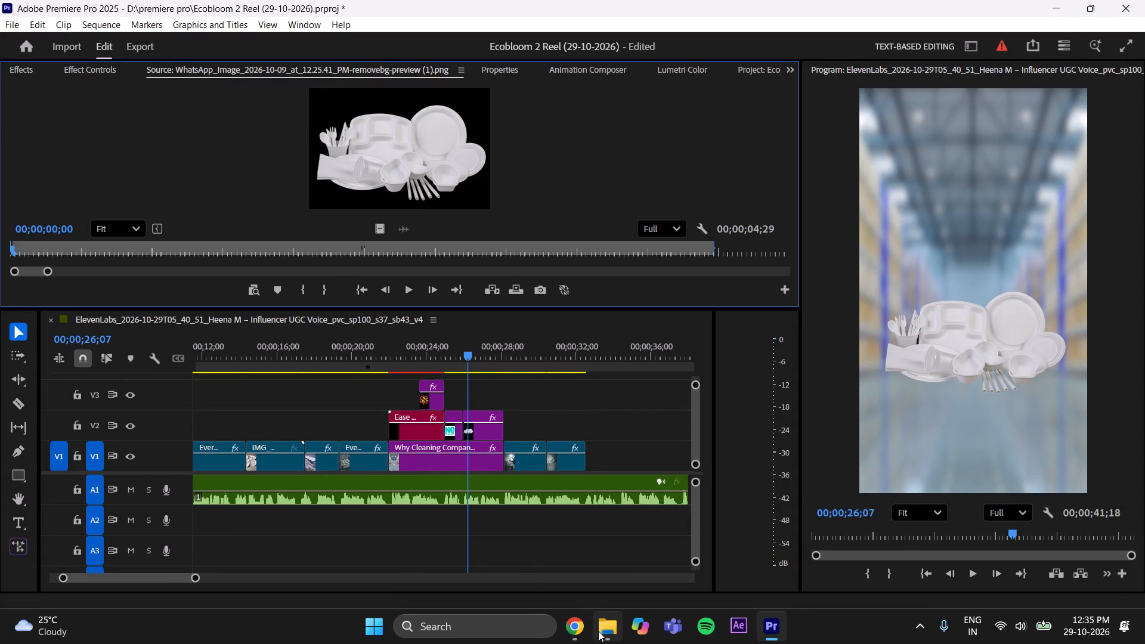
left_click(599, 631)
left_click_drag(249, 168, 770, 624)
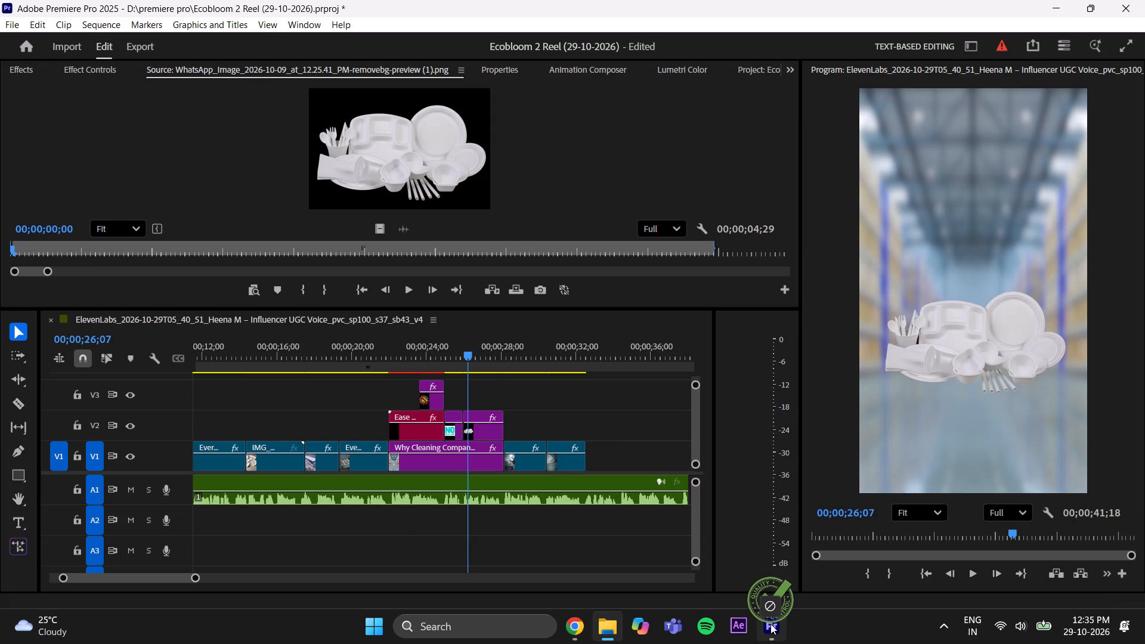
left_click_drag(770, 624, 398, 175)
Place the quality seal on V3 at 00;00;26;27 and trim it to end with the tableware clip on V2.
left_click_drag(471, 346, 438, 367)
left_click(978, 575)
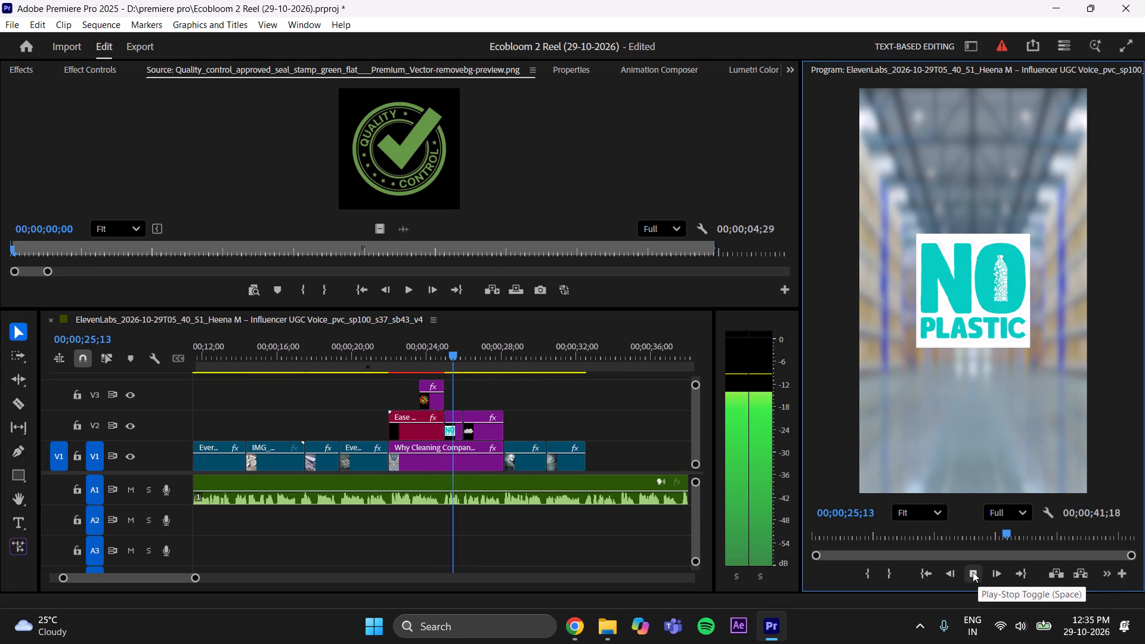
left_click(973, 572)
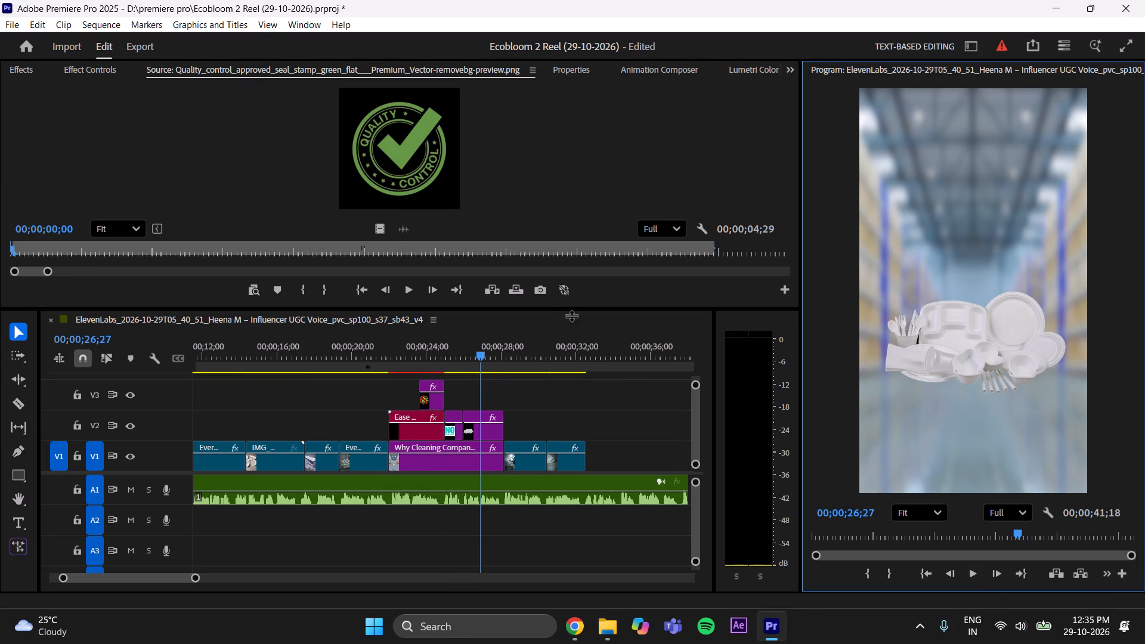
left_click_drag(380, 227, 487, 389)
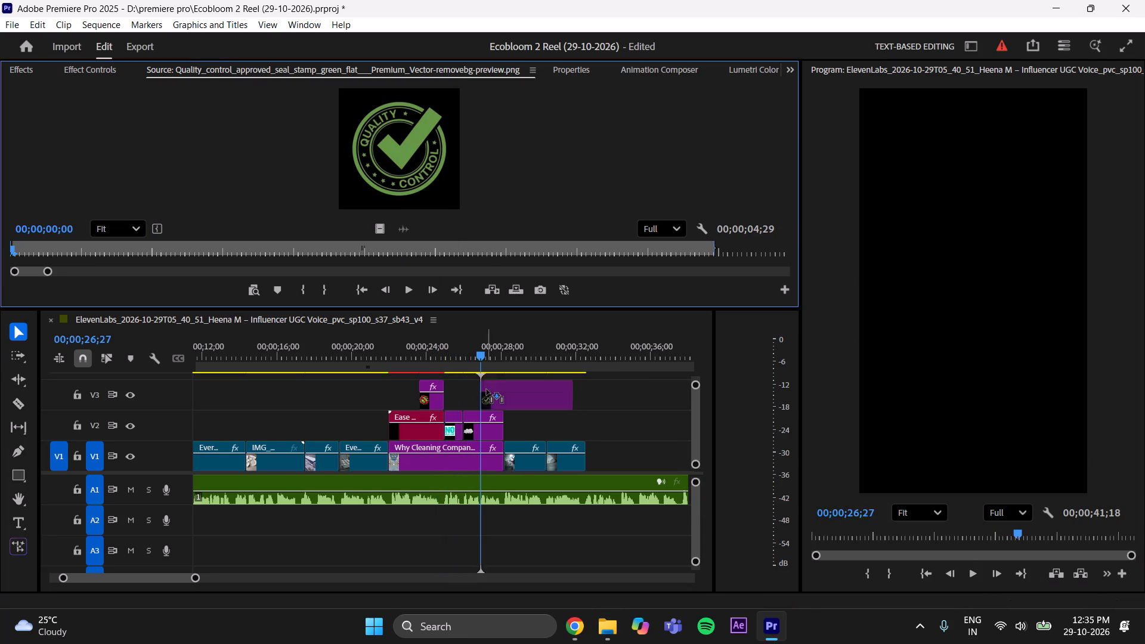
left_click_drag(487, 389, 478, 396)
left_click_drag(578, 403, 507, 413)
Shrink the quality seal to Scale 45 and set its vertical Position to 794 so it sits over the tableware.
left_click(487, 399)
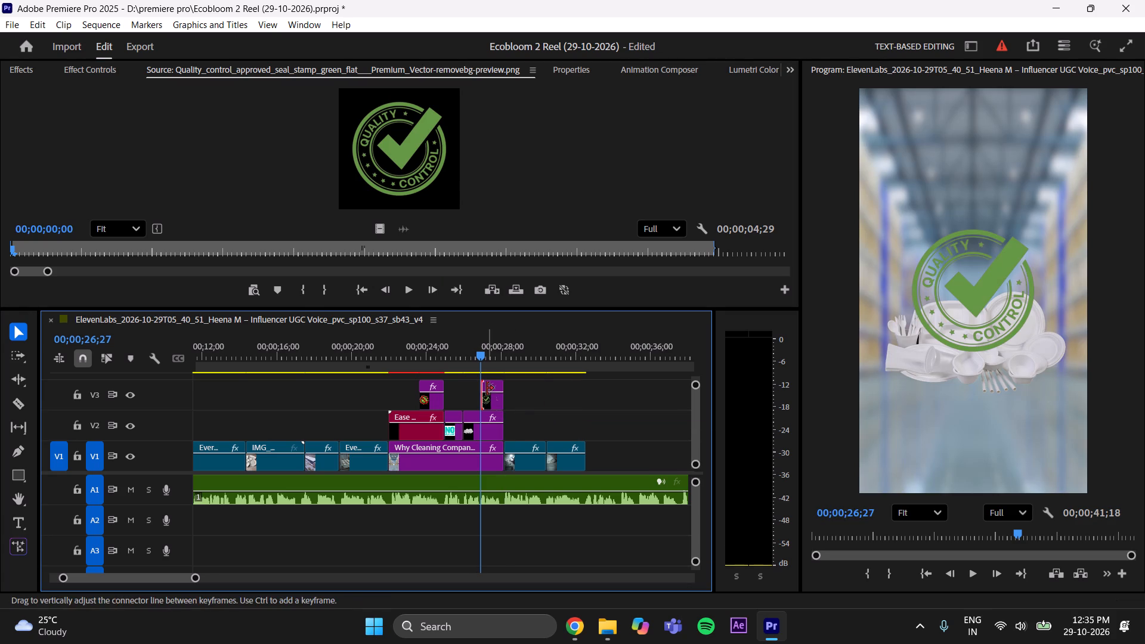
left_click(492, 398)
left_click(96, 70)
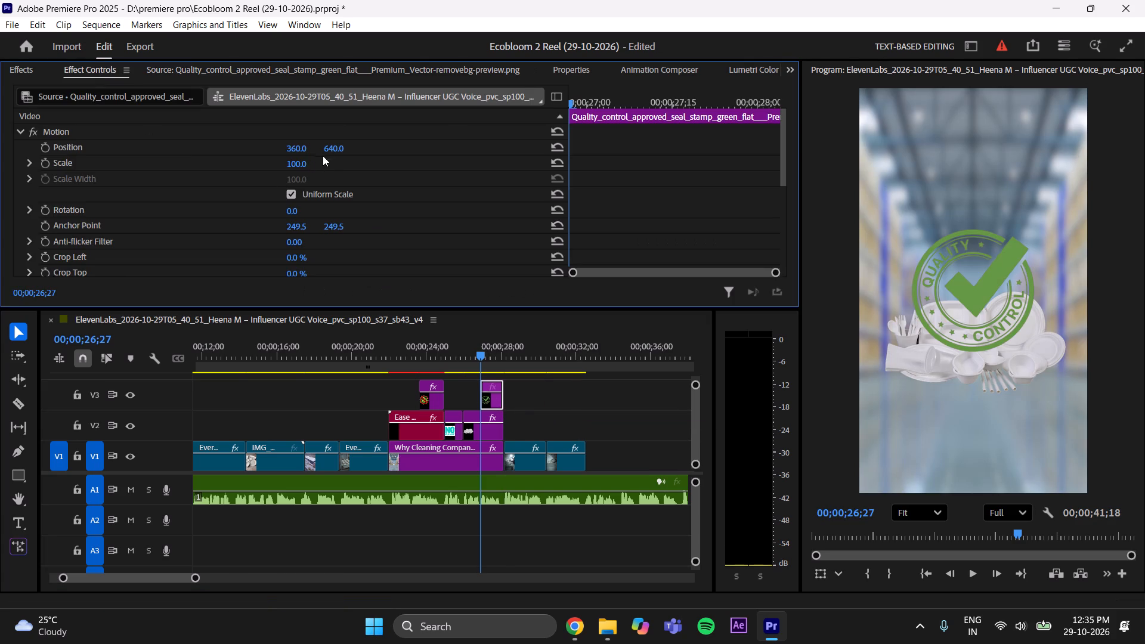
left_click_drag(333, 150, 414, 157)
left_click_drag(298, 165, 268, 169)
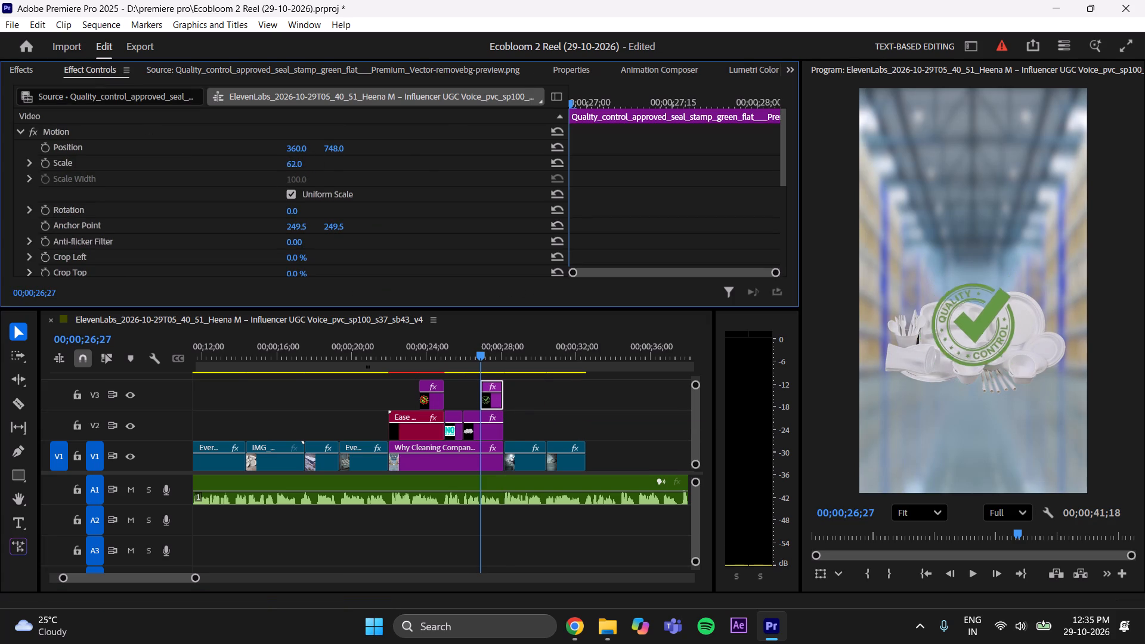
left_click_drag(268, 169, 268, 169)
left_click(305, 163)
left_click(301, 160)
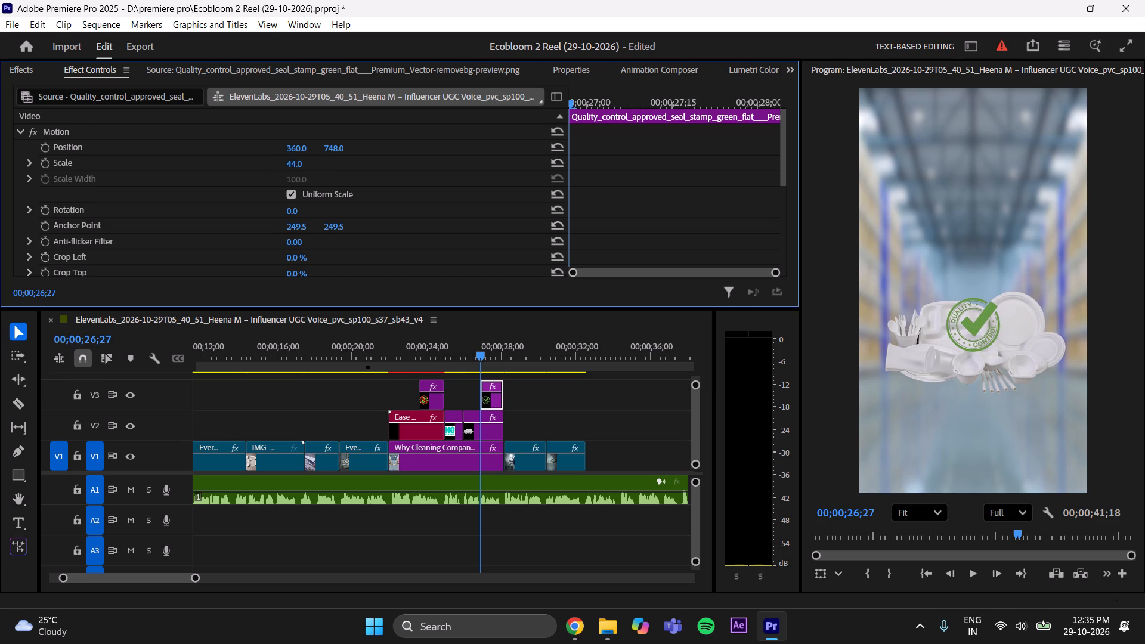
left_click_drag(339, 151, 368, 156)
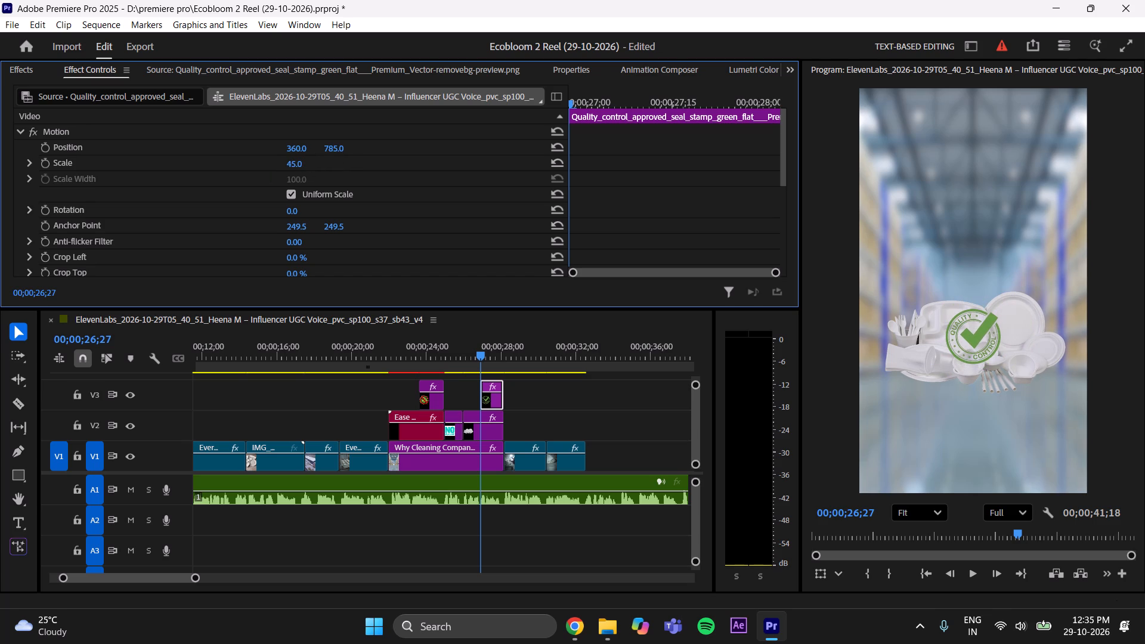
left_click_drag(368, 156, 374, 154)
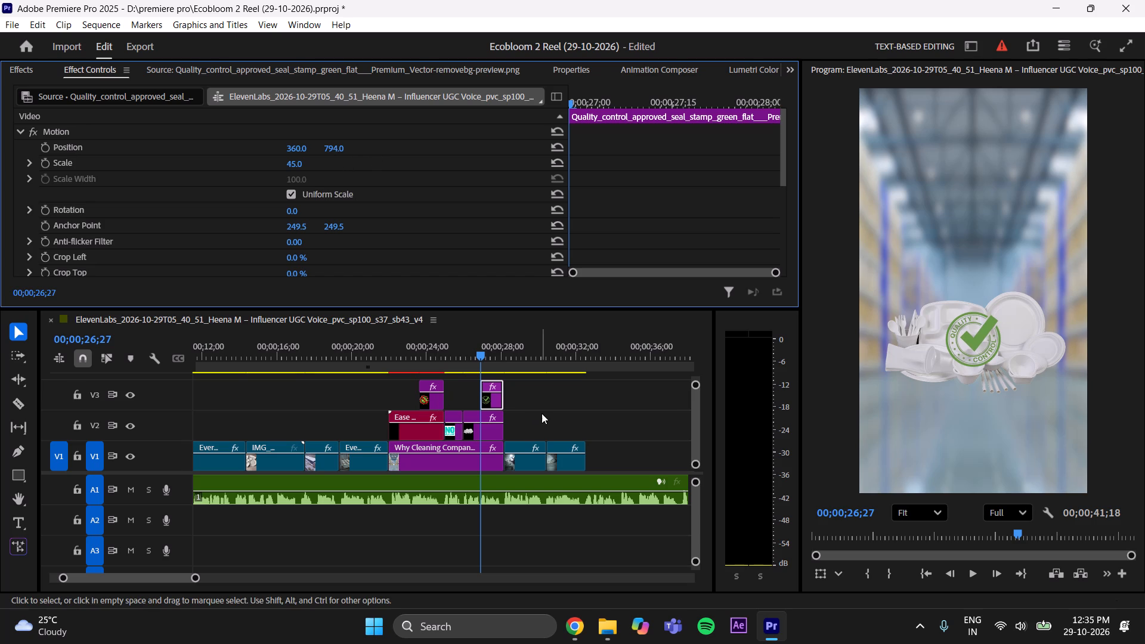
Deselect the seal clip and save the project.
left_click(542, 412)
key("ctrl+s")
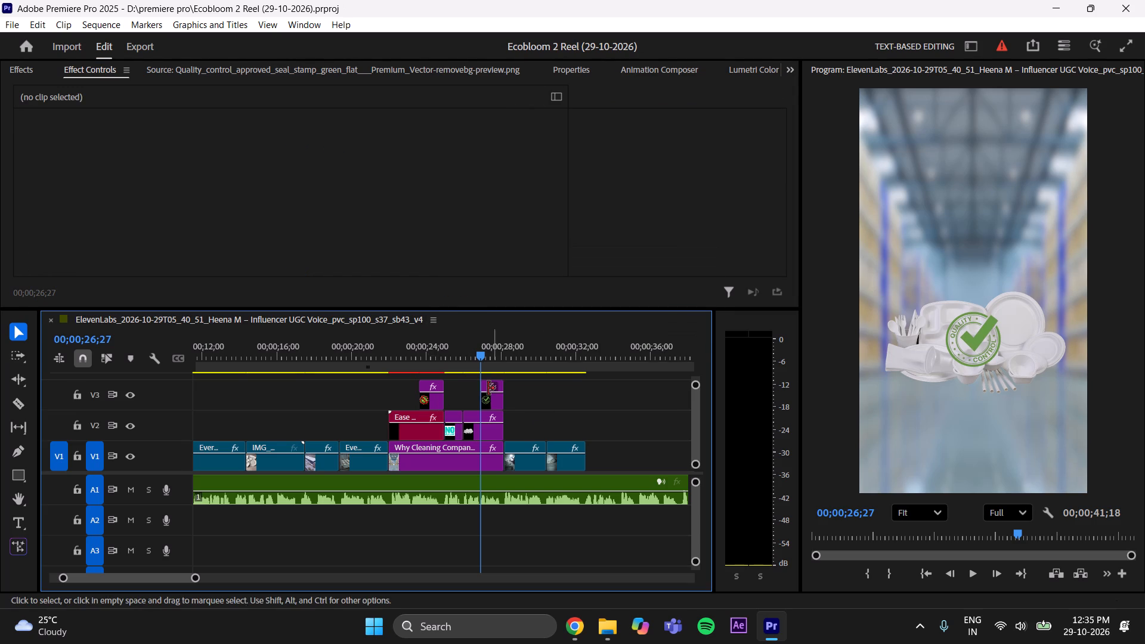
Play back the reel from just before the Why Cleaning section through the last V1 clip to review the added graphics.
left_click_drag(490, 352, 388, 406)
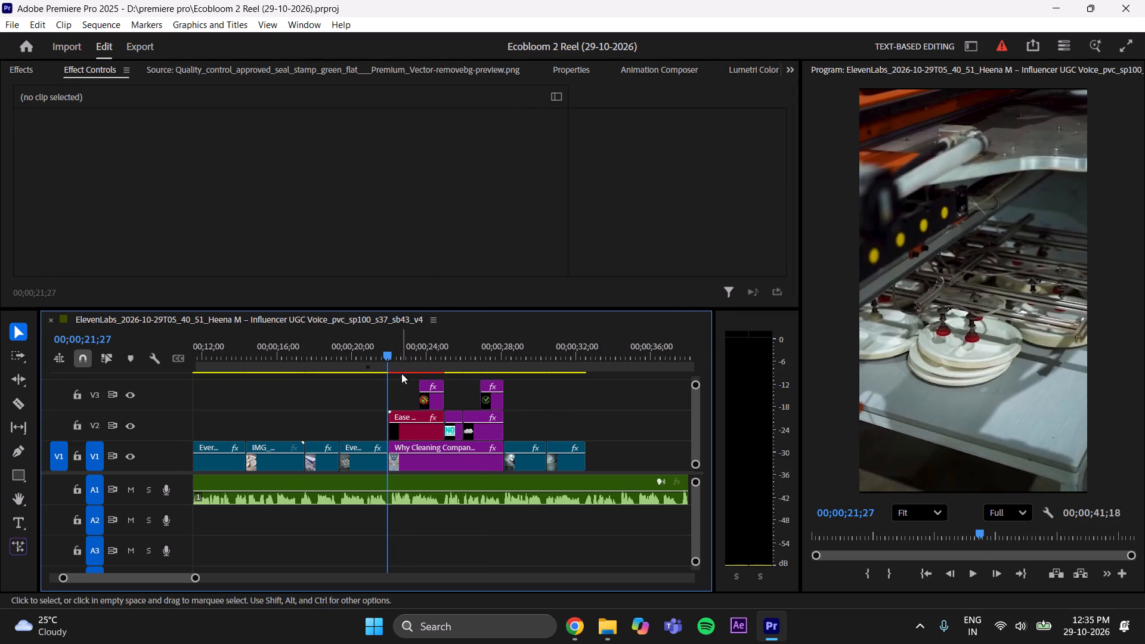
left_click_drag(390, 357, 367, 367)
left_click(969, 568)
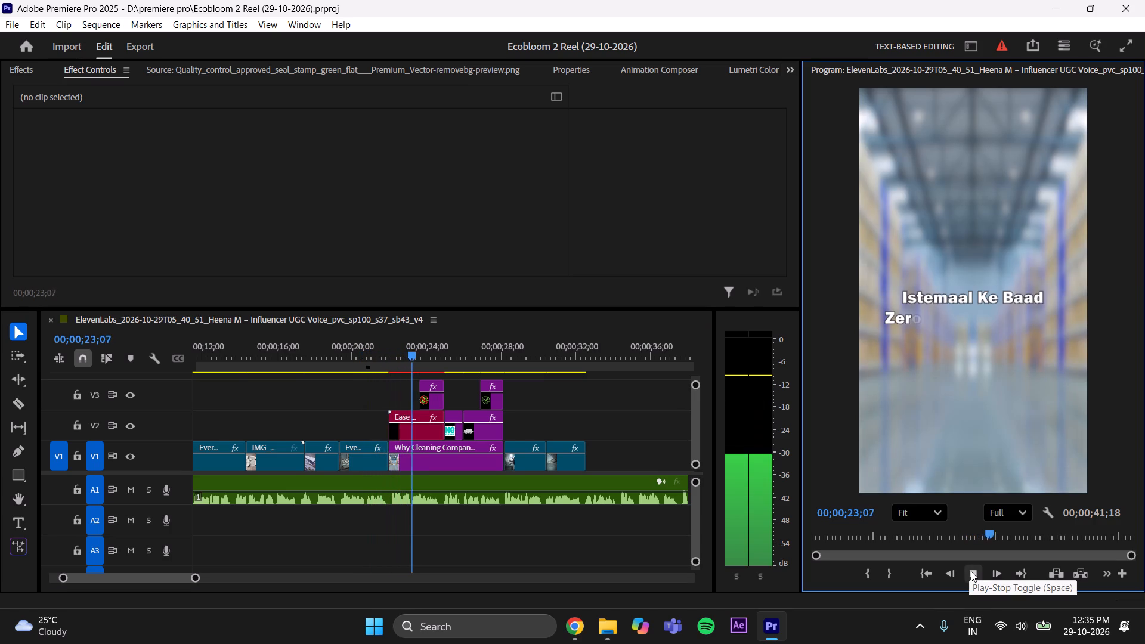
left_click(971, 571)
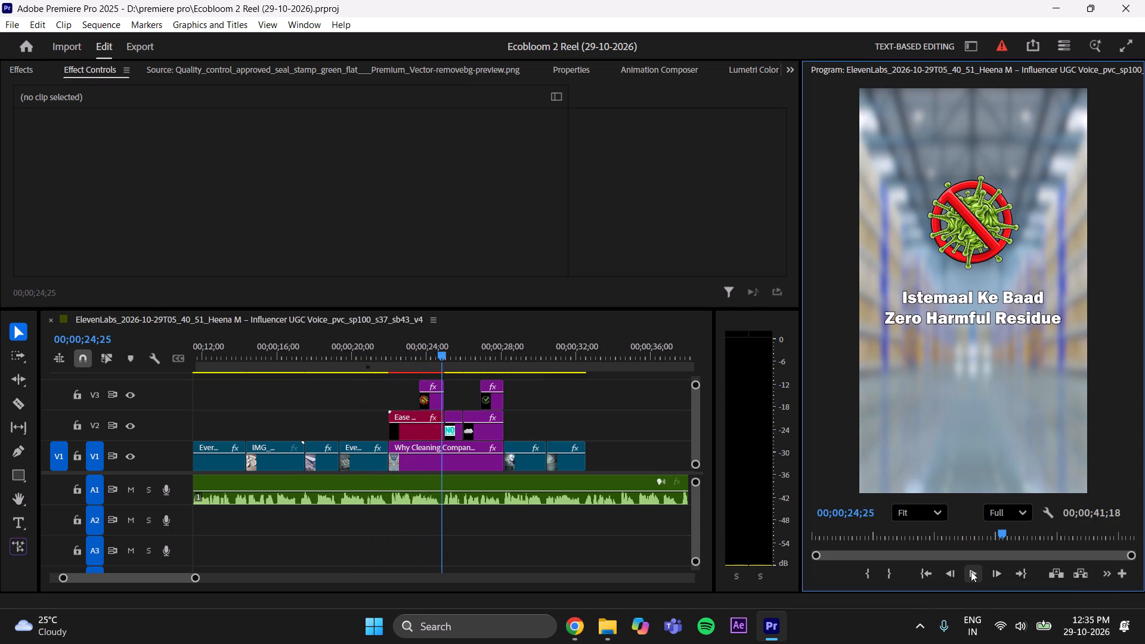
left_click(971, 571)
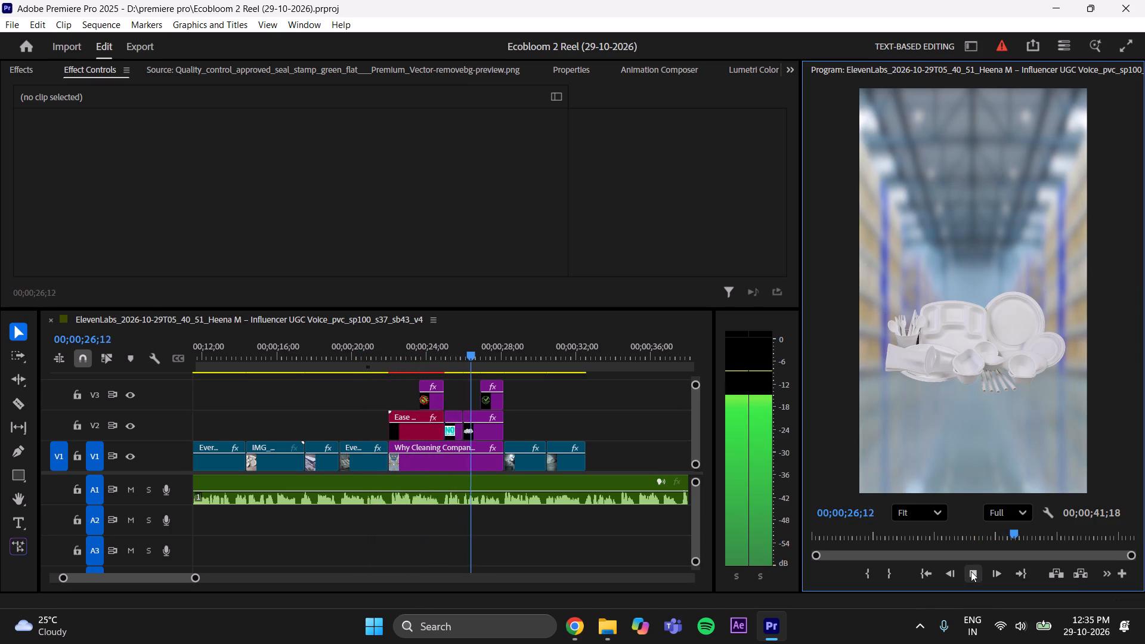
left_click(971, 571)
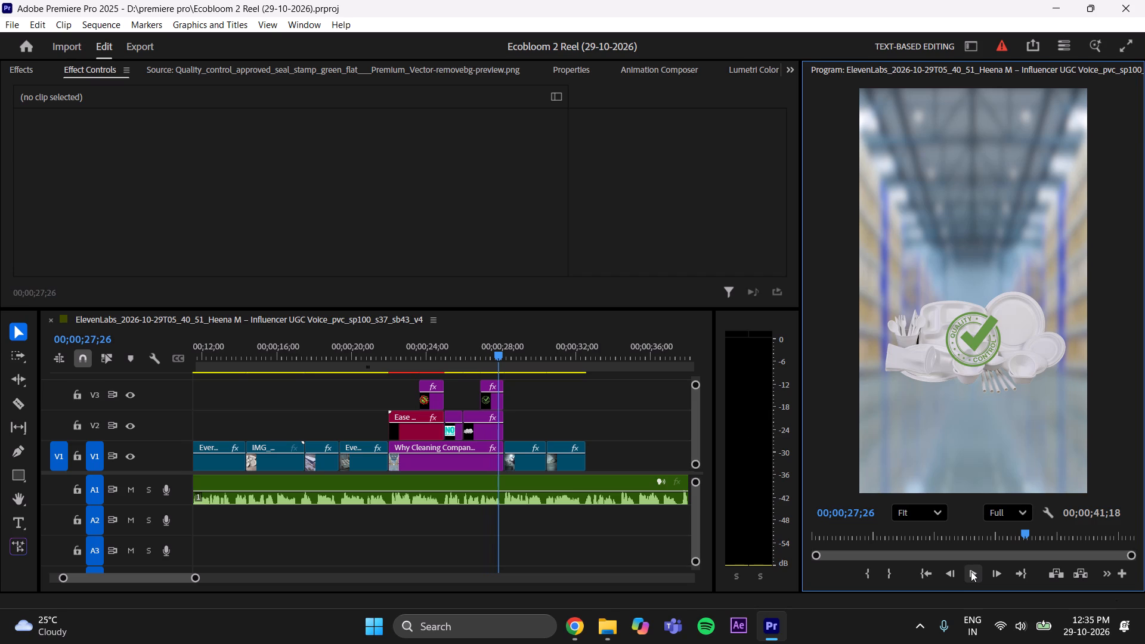
left_click(971, 571)
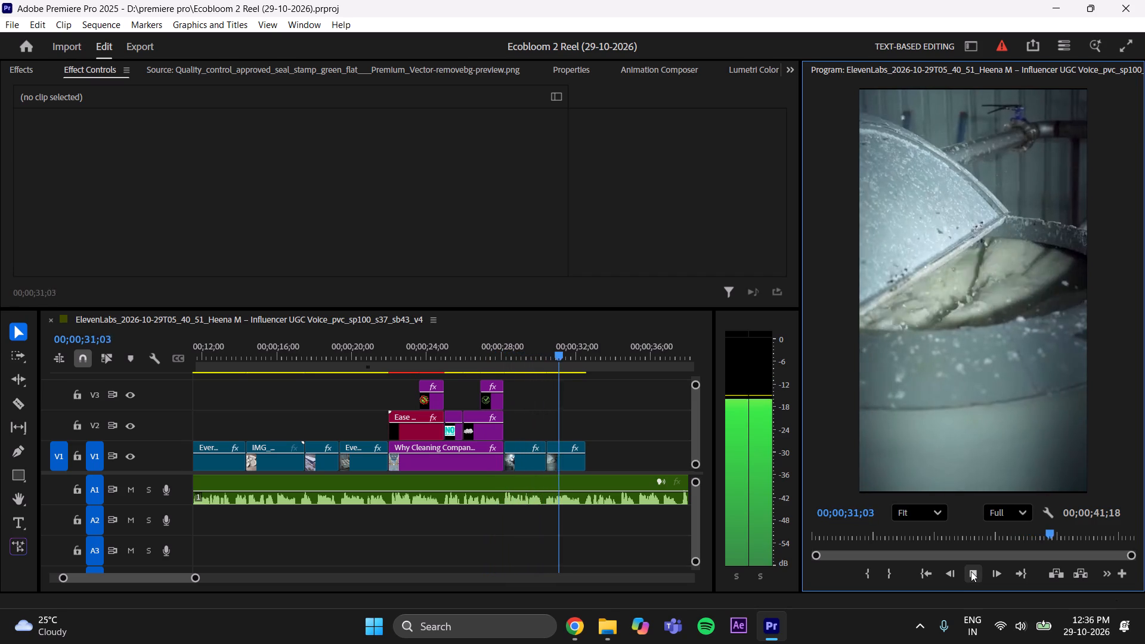
left_click(971, 571)
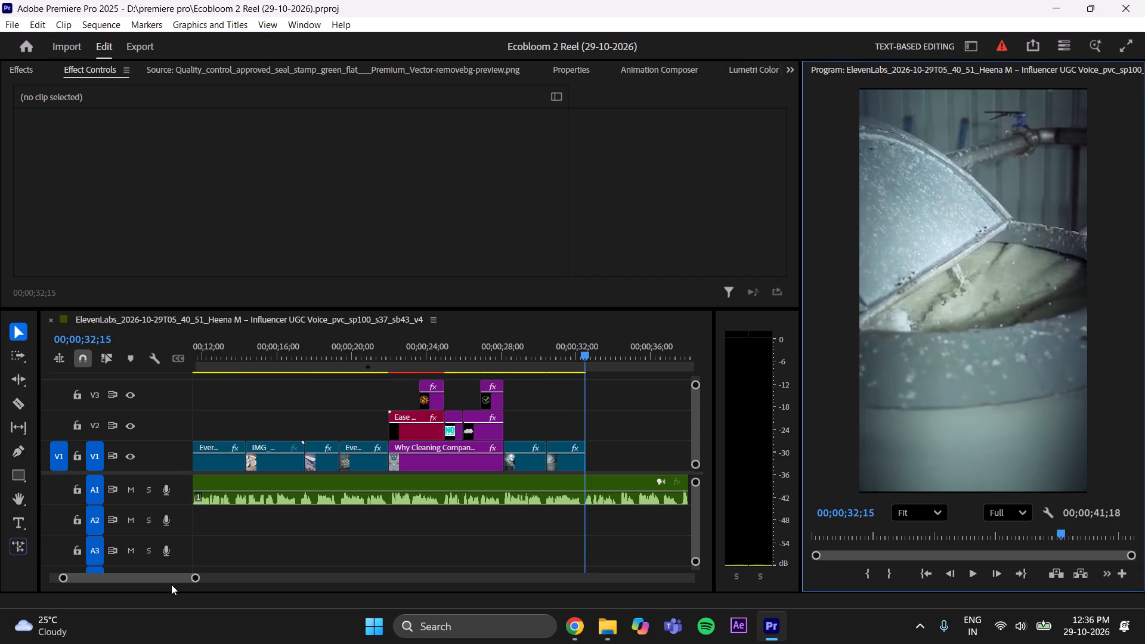
Save the project again with the end of the voiceover in view on the timeline.
left_click_drag(195, 577, 205, 583)
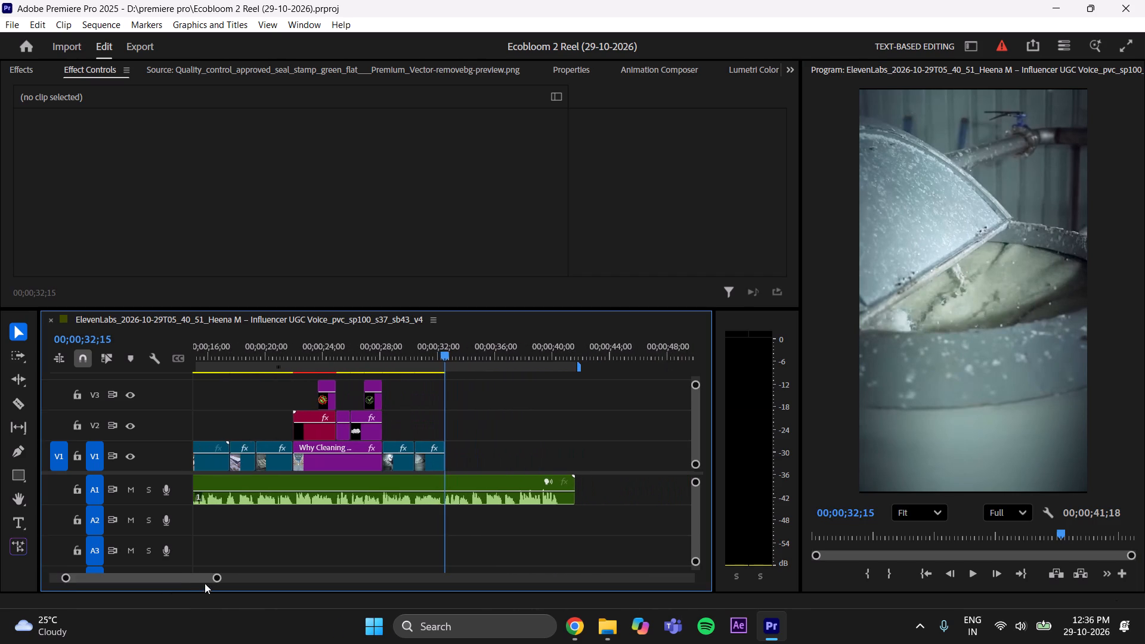
left_click_drag(189, 578, 171, 574)
left_click_drag(204, 577, 213, 577)
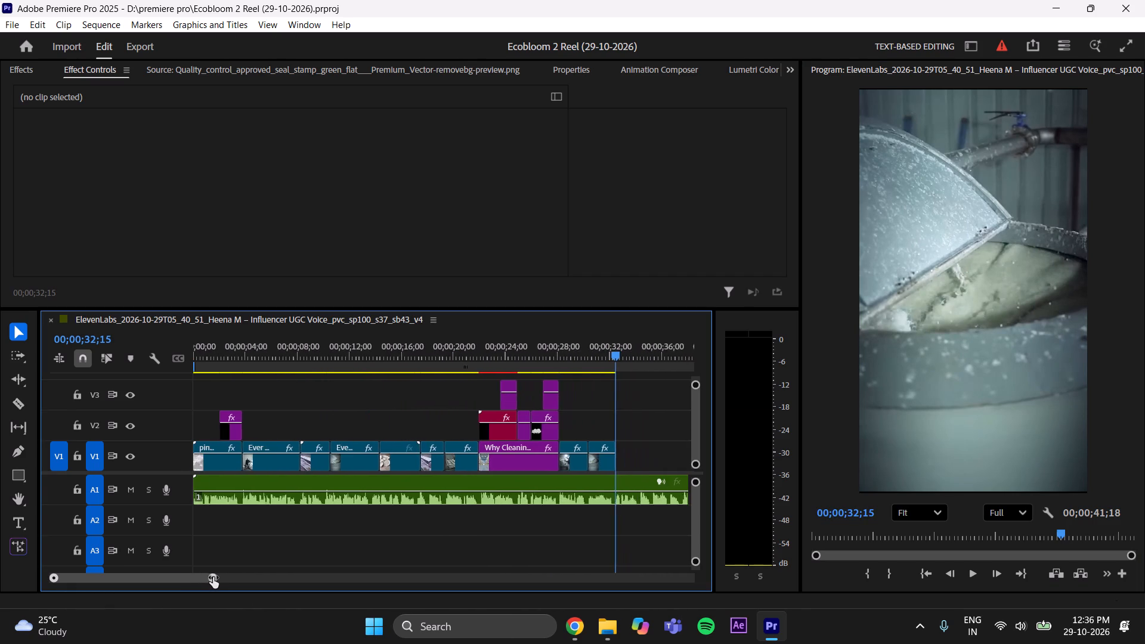
left_click_drag(213, 577, 209, 579)
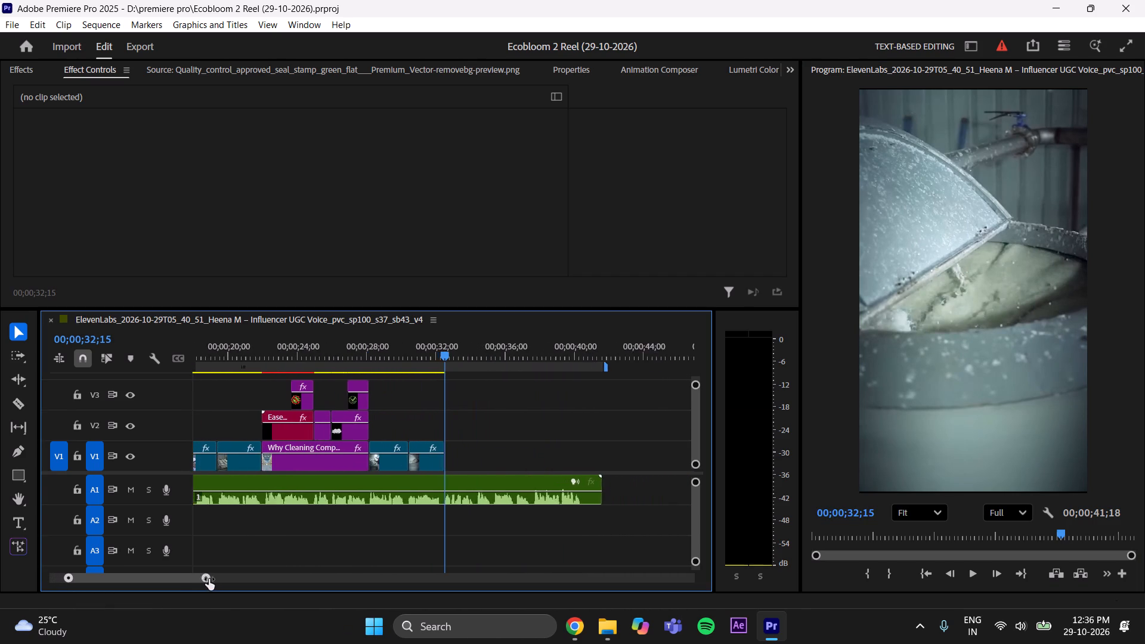
left_click_drag(209, 579, 211, 578)
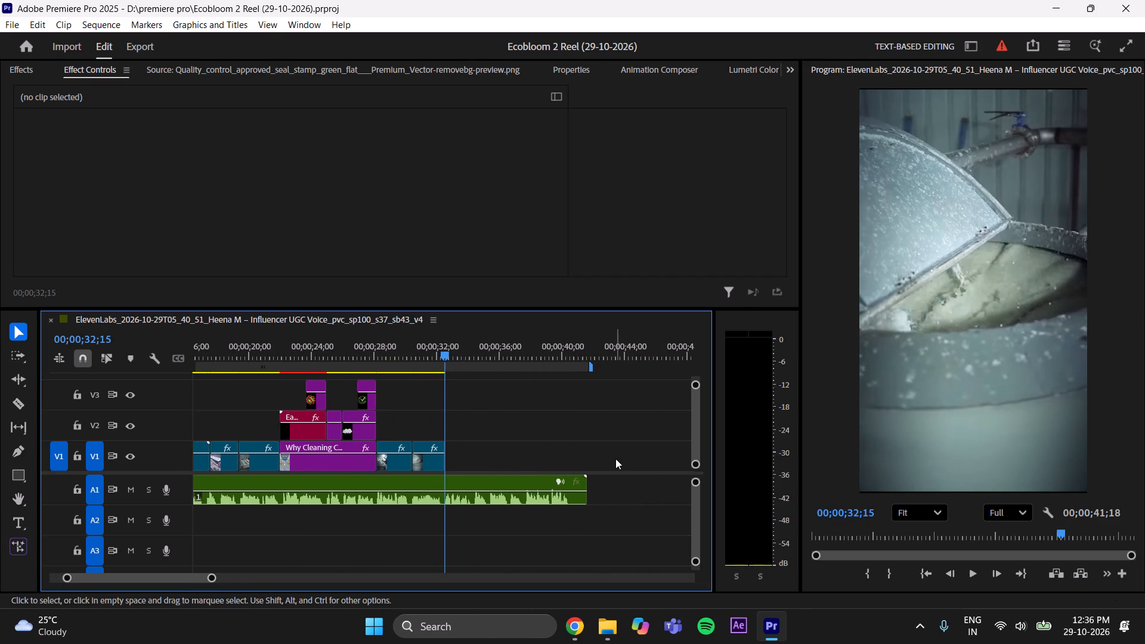
key("ctrl+s")
key("ctrl+s")
key("ctrl+s")
key("ctrl+s")
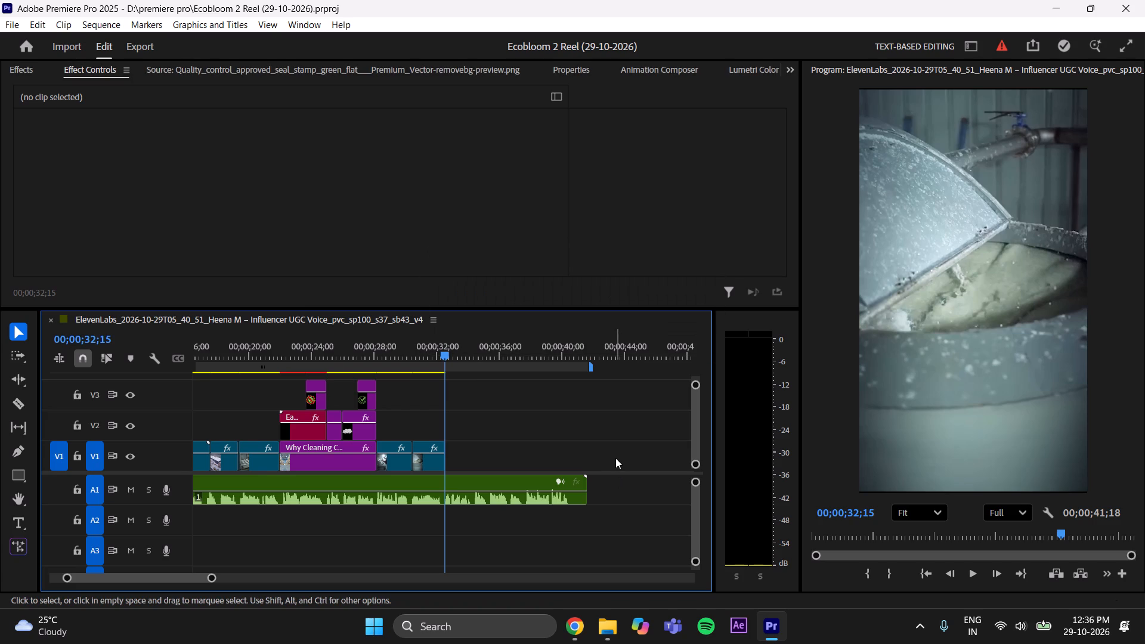
Listen to the voiceover beyond the last V1 clip and park the playhead at the phrase break at 00;00;34;12.
key("space")
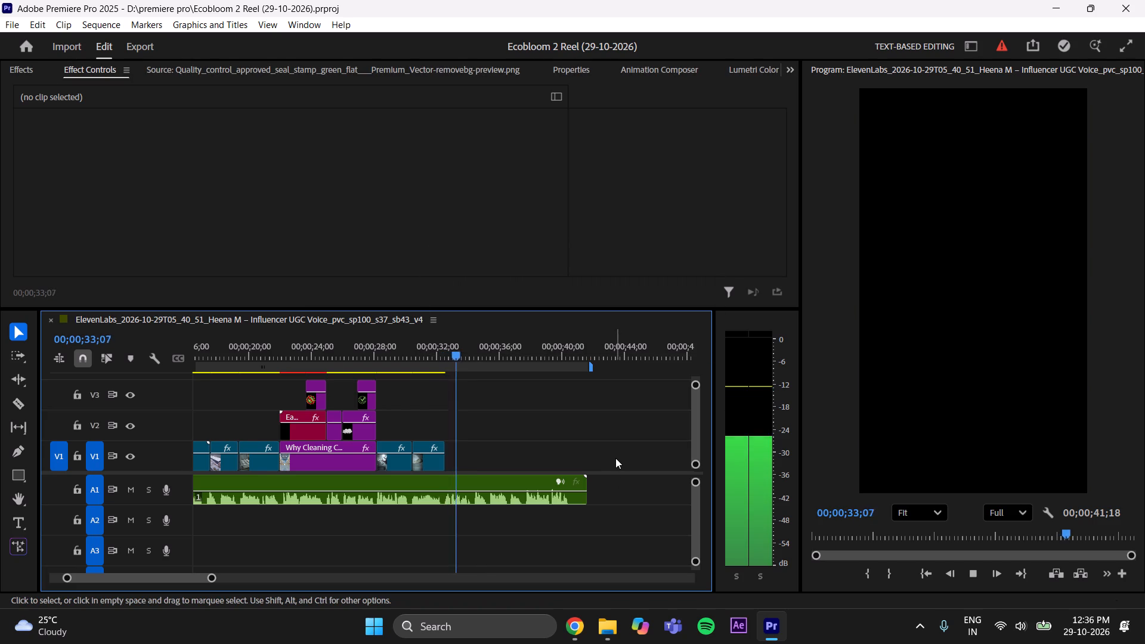
key("space")
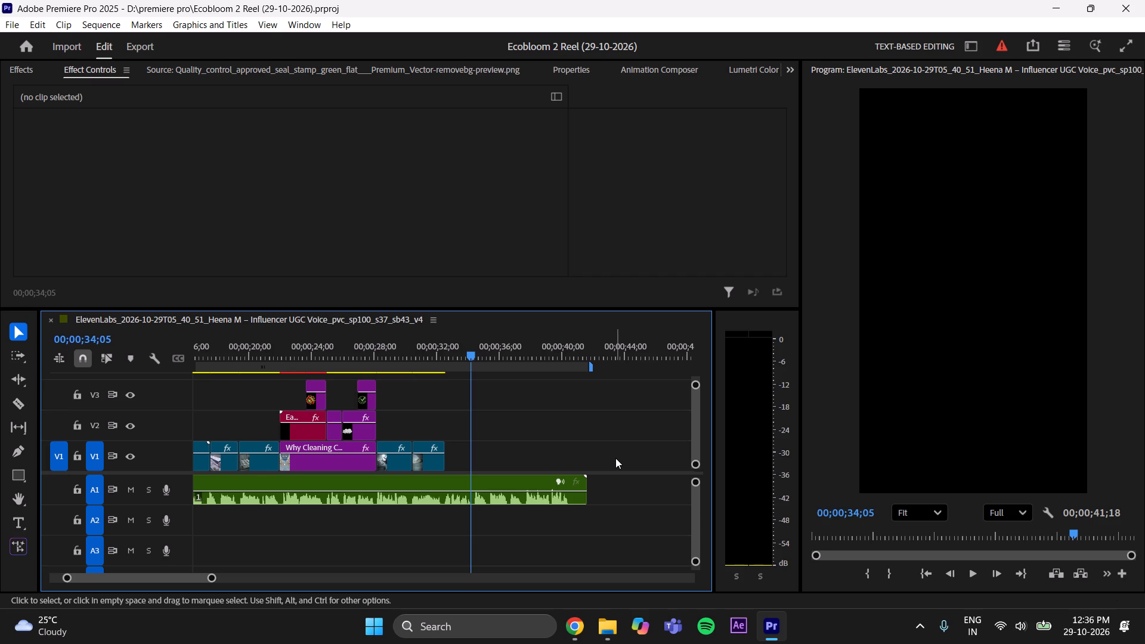
key("space")
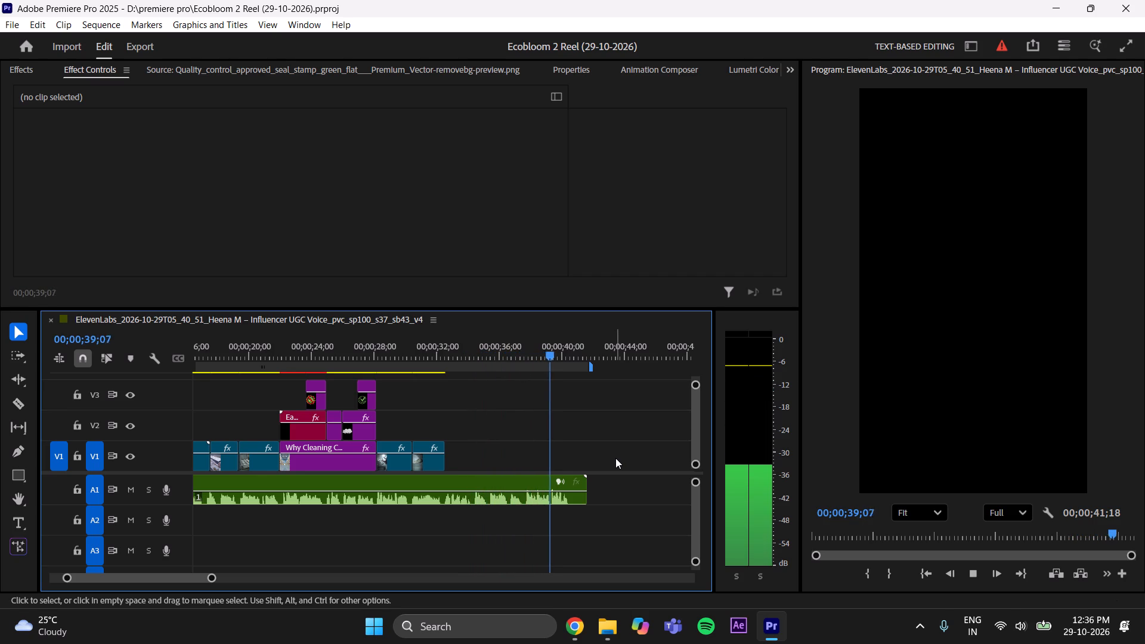
key("space")
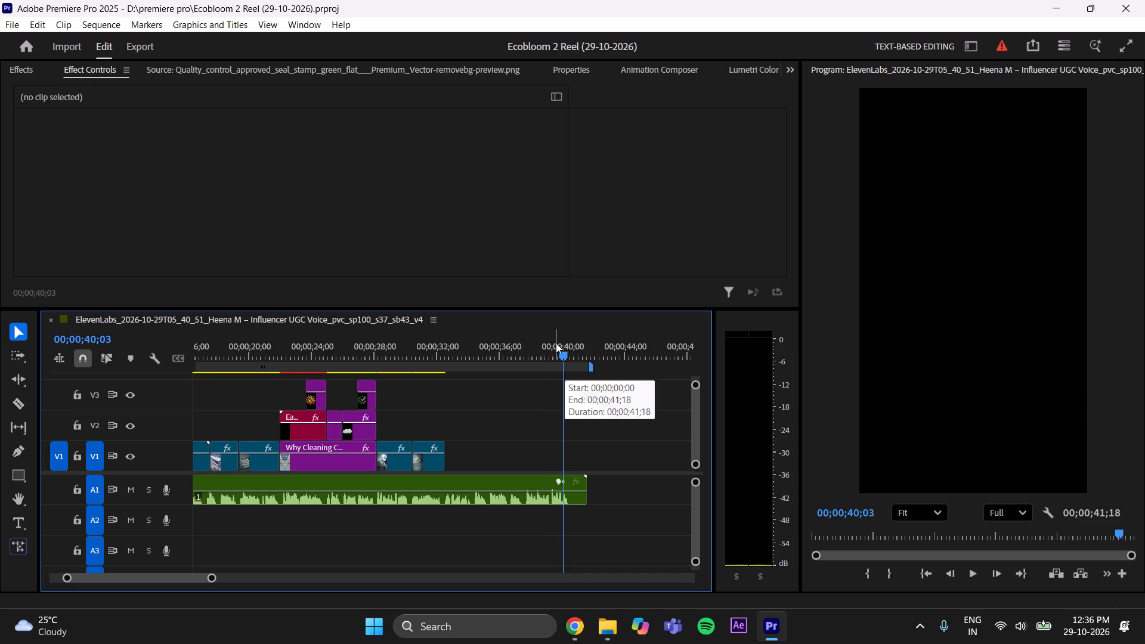
left_click_drag(556, 341, 445, 440)
key("space")
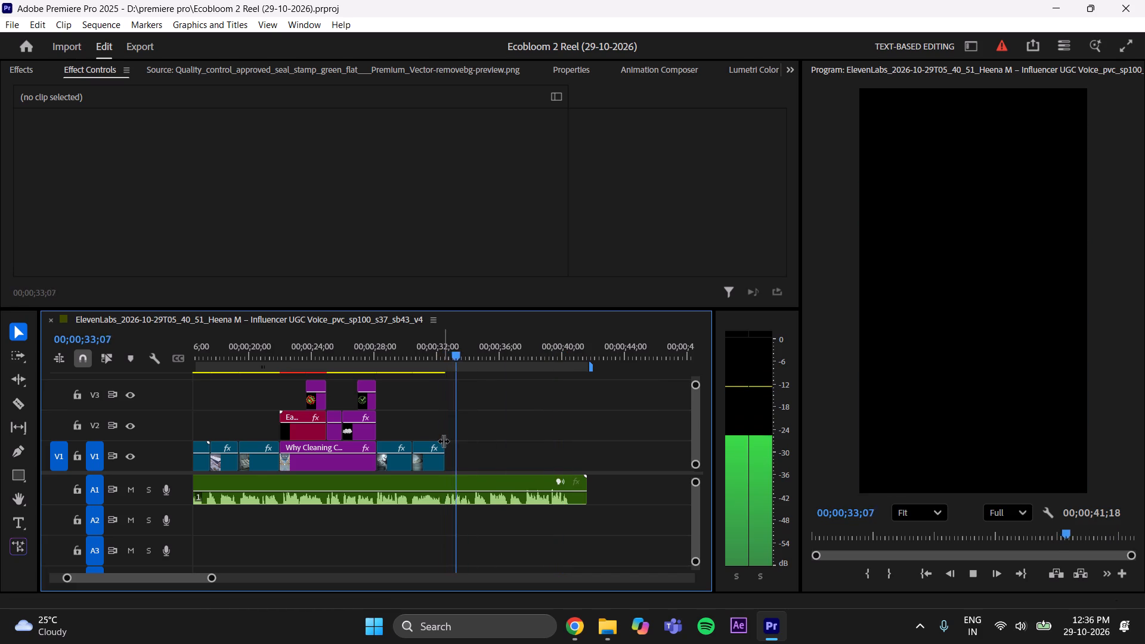
key("space")
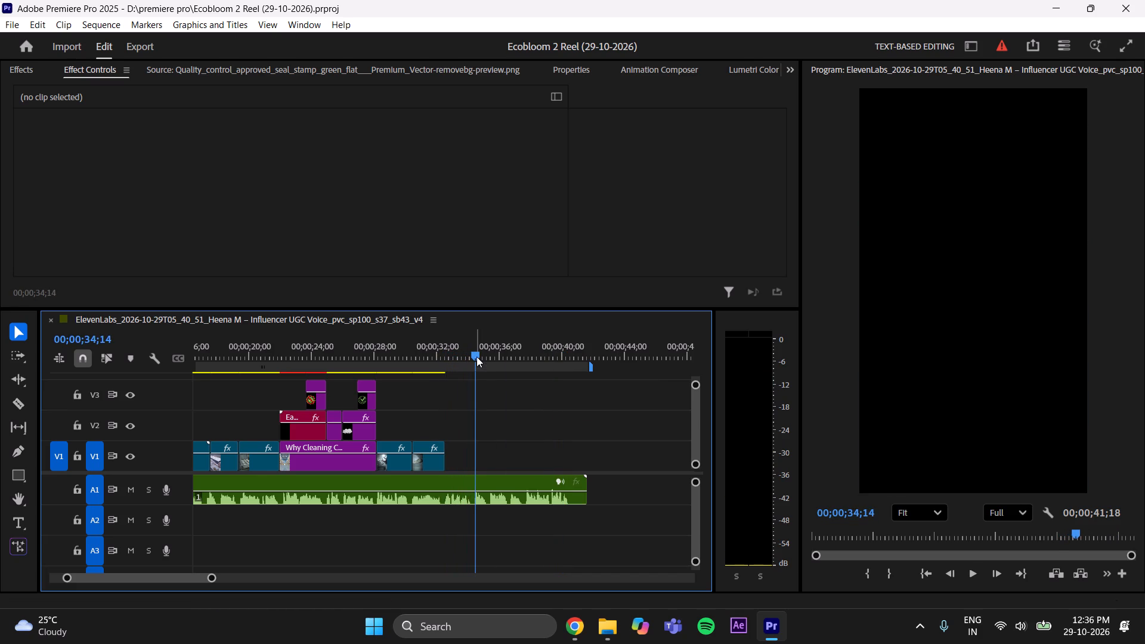
left_click(476, 355)
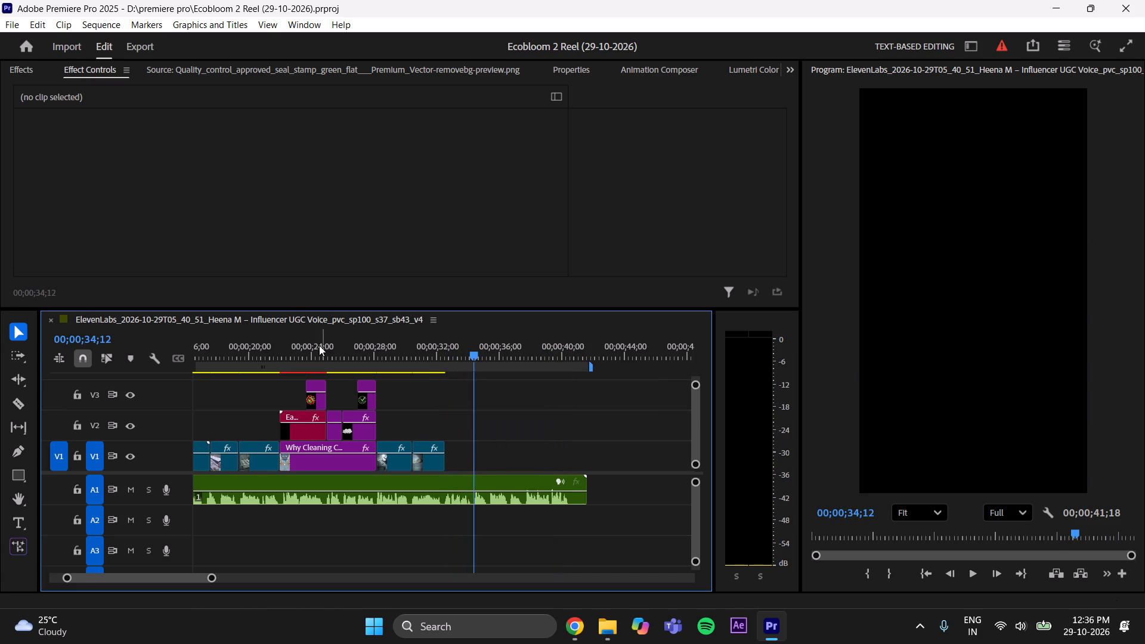
Place the Why Cleaning Companies warehouse image from the project bin on V1 directly after the last clip.
left_click(284, 70)
key("ctrl+s")
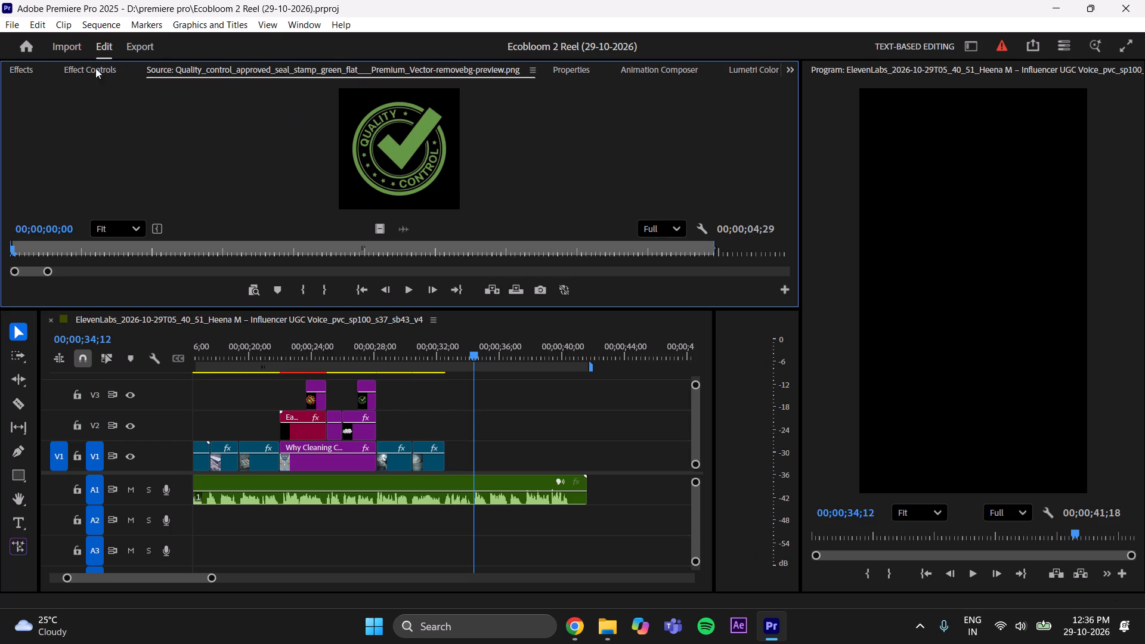
left_click(93, 69)
left_click(38, 73)
left_click(297, 74)
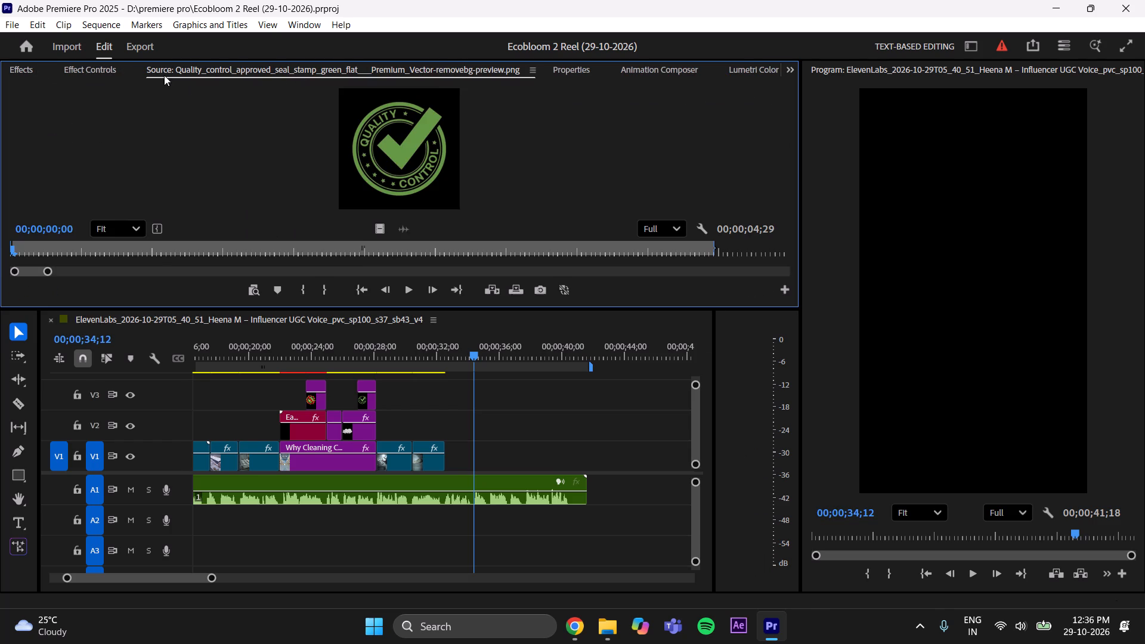
left_click(747, 70)
left_click(776, 74)
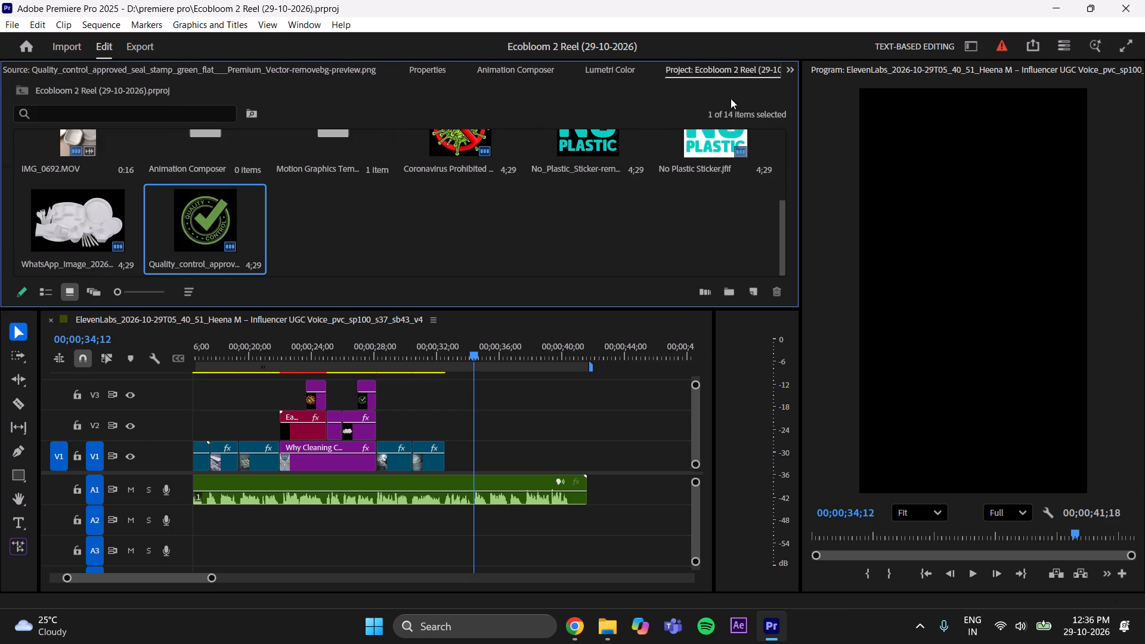
scroll(355, 225, "up", 1)
scroll(493, 233, "up", 2)
left_click(609, 173)
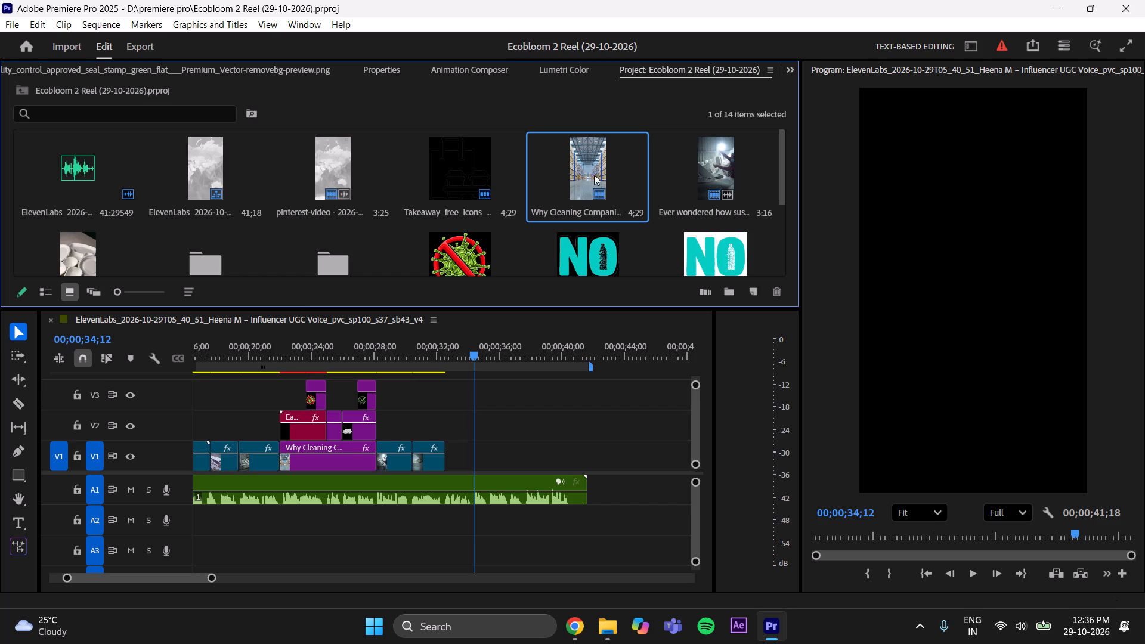
left_click_drag(585, 182, 545, 366)
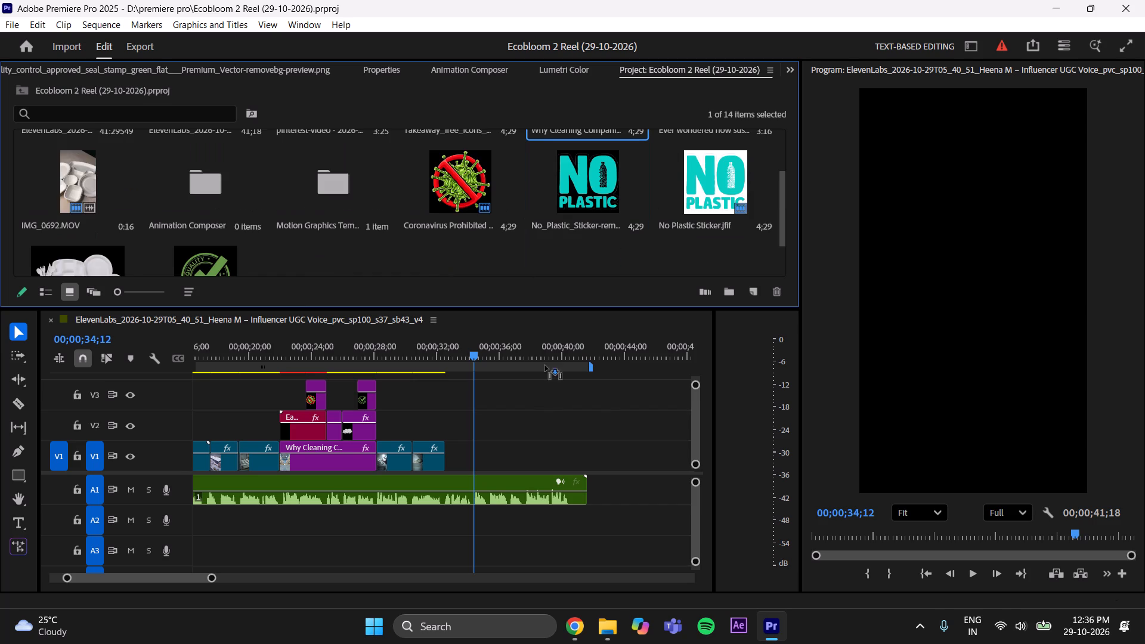
left_click_drag(545, 366, 452, 466)
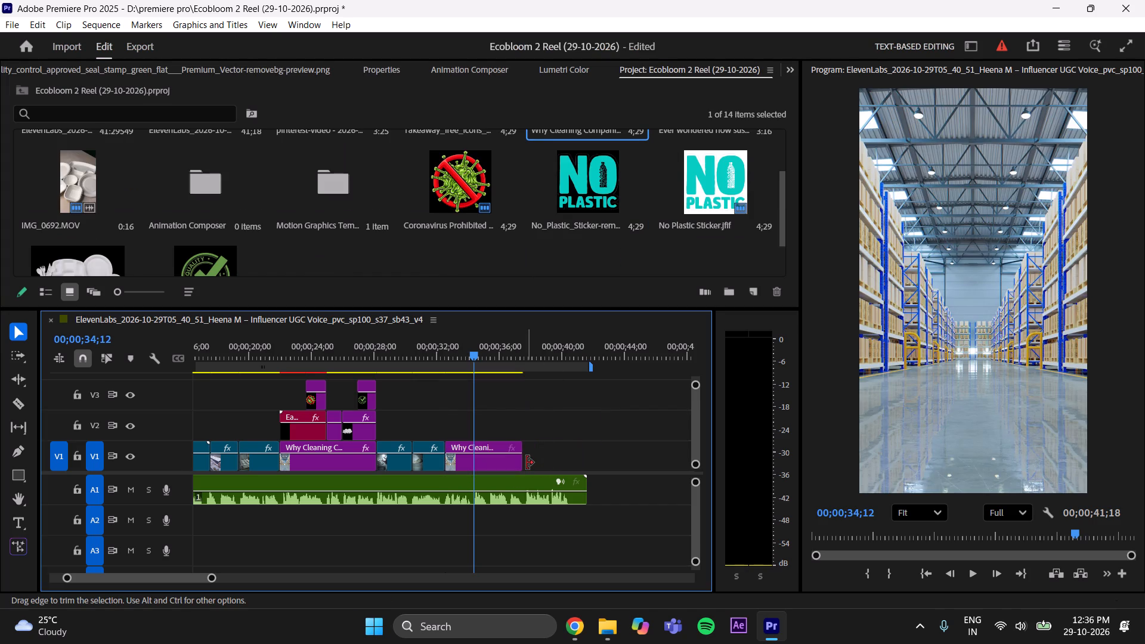
Extend the new warehouse clip's end on V1 to about 00;00;40;00 and save the project.
left_click_drag(525, 462, 555, 461)
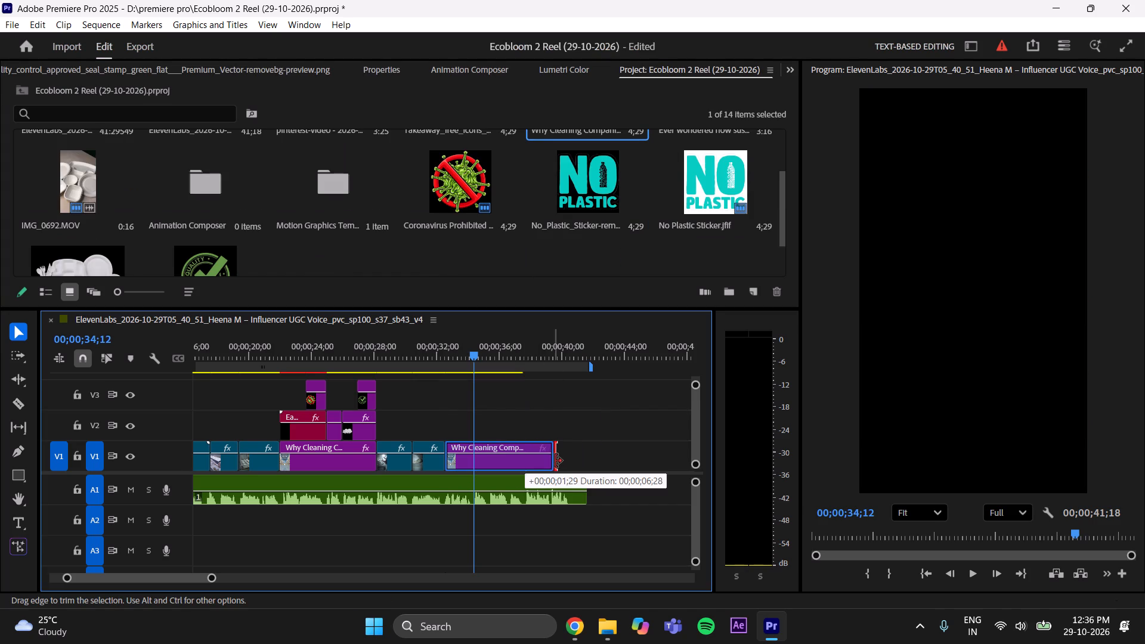
left_click_drag(555, 461, 563, 462)
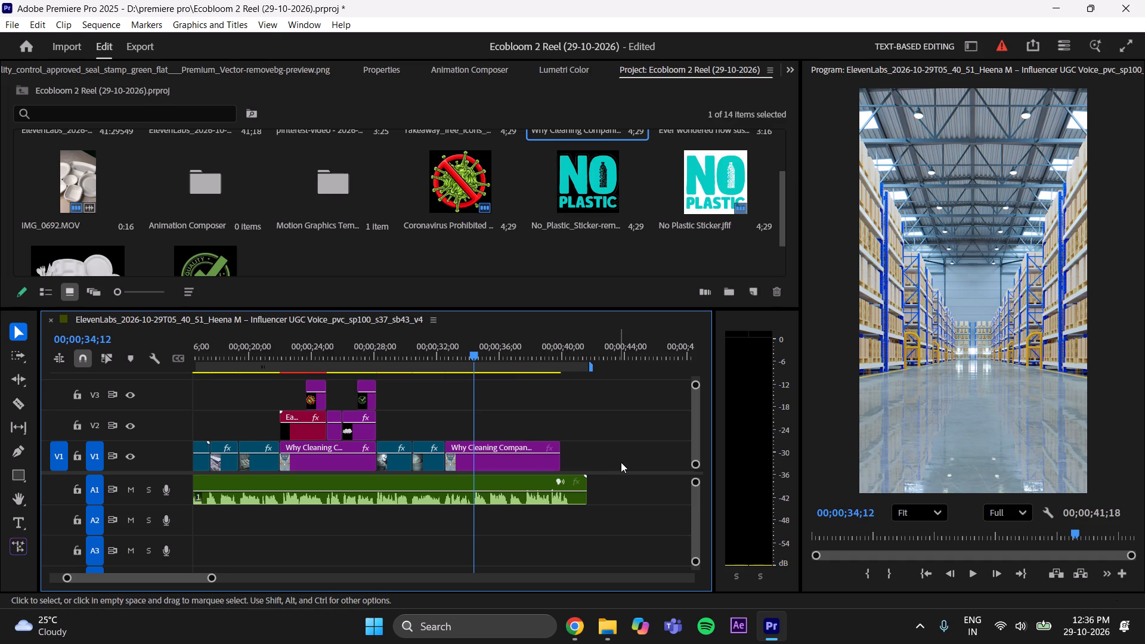
left_click(621, 462)
key("ctrl+s")
key("ctrl+s")
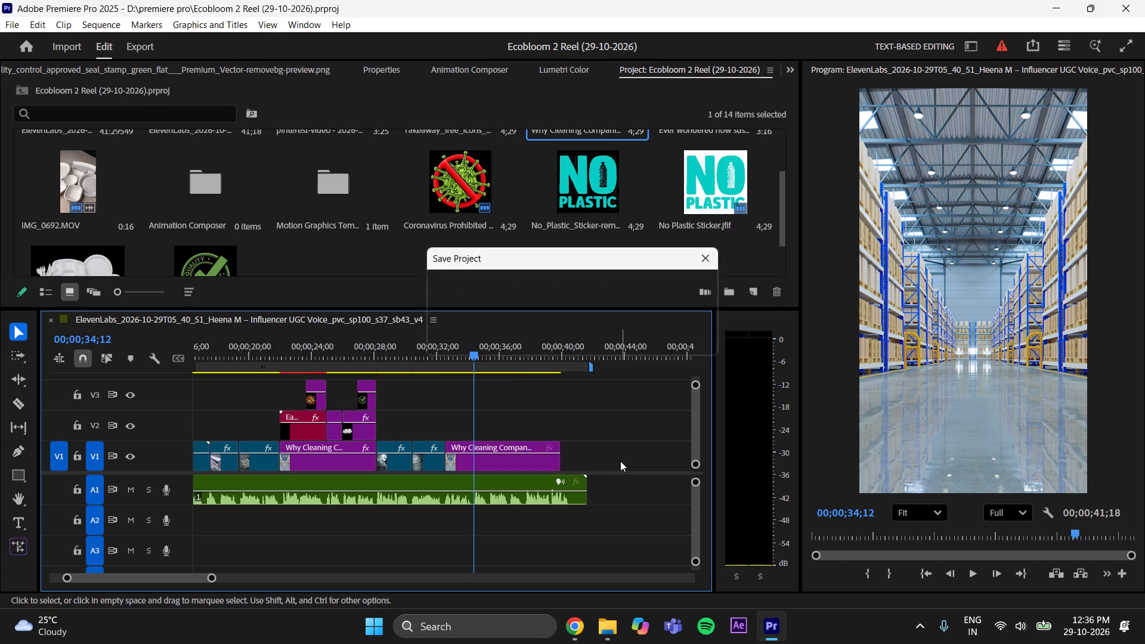
key("ctrl+s")
key("ctrl+s")
key("ctrl+s")
Apply the Camera Blur effect to the new warehouse clip at the end of V1.
left_click(35, 65)
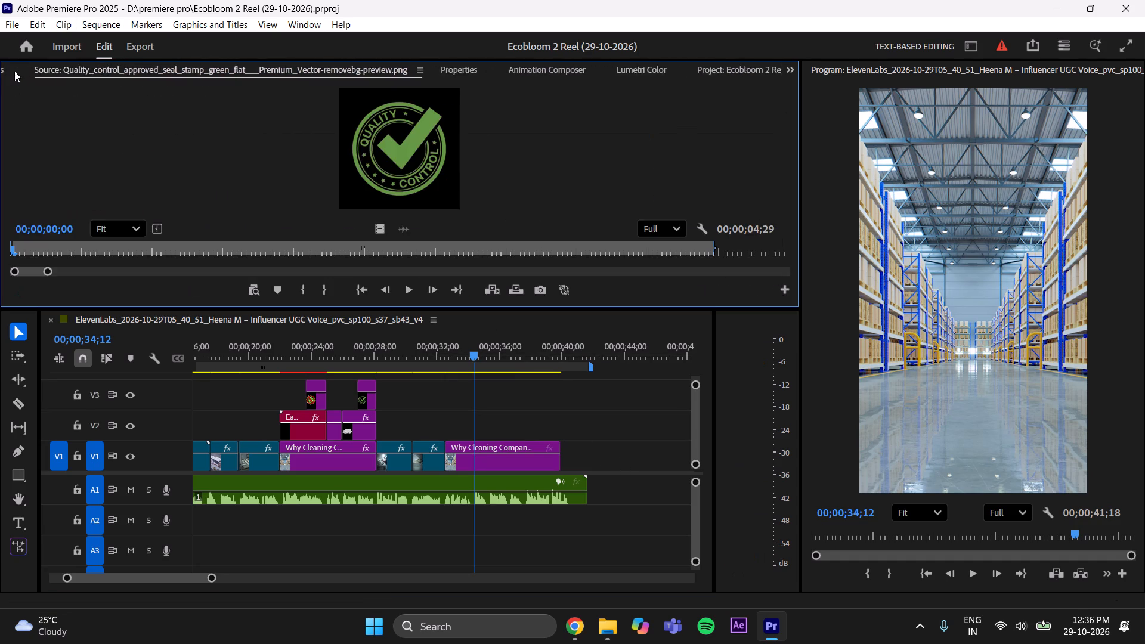
left_click(14, 71)
left_click(8, 70)
left_click_drag(88, 194, 117, 193)
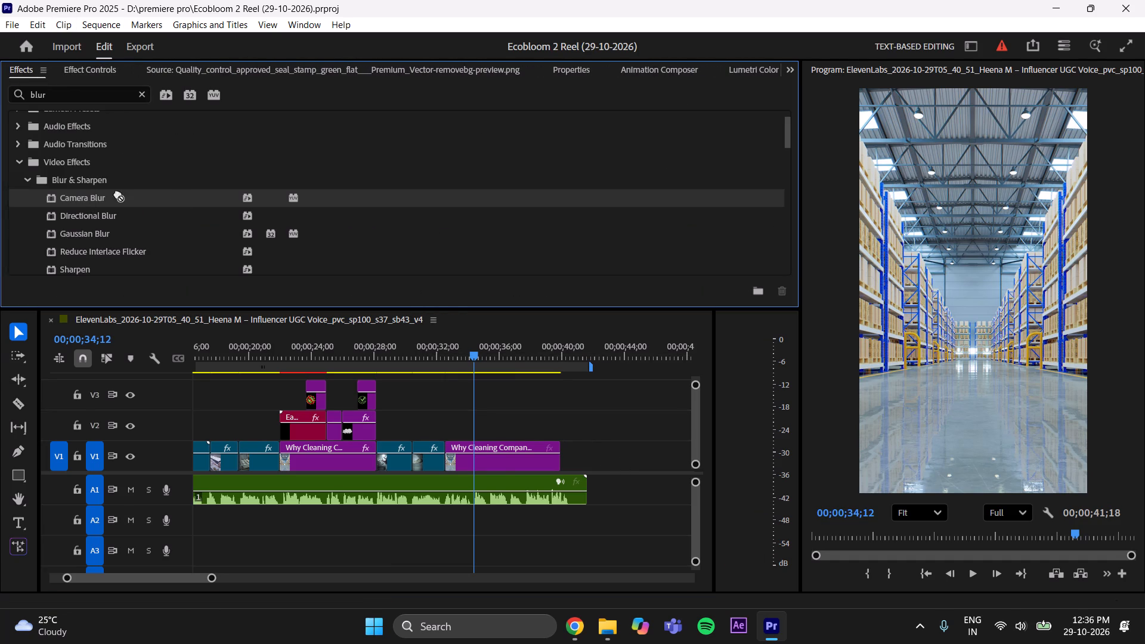
left_click_drag(117, 193, 497, 466)
Set the new warehouse clip's Camera Blur Percent Blur to 12, deselect the clip and save the project.
left_click(89, 74)
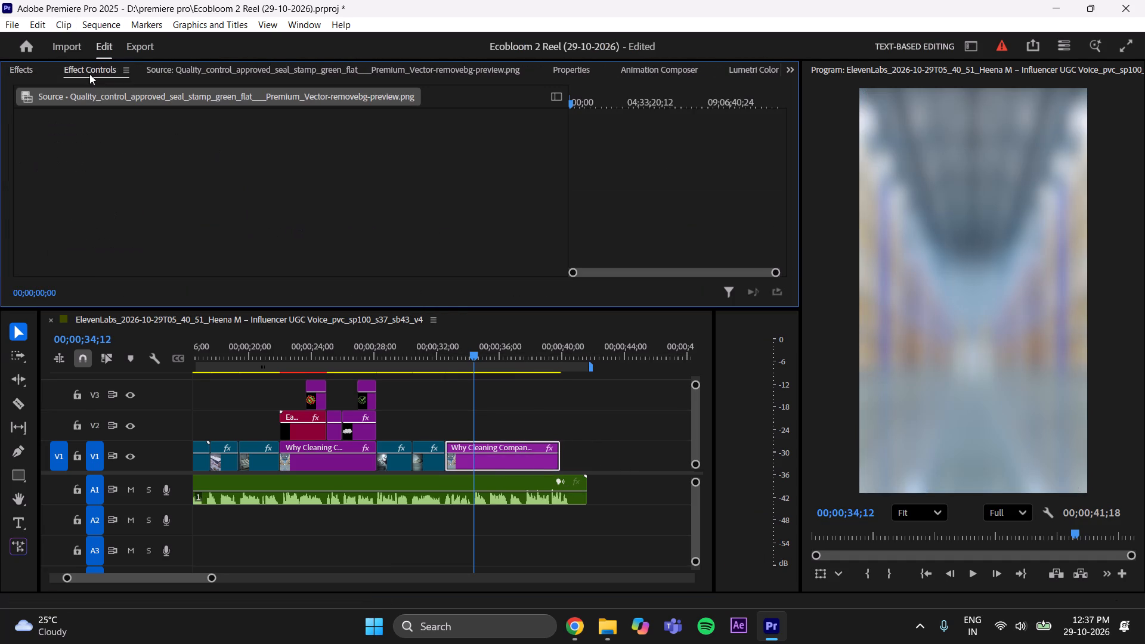
left_click(523, 459)
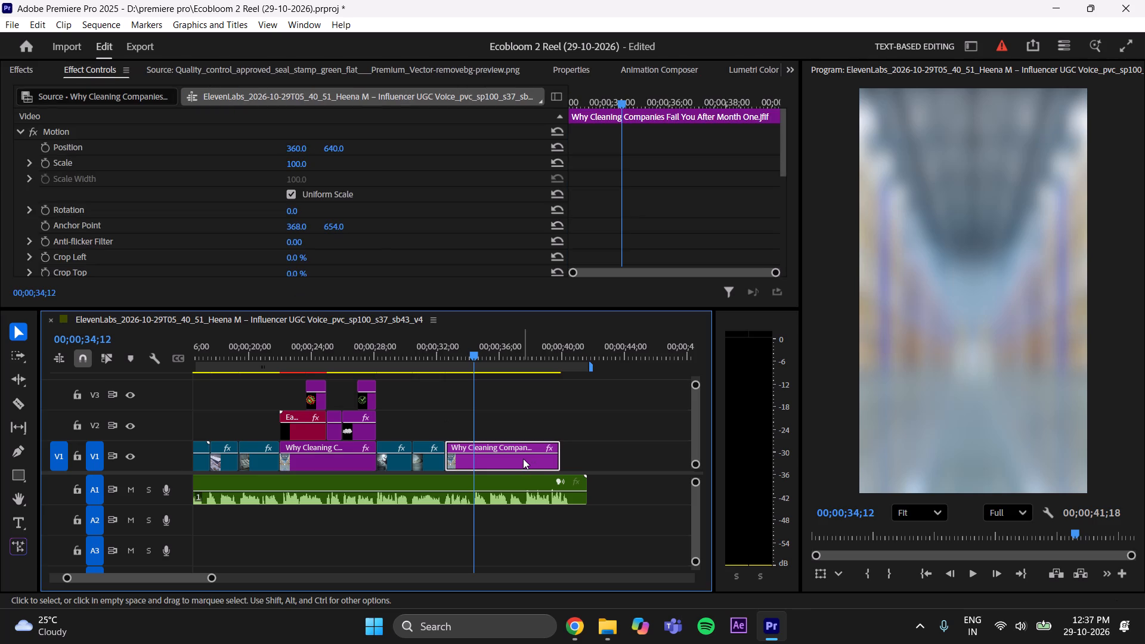
scroll(352, 200, "down", 17)
left_click_drag(290, 221, 281, 225)
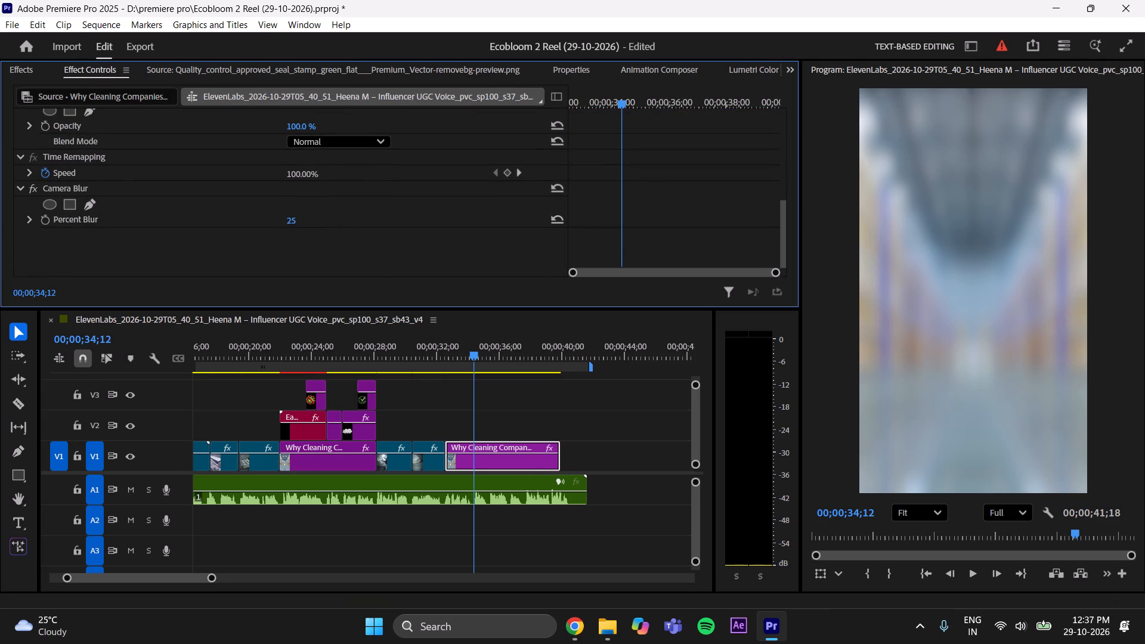
left_click_drag(281, 225, 280, 228)
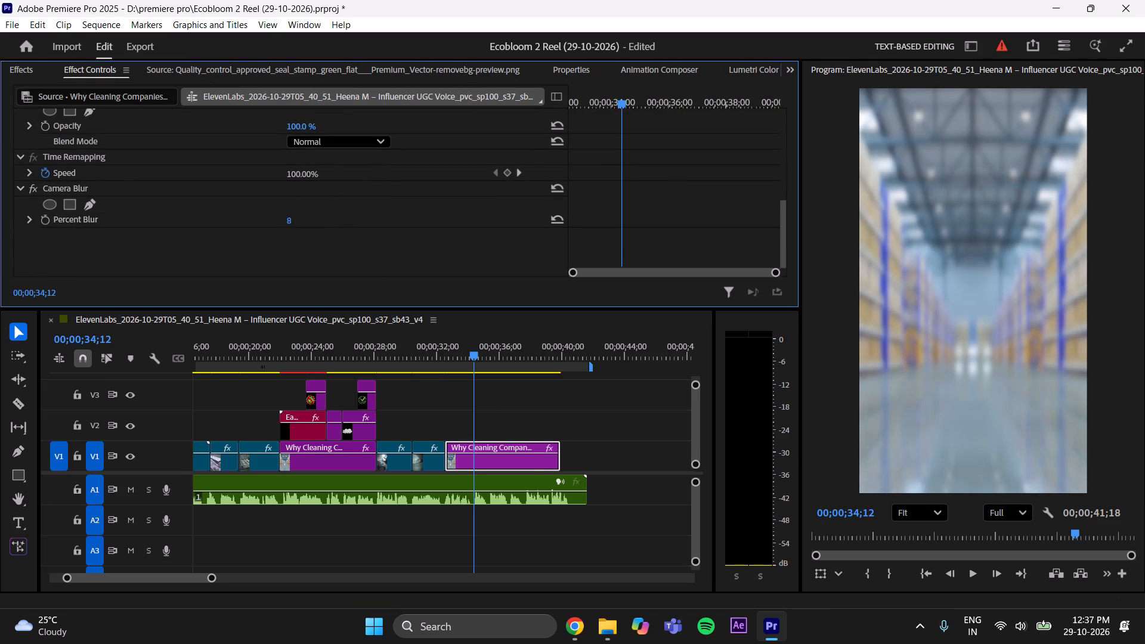
left_click_drag(280, 228, 283, 229)
left_click_drag(283, 229, 283, 230)
left_click(301, 220)
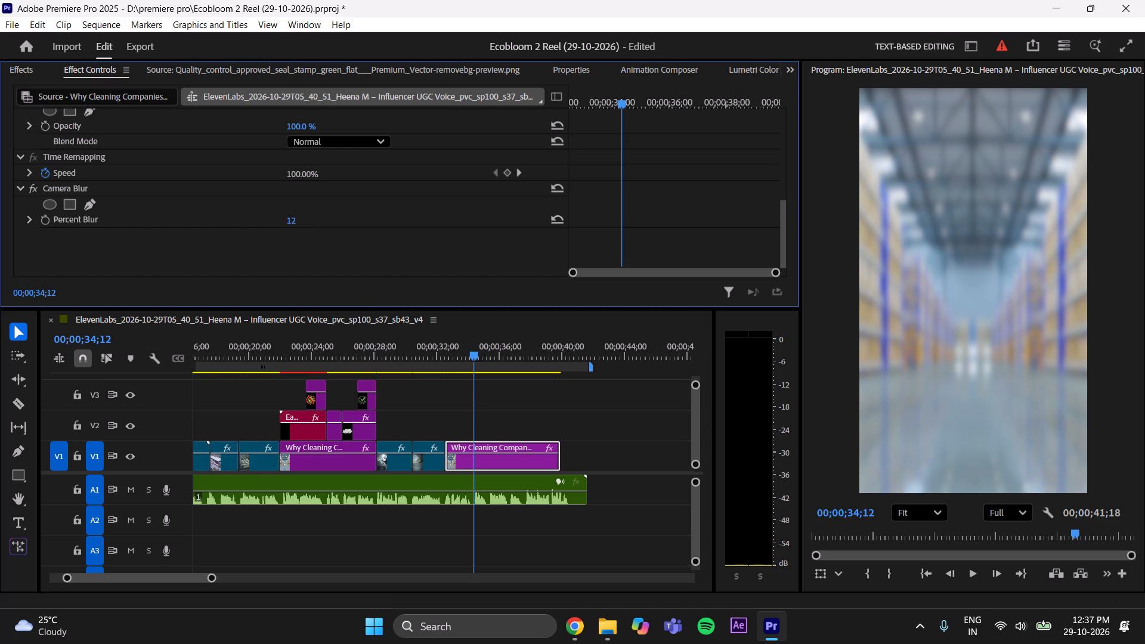
left_click_drag(524, 395, 530, 402)
key("ctrl+s")
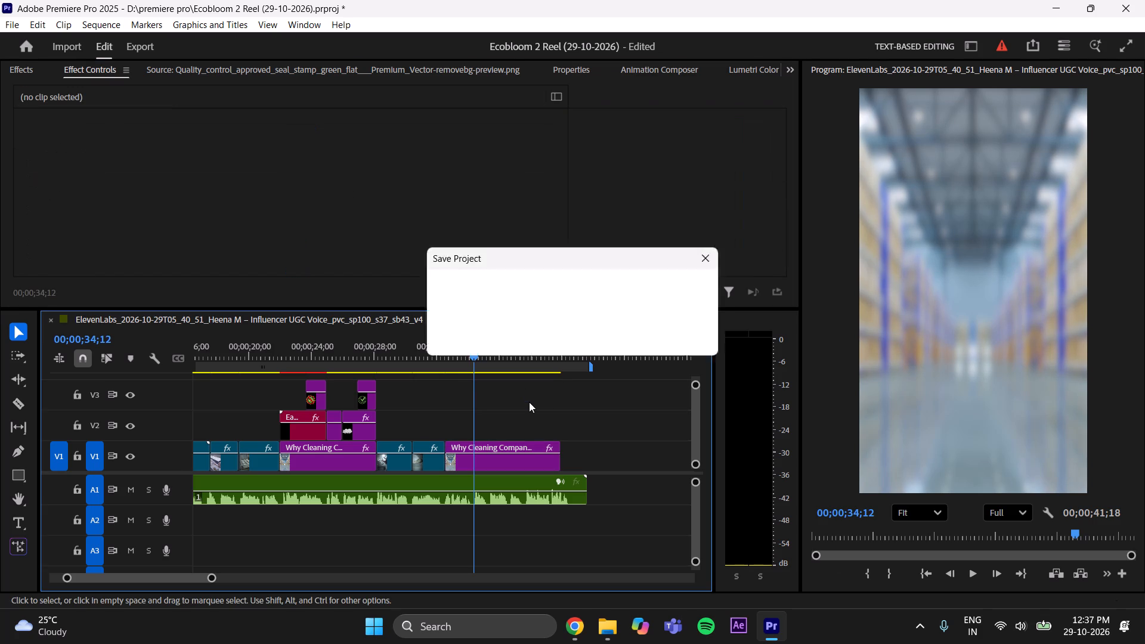
key("ctrl+s")
key("ctrl+s")
key("ctrl+s")
Play the voiceover over the start of the blurred warehouse clip, park the playhead at 00;00;34;12 and save.
left_click_drag(475, 355, 432, 405)
key("space")
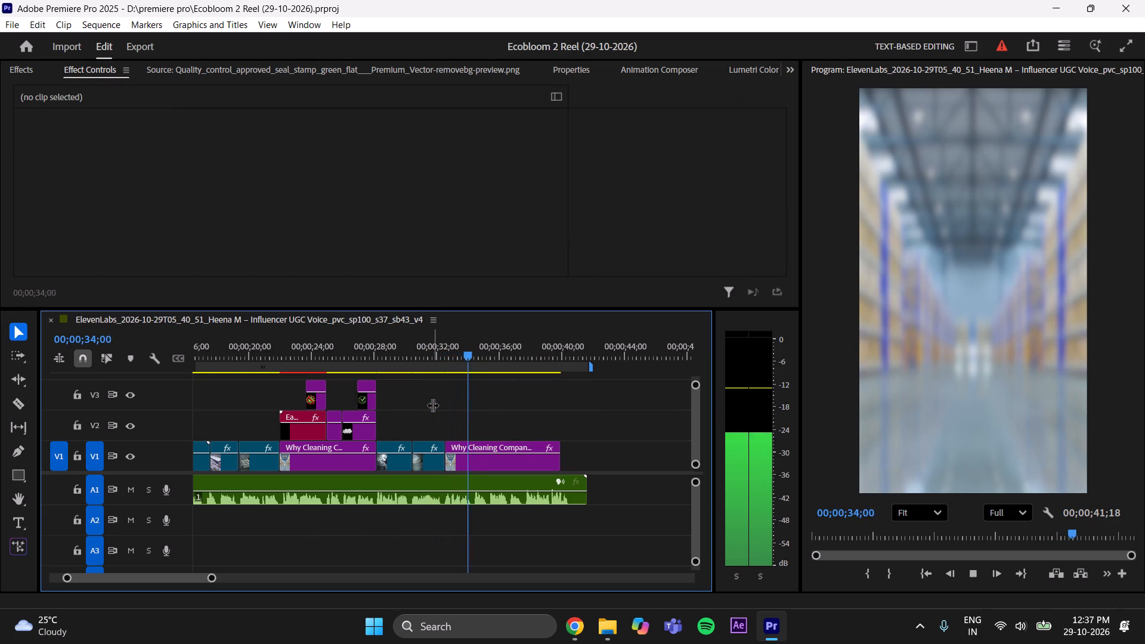
key("space")
key("space")
key("space")
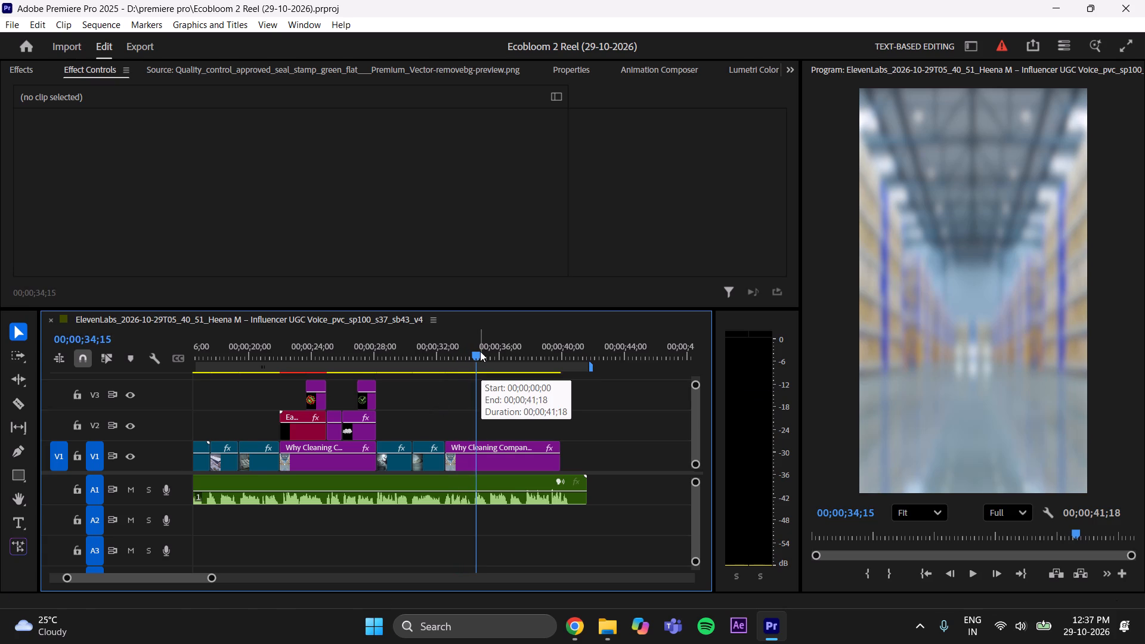
left_click(479, 351)
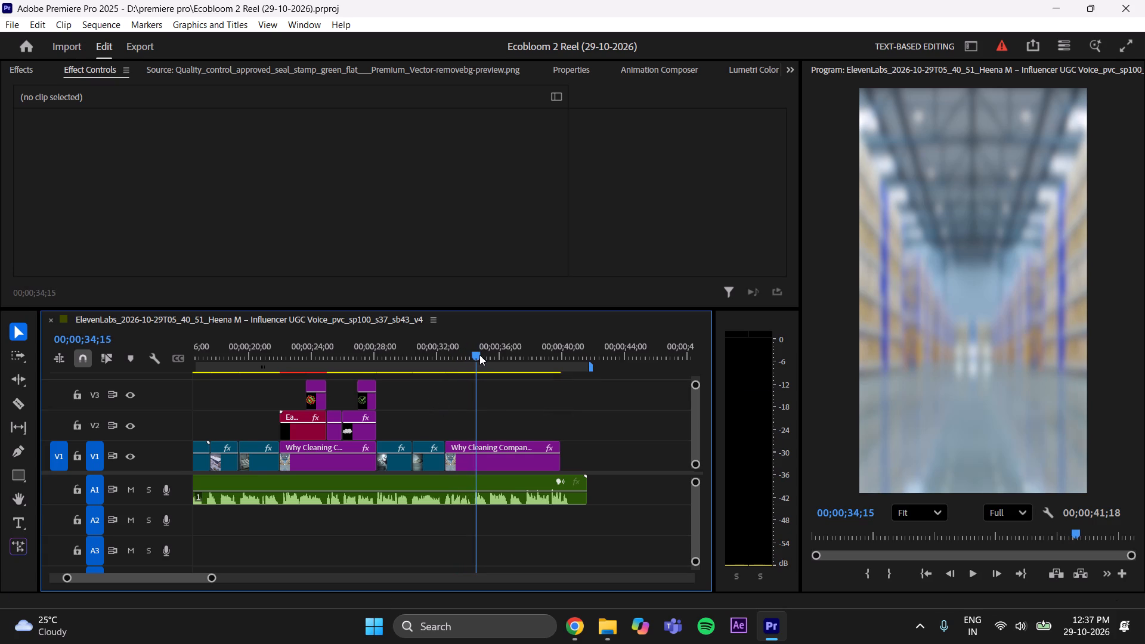
left_click(513, 429)
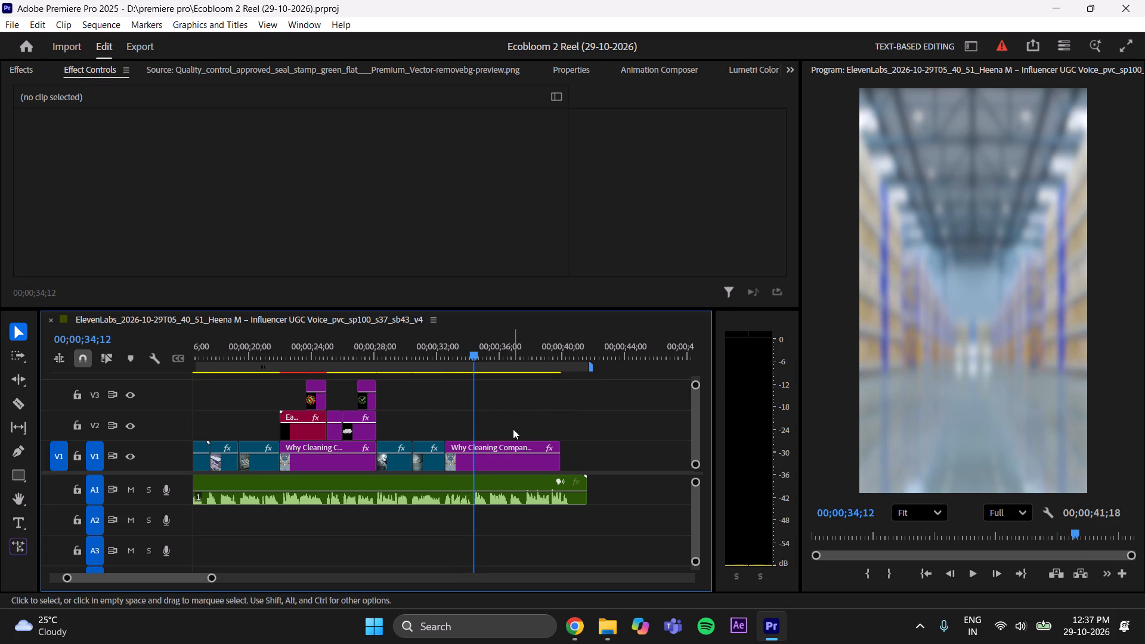
key("ctrl+s")
Import the round plate image ChatGPT Image Oct 7, 2026, 05_45_04 PM.png from the plate folder and place it on V2 just after the blurred clip's start.
left_click(374, 68)
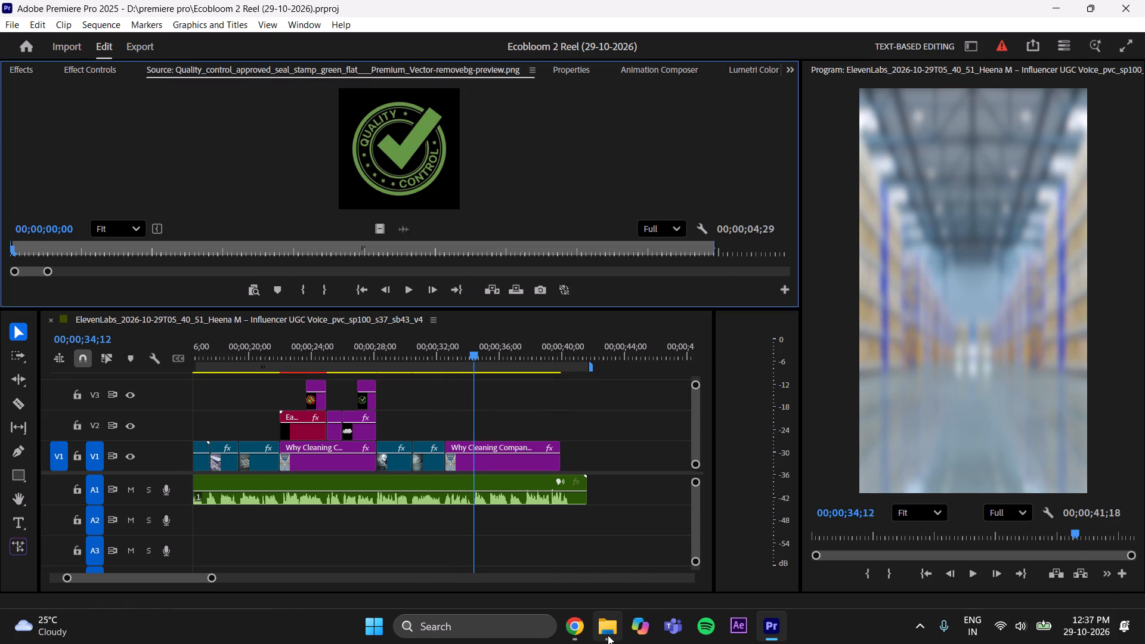
left_click(607, 635)
left_click(67, 432)
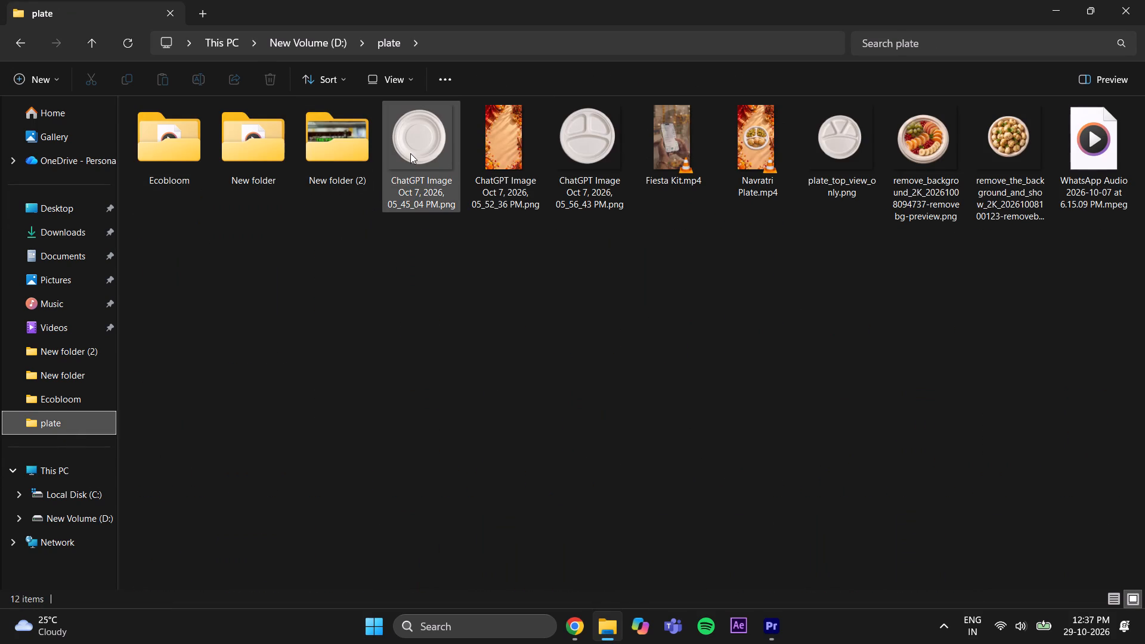
left_click_drag(424, 154, 775, 619)
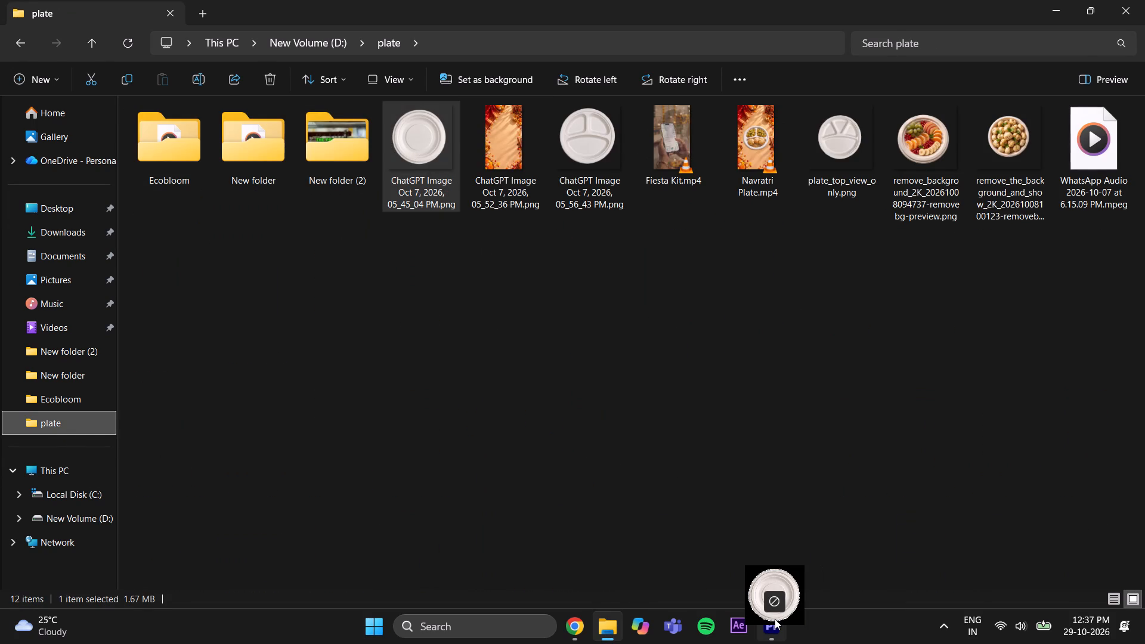
left_click_drag(775, 619, 381, 115)
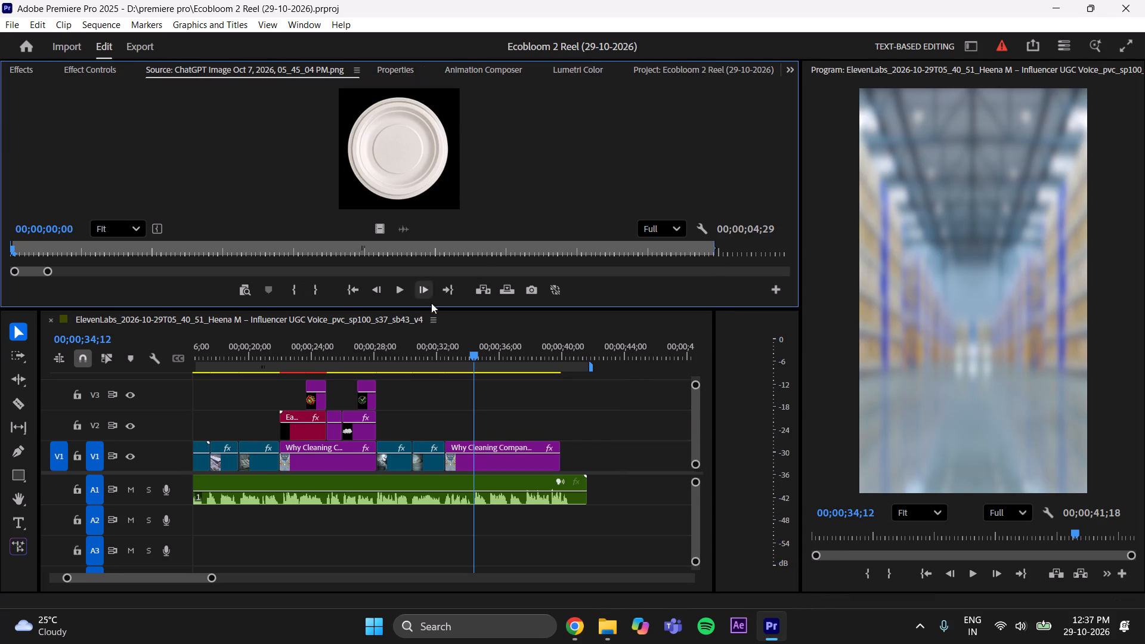
left_click_drag(385, 230, 521, 416)
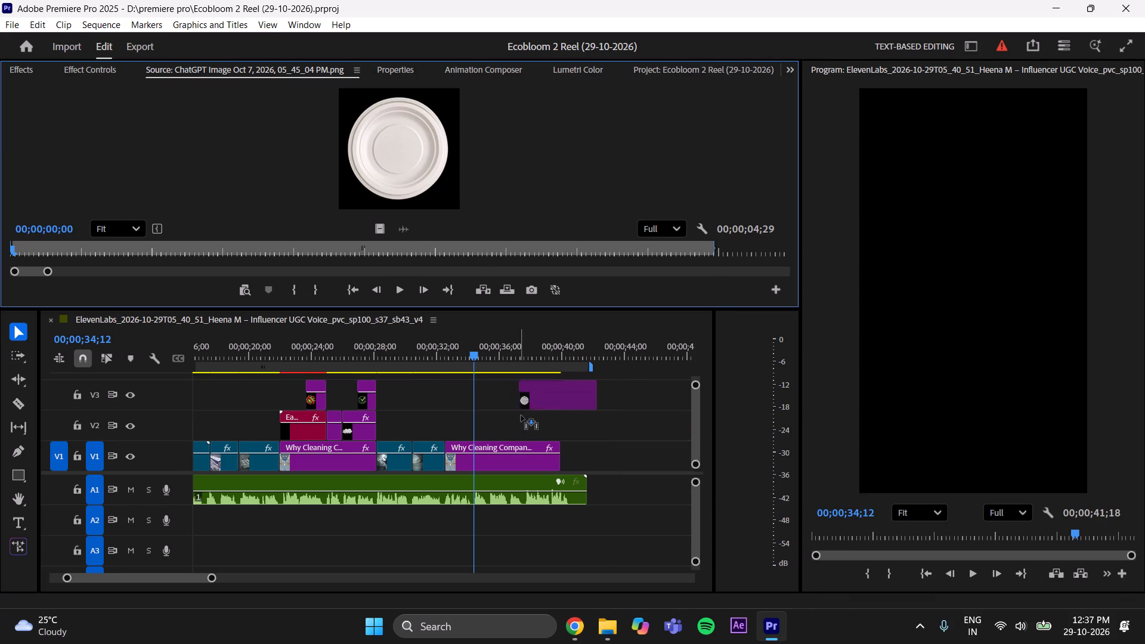
left_click_drag(521, 416, 449, 439)
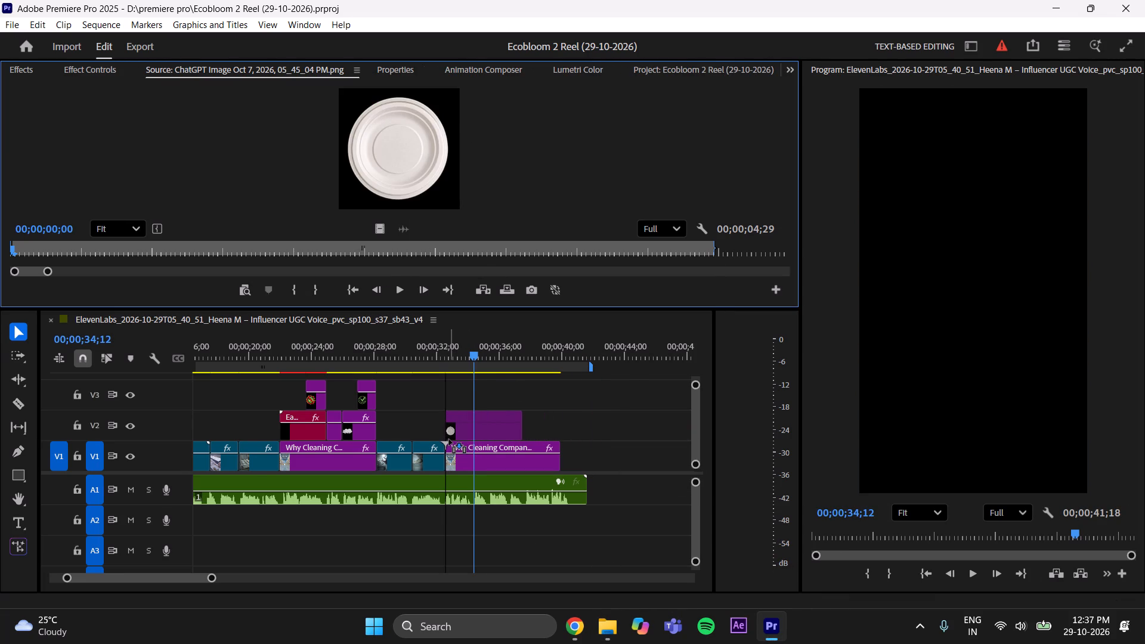
left_click_drag(449, 439, 456, 440)
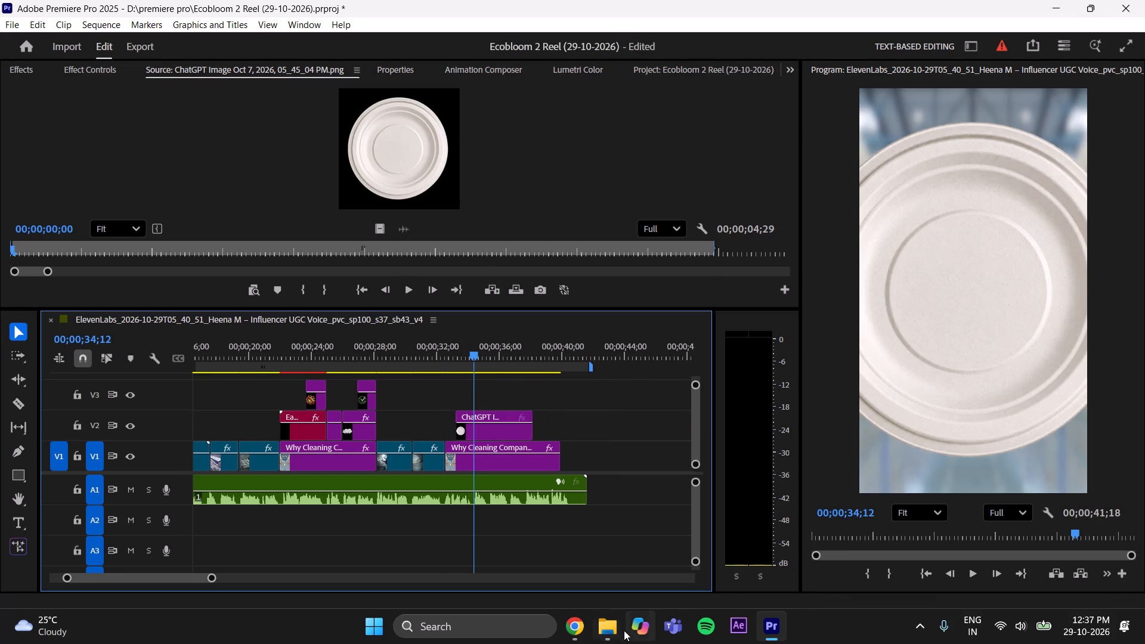
Import the three-compartment plate image ChatGPT Image Oct 7, 2026, 05_56_43 PM.png and place it on V3, aligned with the round plate clip.
left_click(610, 630)
left_click_drag(595, 149, 769, 623)
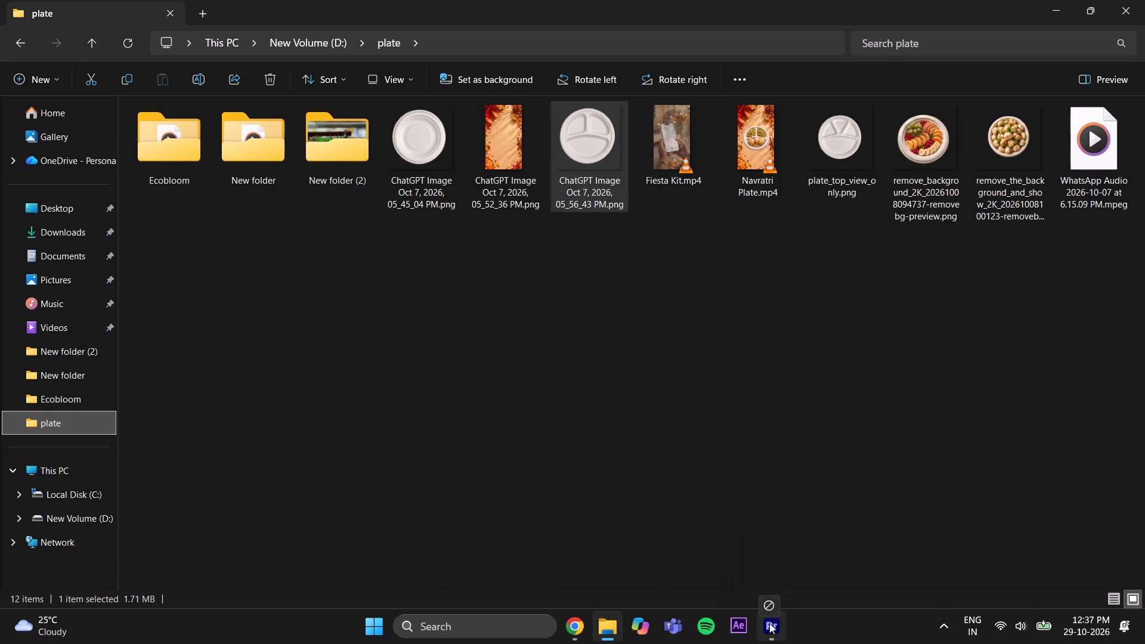
left_click_drag(769, 623, 408, 157)
left_click_drag(384, 225, 481, 373)
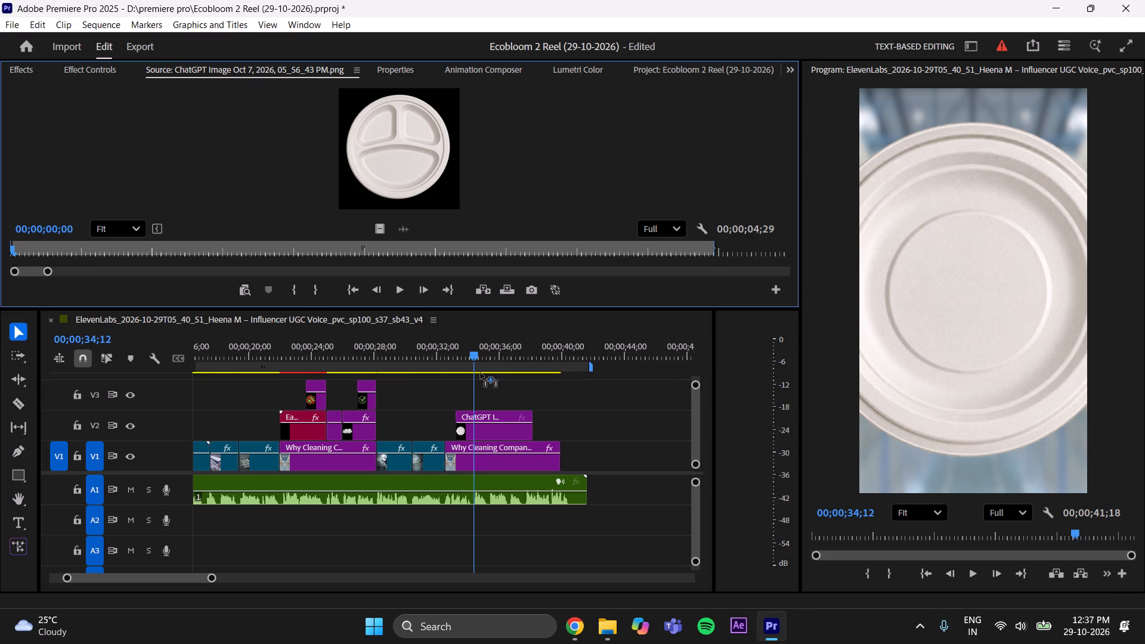
left_click_drag(481, 373, 463, 395)
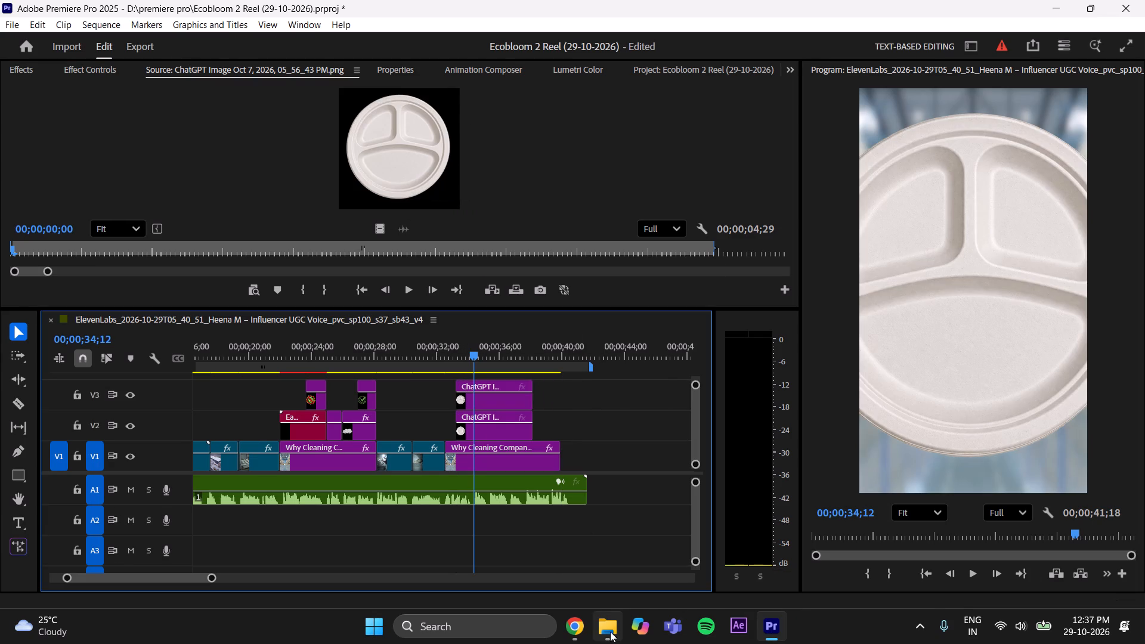
Import the four-compartment plate image plate_top_view_only.png from the plate folder and place it on V4 at 00;00;34;12.
left_click(604, 631)
left_click_drag(825, 138, 831, 231)
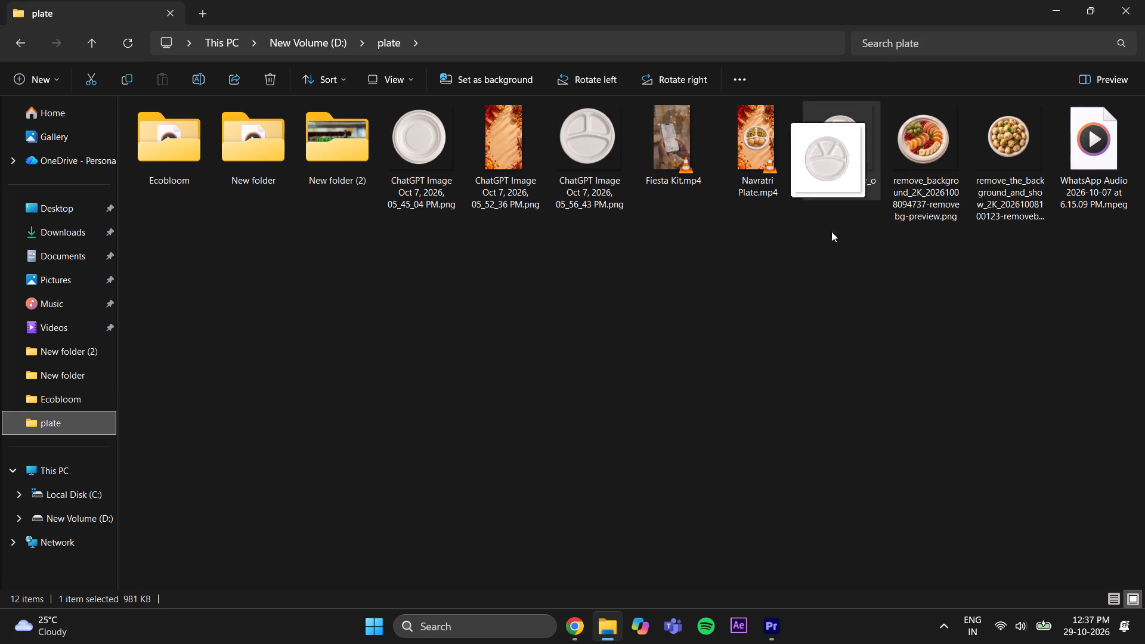
left_click_drag(831, 231, 441, 182)
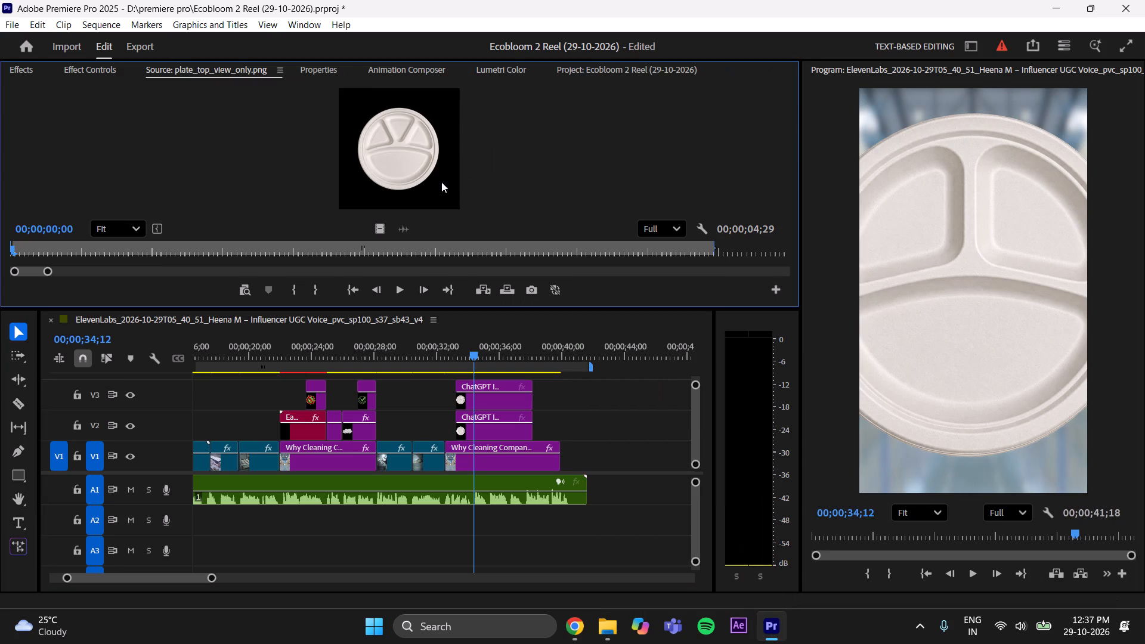
left_click_drag(694, 385, 701, 360)
left_click_drag(383, 229, 402, 253)
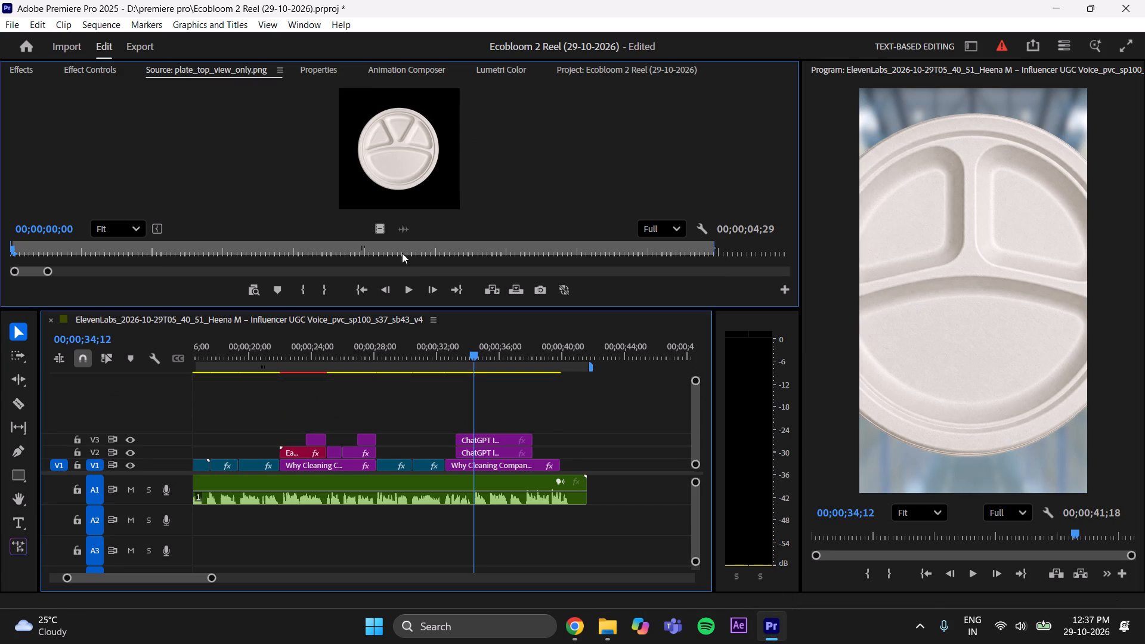
left_click_drag(402, 253, 468, 407)
left_click(618, 638)
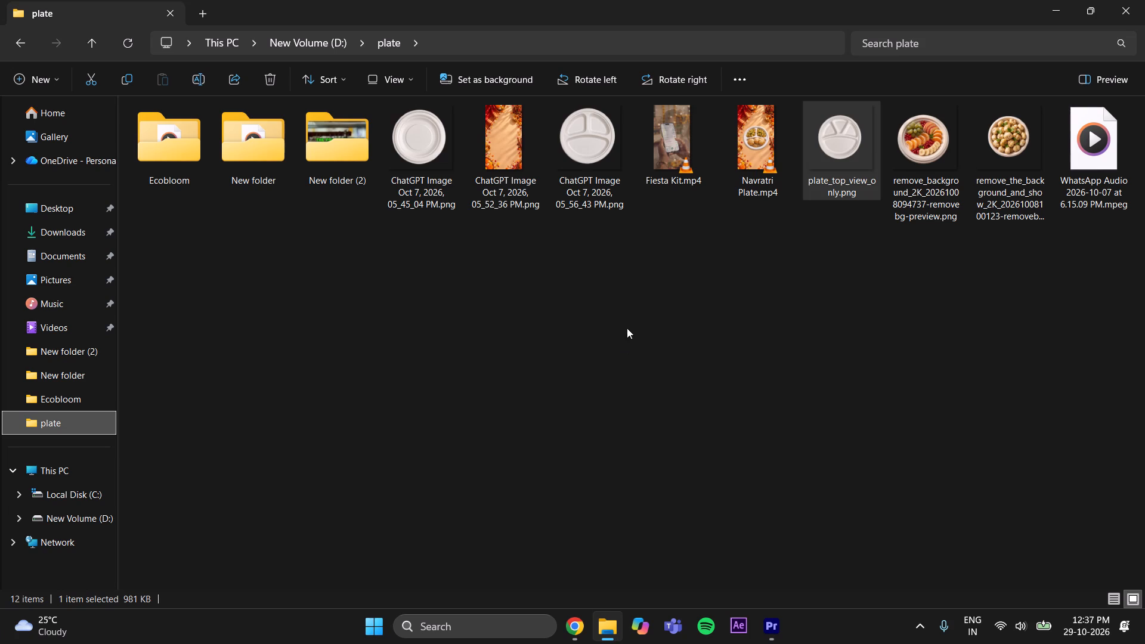
double_click(355, 172)
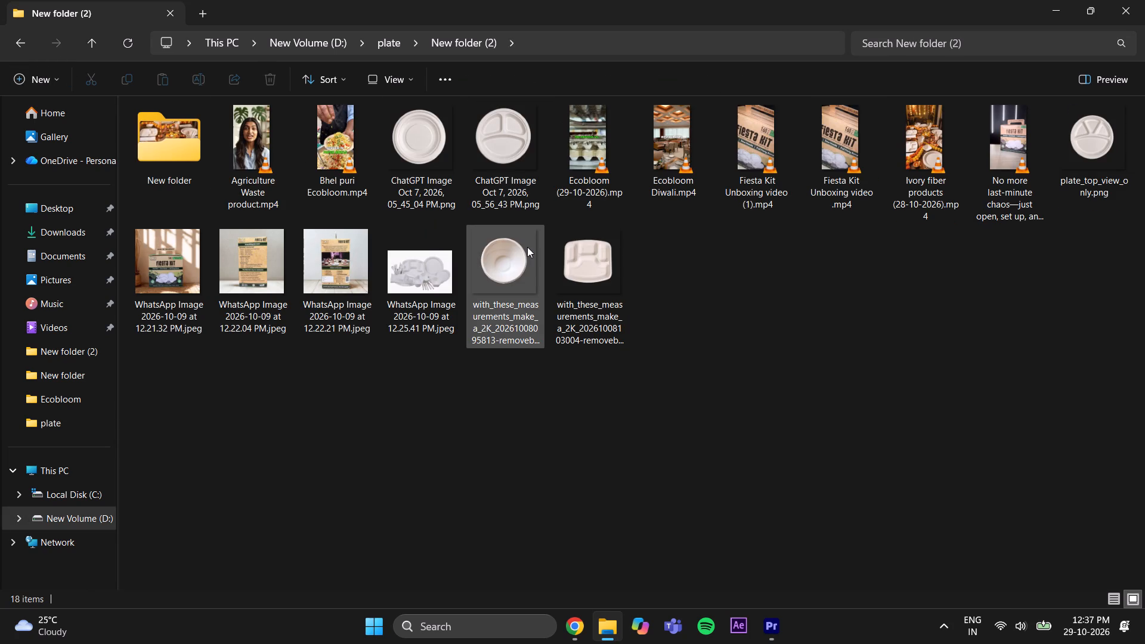
left_click_drag(513, 277, 776, 618)
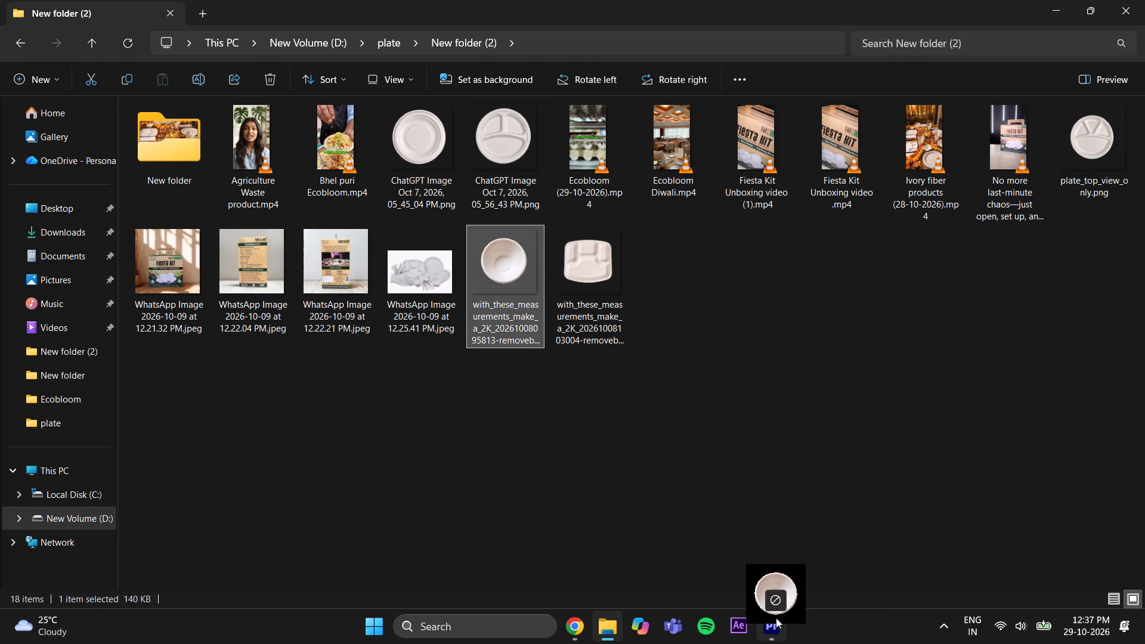
left_click_drag(776, 618, 387, 132)
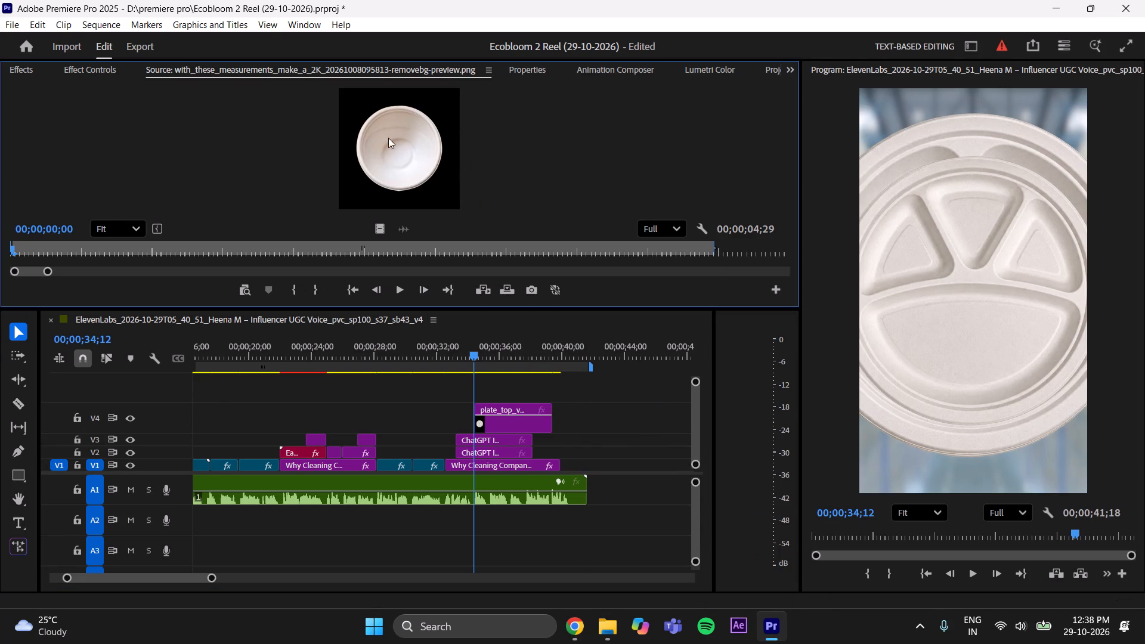
left_click_drag(379, 228, 474, 390)
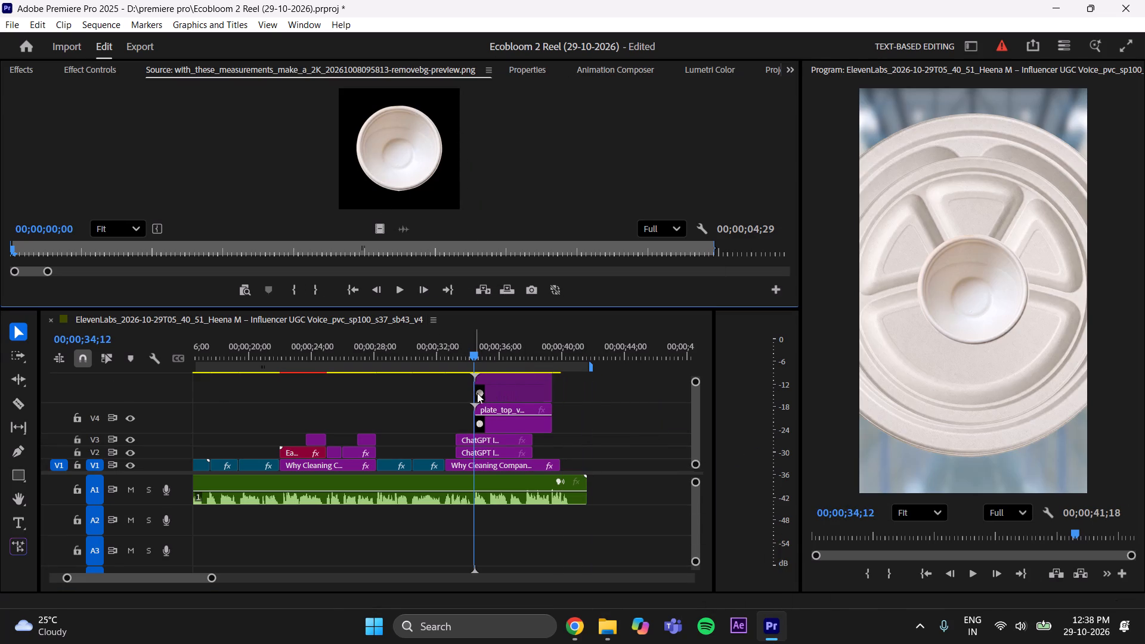
left_click_drag(700, 380, 704, 369)
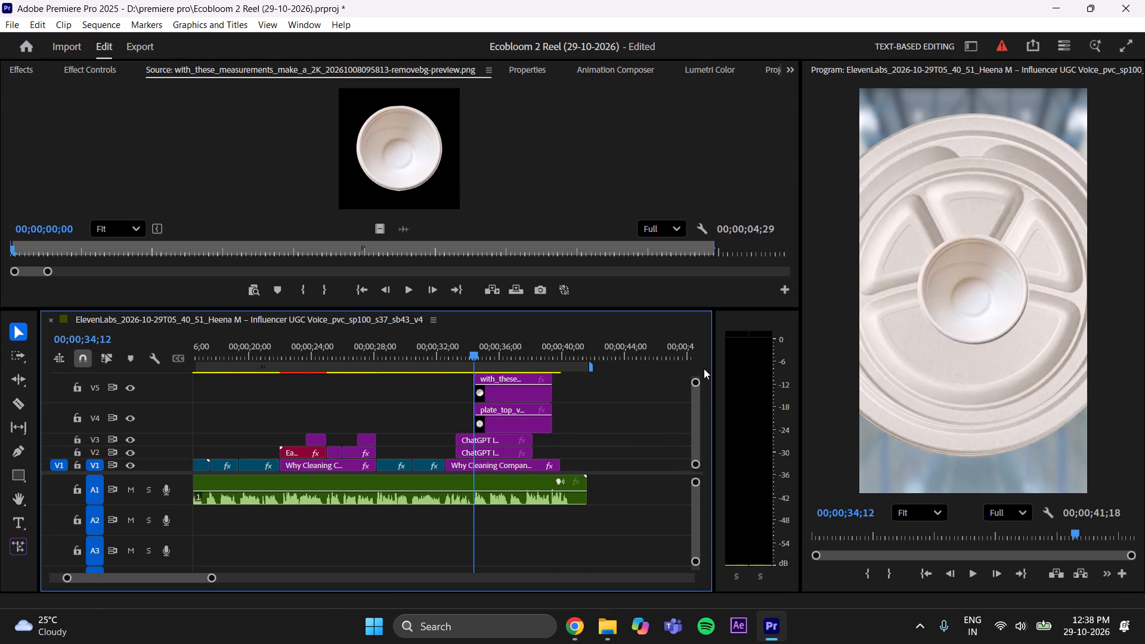
left_click_drag(704, 369, 705, 366)
Set the Motion Scale of the bowl clip on V5 to 48.
left_click(510, 387)
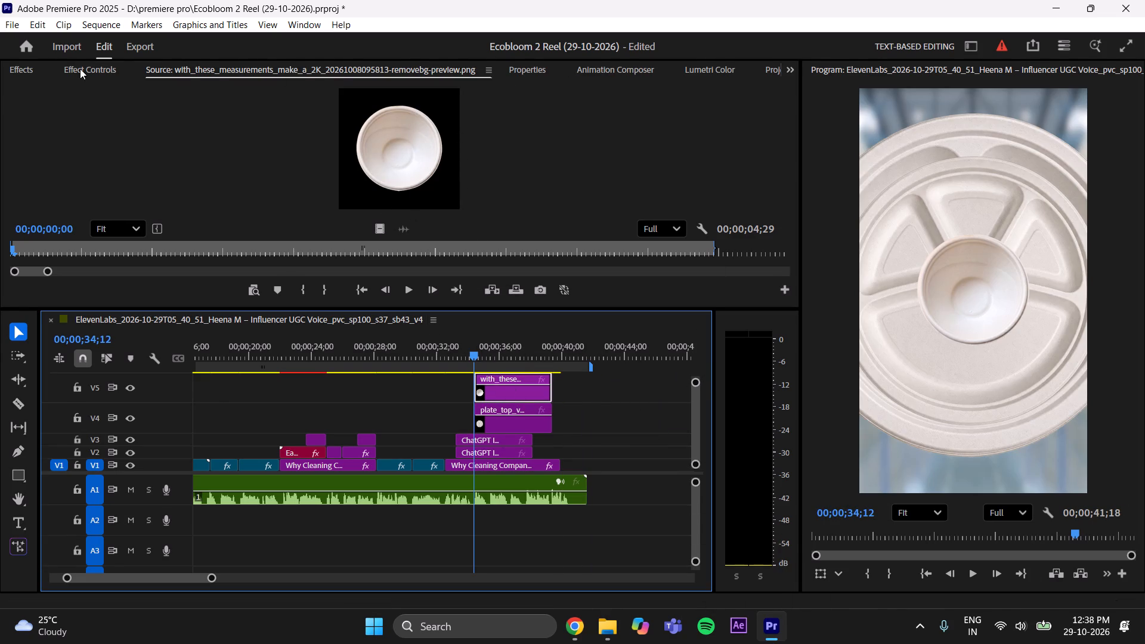
left_click(80, 69)
left_click_drag(305, 166, 262, 174)
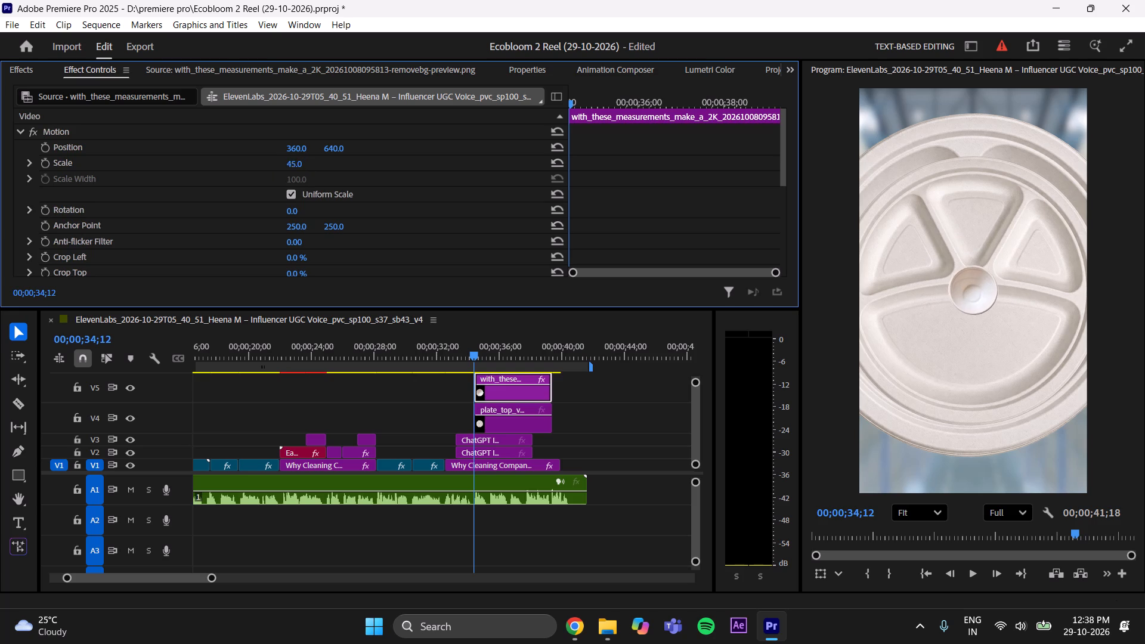
left_click_drag(262, 174, 264, 173)
Set the Motion Scale of the four-compartment plate clip on V4 to 37.
left_click(496, 419)
left_click_drag(303, 161, 284, 165)
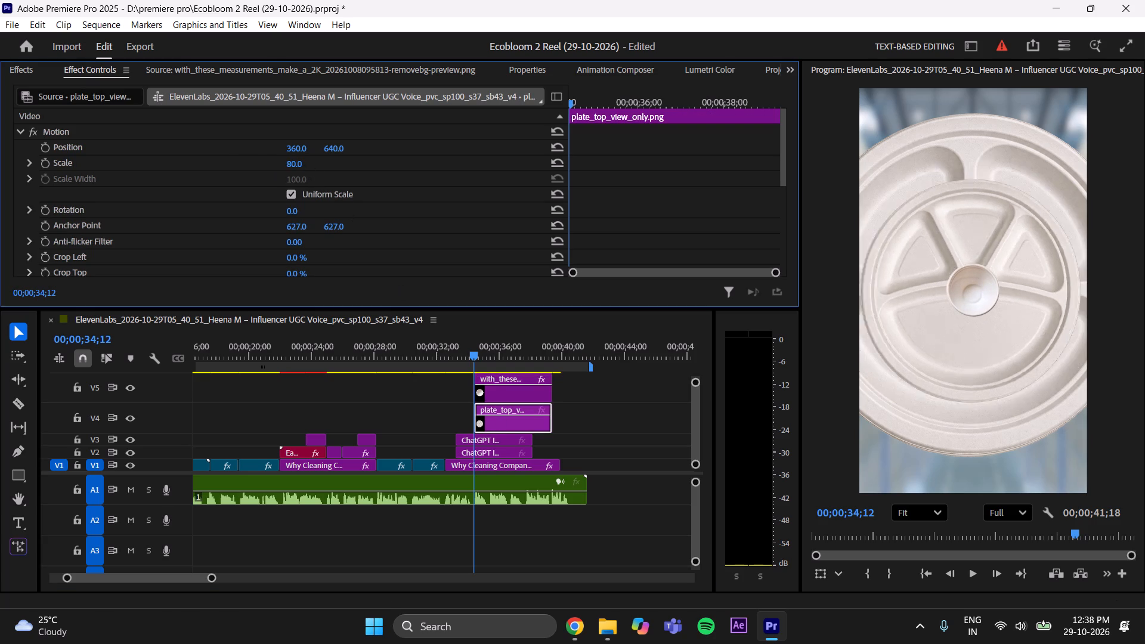
left_click_drag(284, 165, 256, 168)
Set the Motion Scale of the three-compartment plate clip on V3 to 50.
left_click(496, 440)
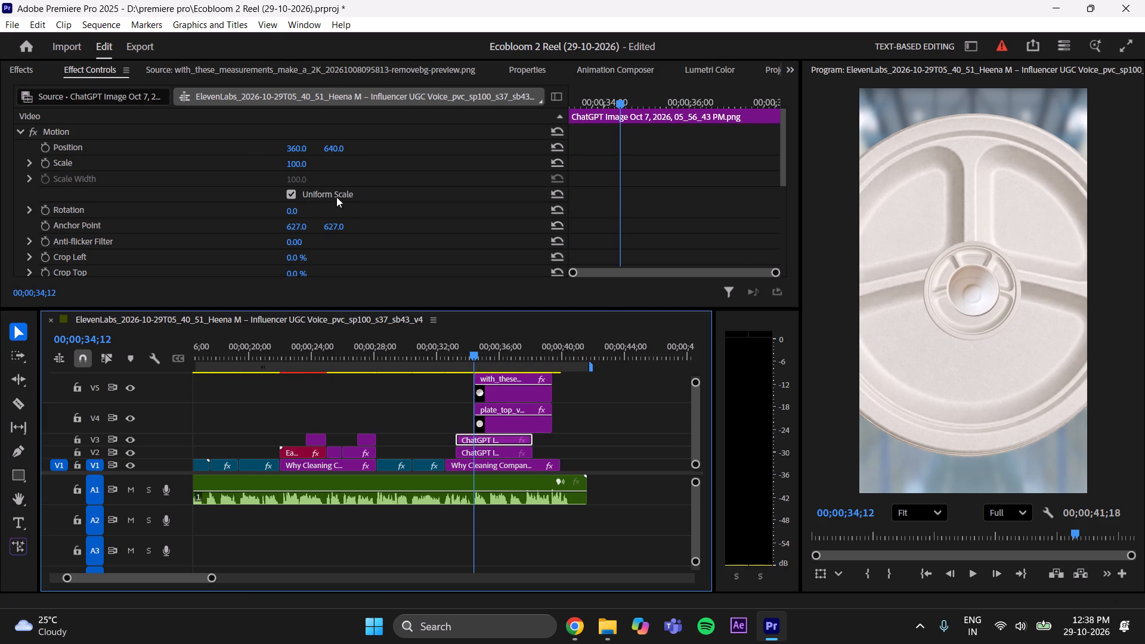
left_click_drag(301, 163, 259, 166)
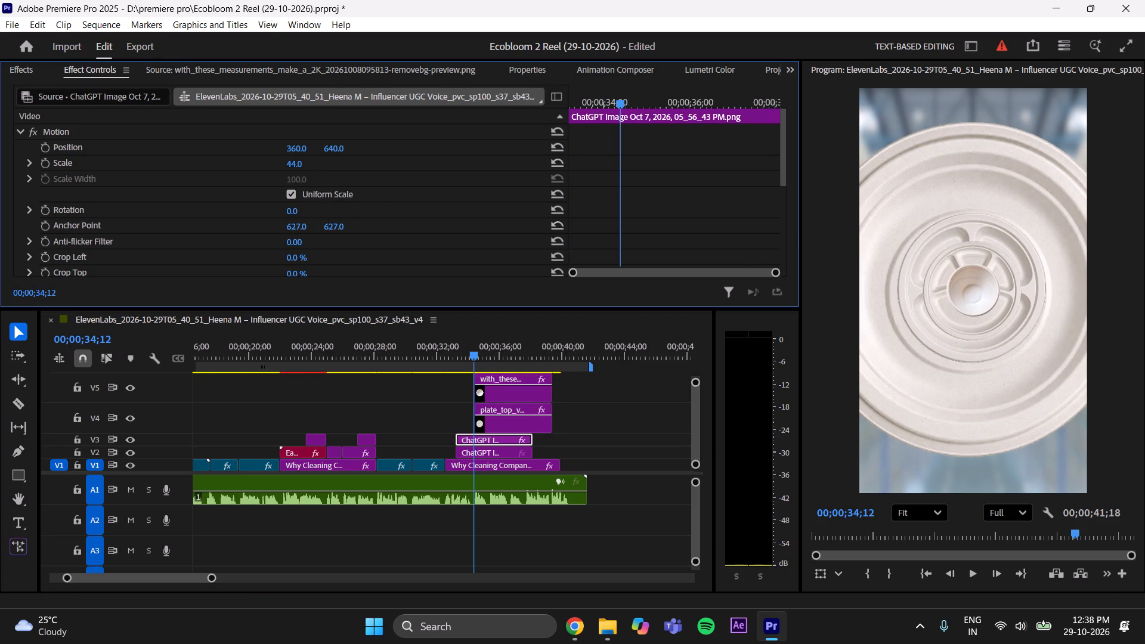
left_click_drag(259, 166, 256, 168)
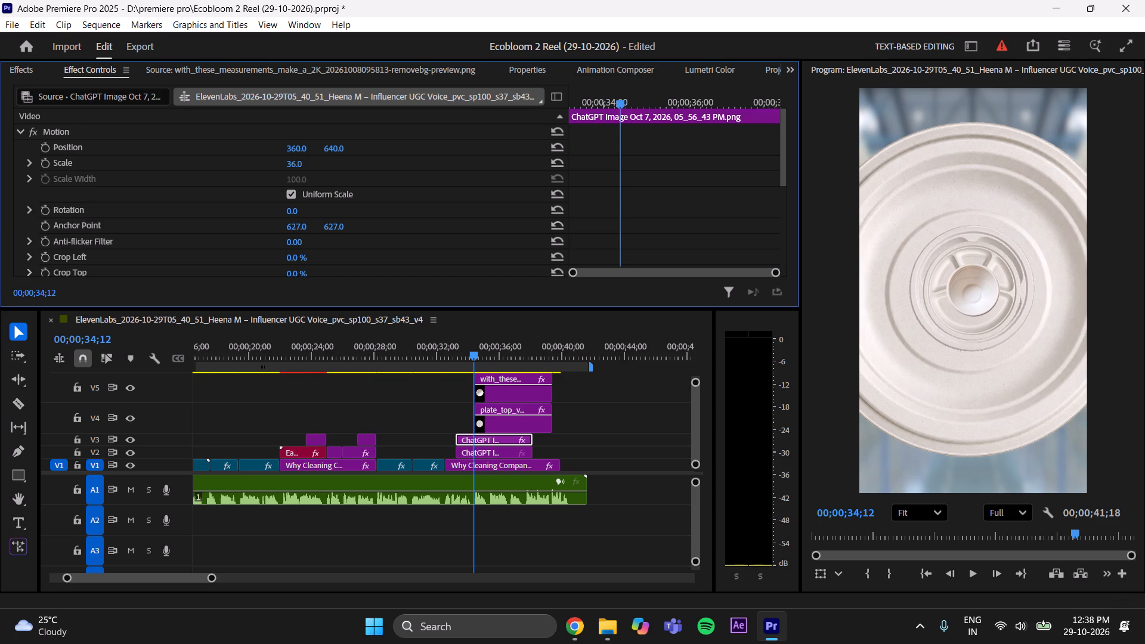
left_click_drag(256, 168, 271, 171)
Scale the round plate clip on V2 to 18 and move it to the frame's upper left at about 190, 257.
left_click(501, 453)
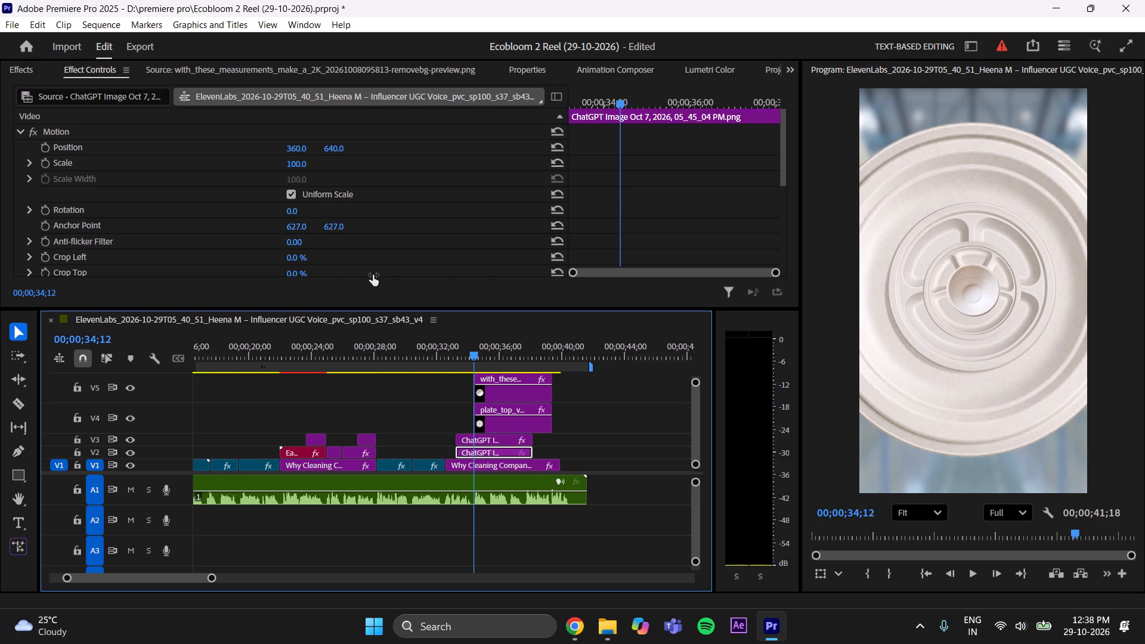
left_click_drag(300, 161, 264, 177)
left_click_drag(340, 148, 52, 139)
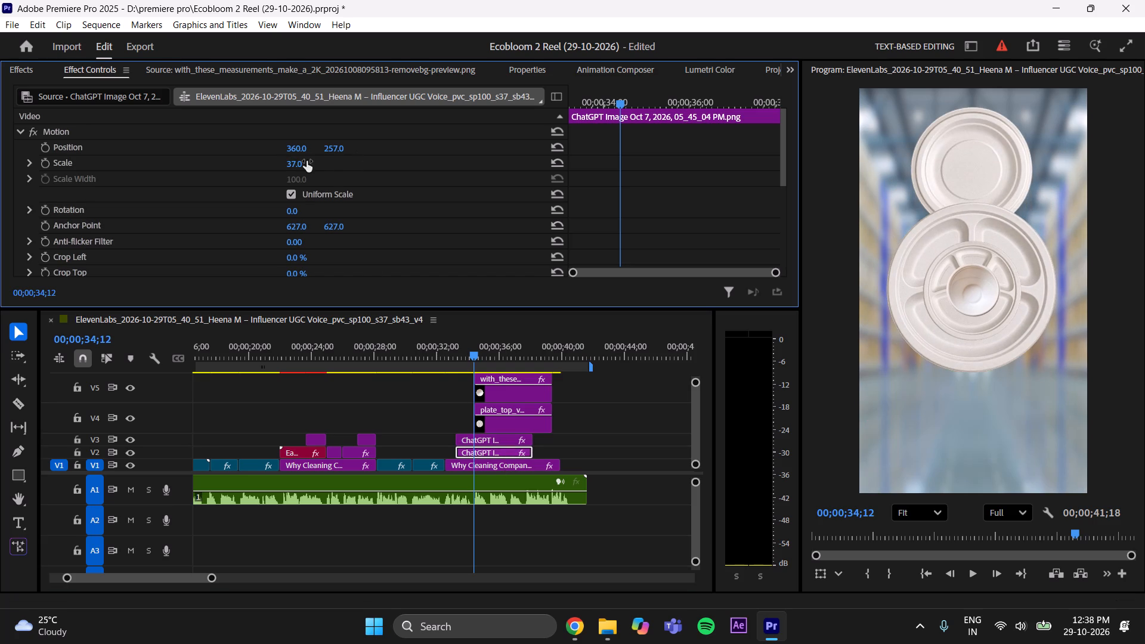
left_click_drag(303, 161, 290, 165)
left_click_drag(292, 147, 164, 140)
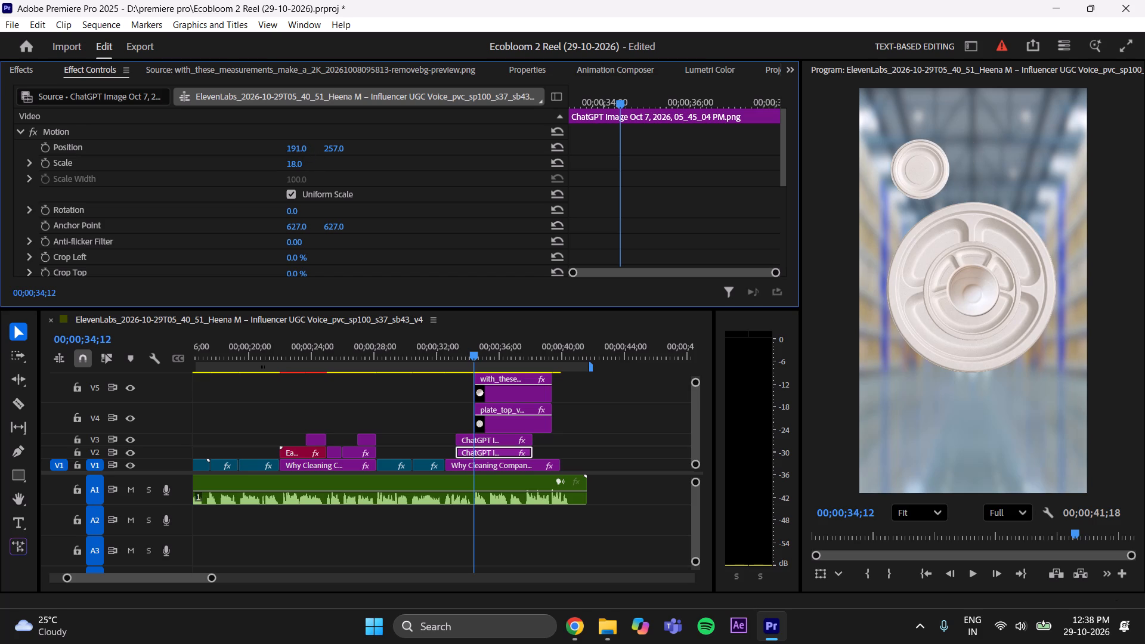
left_click_drag(164, 140, 163, 141)
Shrink the three-compartment plate on V3 to slightly larger than the round plate and move it to the frame's upper right at 497, 297.
left_click(476, 440)
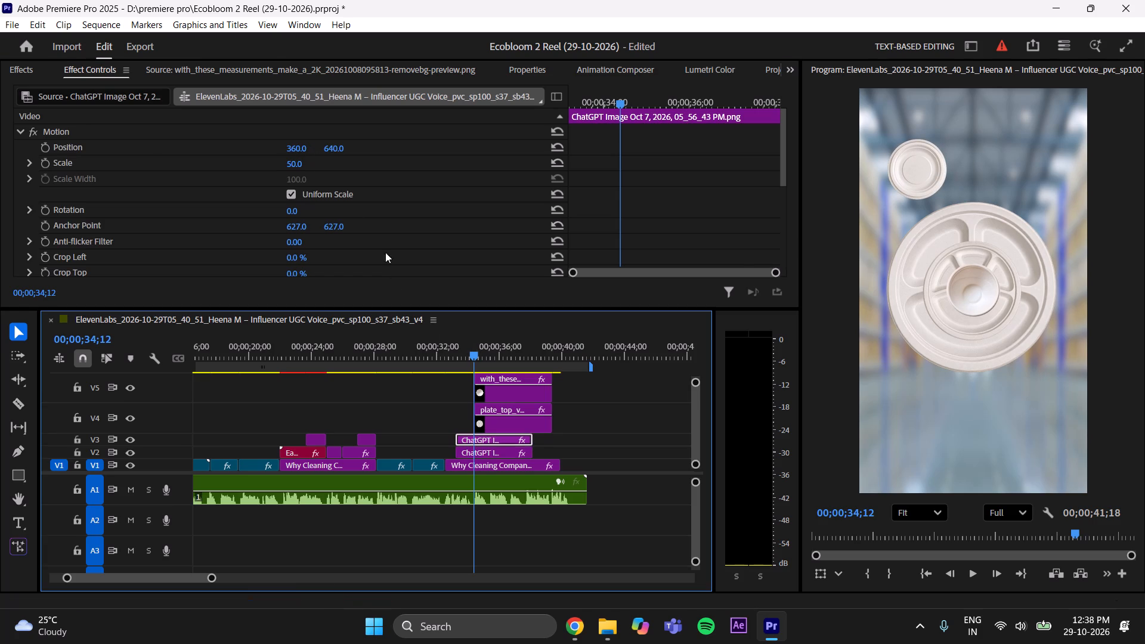
left_click_drag(295, 163, 281, 170)
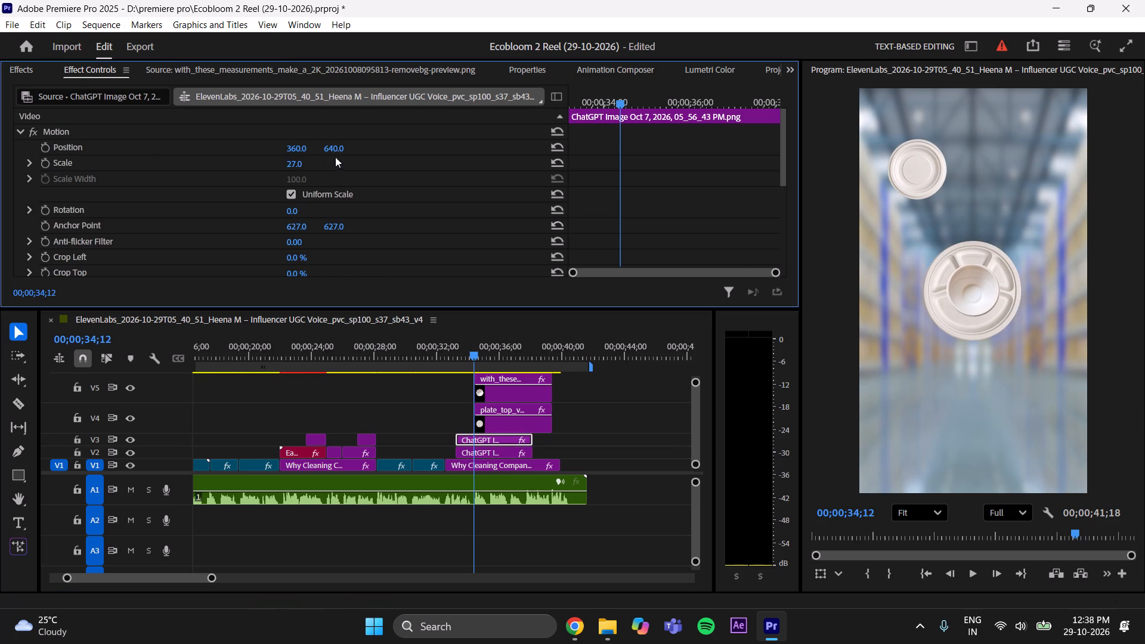
left_click_drag(337, 147, 83, 171)
left_click_drag(298, 143, 401, 166)
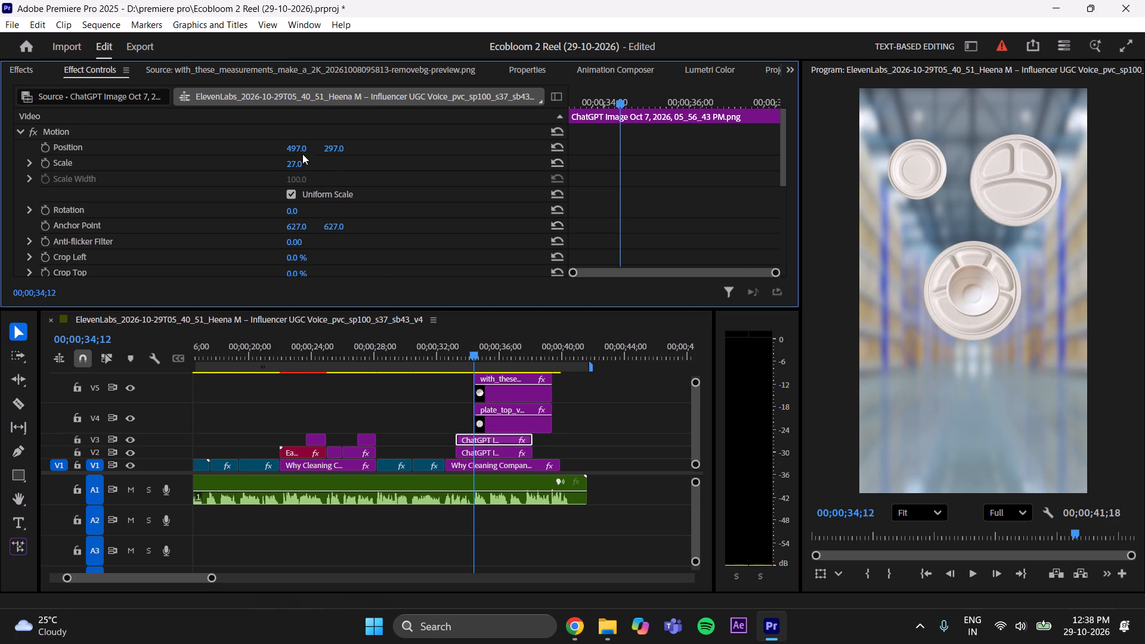
left_click_drag(296, 166, 285, 171)
left_click_drag(300, 162, 304, 161)
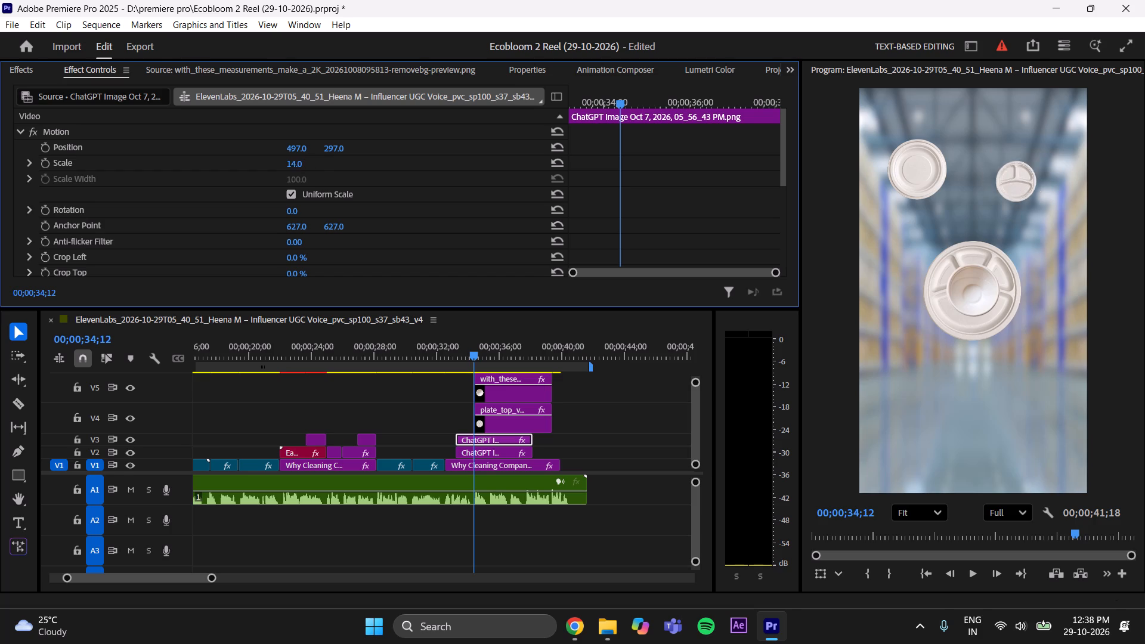
left_click_drag(304, 161, 310, 161)
Scale the four-compartment plate on V4 to 26 and move it below the bowl at Position 360, 891.
left_click(524, 428)
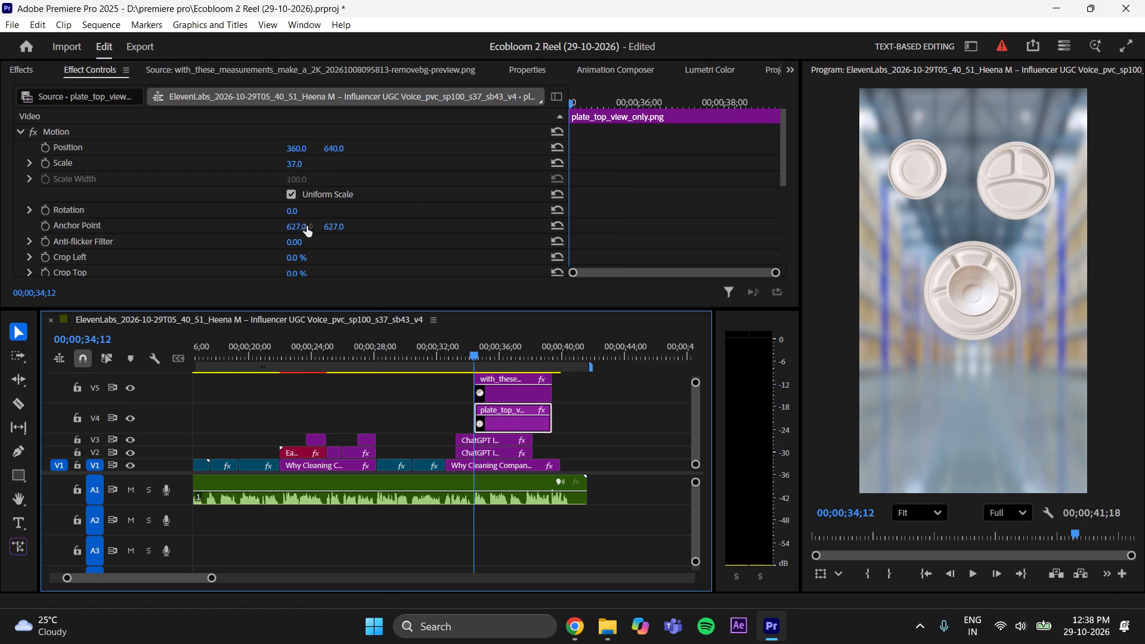
left_click_drag(295, 162, 289, 165)
left_click_drag(339, 151, 525, 162)
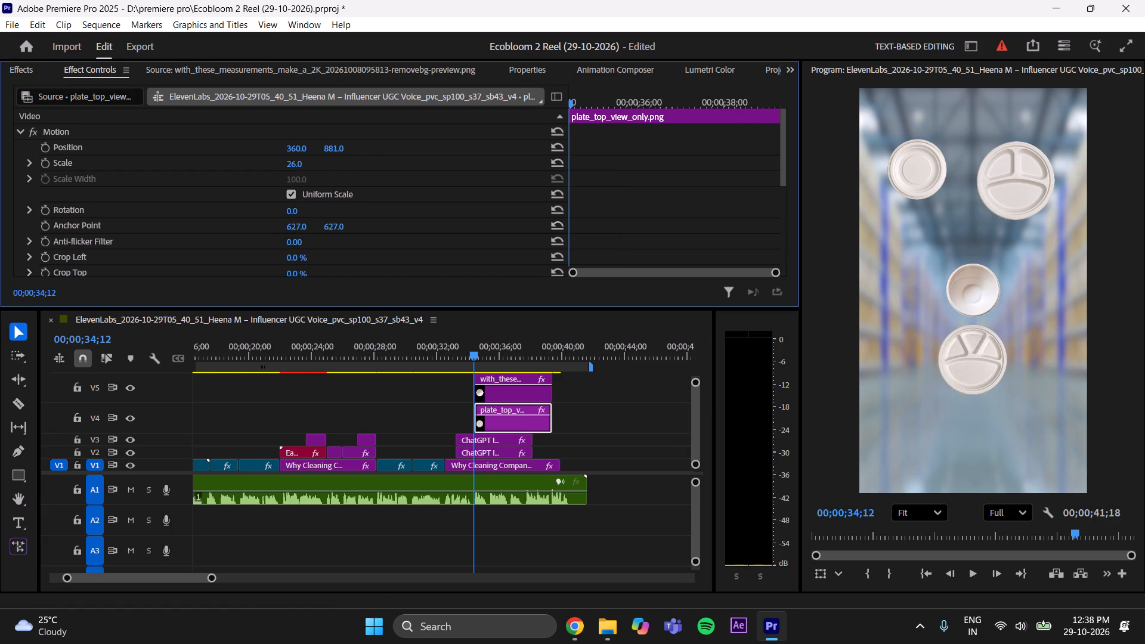
left_click_drag(525, 162, 527, 162)
Set the bowl clip's Scale to 47 and raise it slightly above the centre of the frame.
left_click(513, 389)
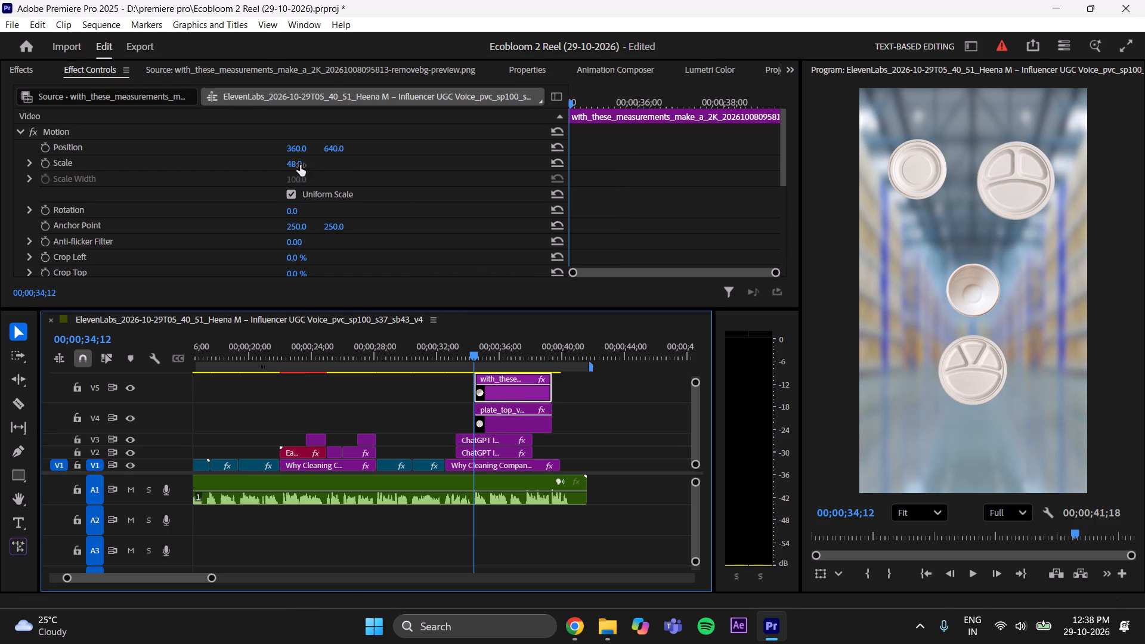
left_click(300, 165)
left_click_drag(338, 154, 299, 161)
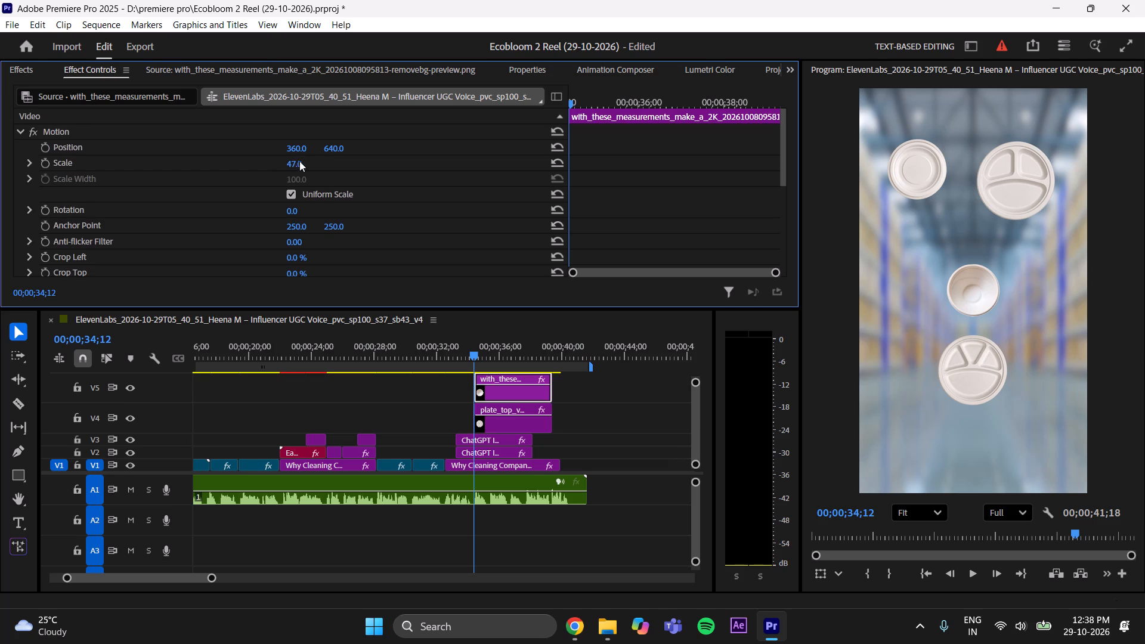
left_click_drag(299, 161, 346, 165)
left_click_drag(340, 148, 317, 156)
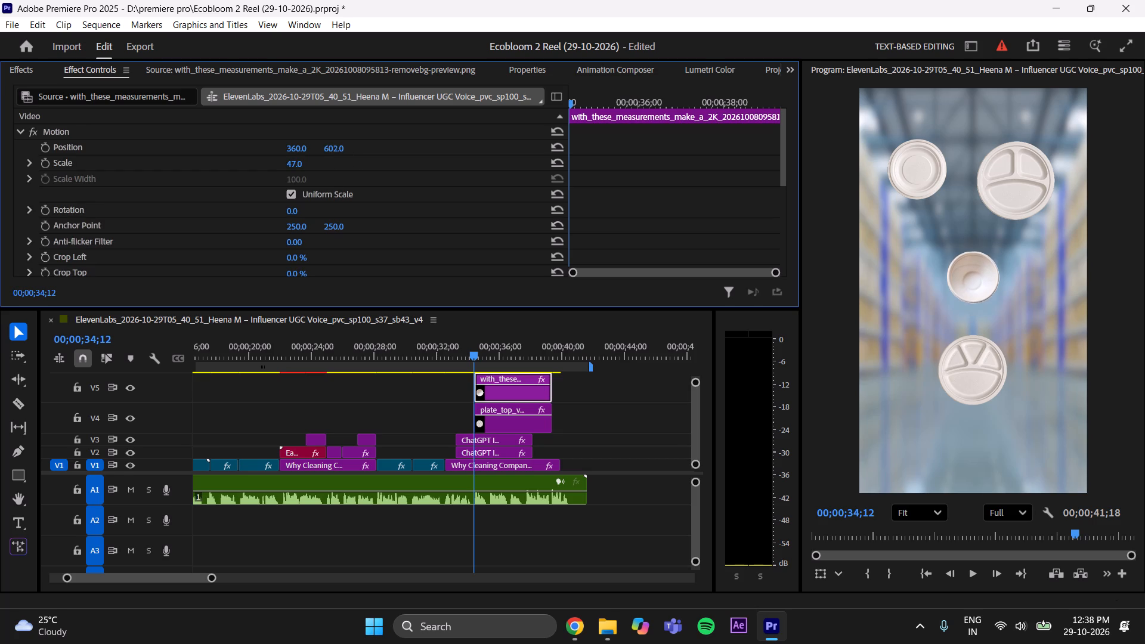
left_click_drag(317, 156, 327, 156)
Move the four-compartment plate on V4 to the frame's lower left at about 200, 964, keeping its Scale at 26.
left_click(500, 419)
left_click_drag(302, 164, 271, 166)
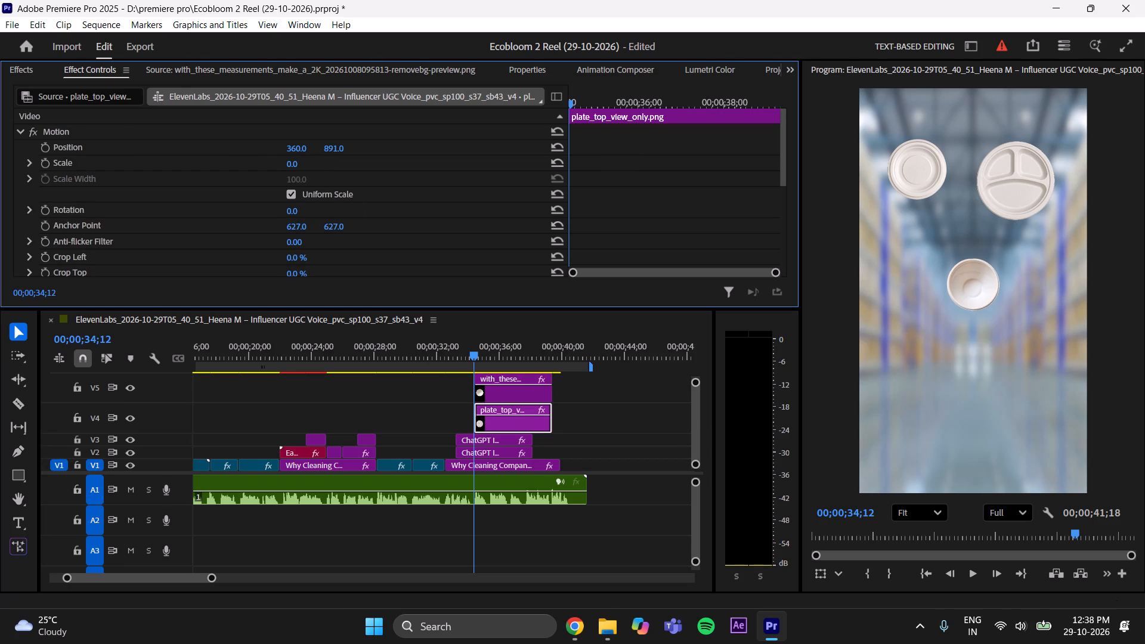
left_click_drag(271, 166, 280, 166)
key("ctrl+z")
left_click_drag(336, 148, 391, 150)
left_click_drag(305, 146, 190, 154)
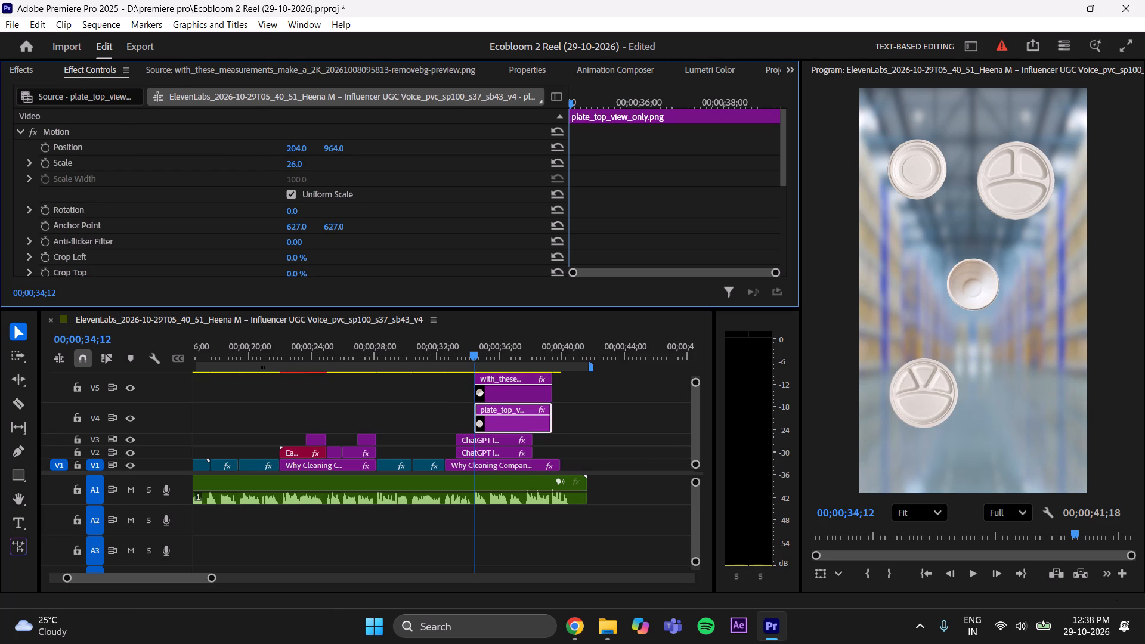
left_click_drag(190, 154, 195, 163)
Deselect the plate clip, collapse the V4 and V5 track heights and save the project.
left_click(611, 448)
left_click_drag(696, 381, 698, 358)
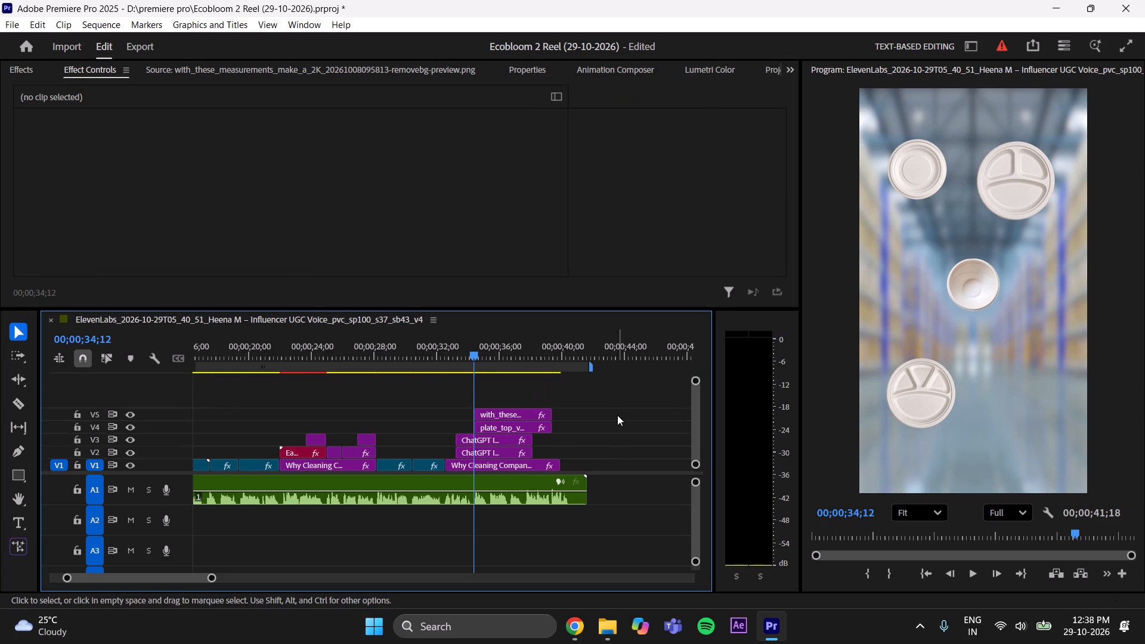
key("ctrl+s")
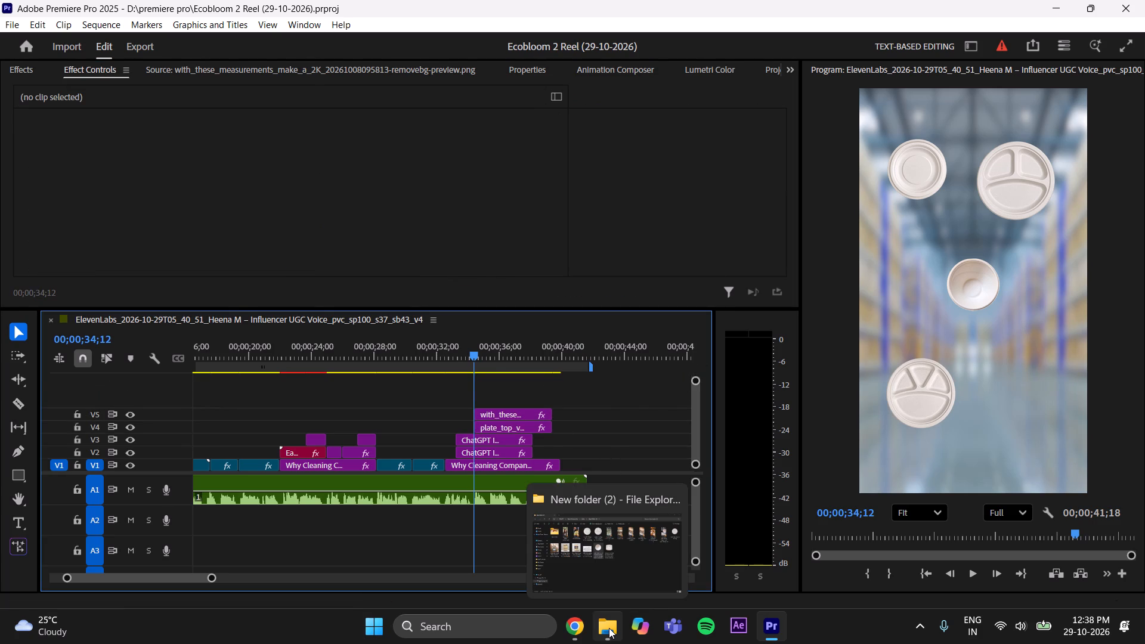
Bring the rectangular compartment tray image from the product folder into the Source monitor and place it on a new V6 track above the bowl clip.
left_click(609, 628)
left_click(583, 271)
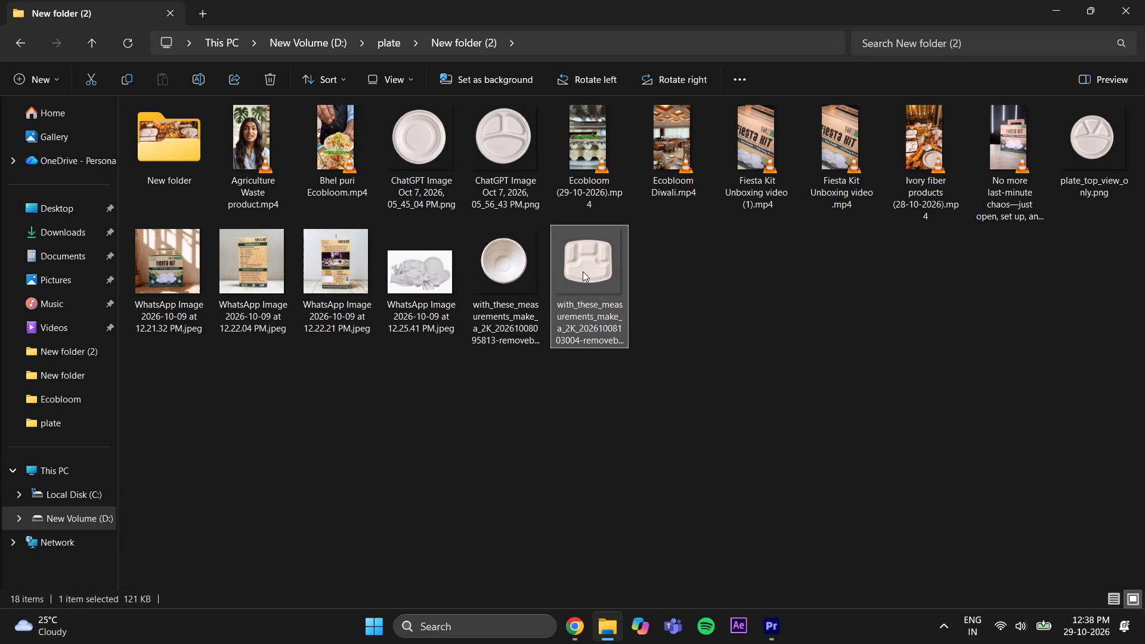
left_click_drag(587, 282, 705, 314)
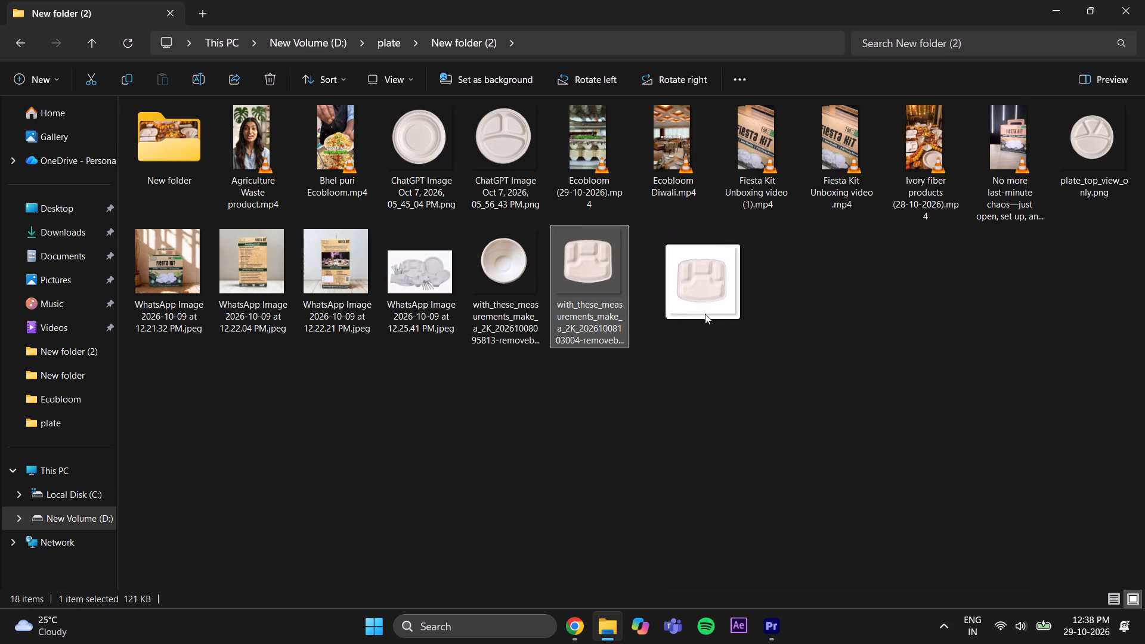
left_click_drag(705, 314, 350, 82)
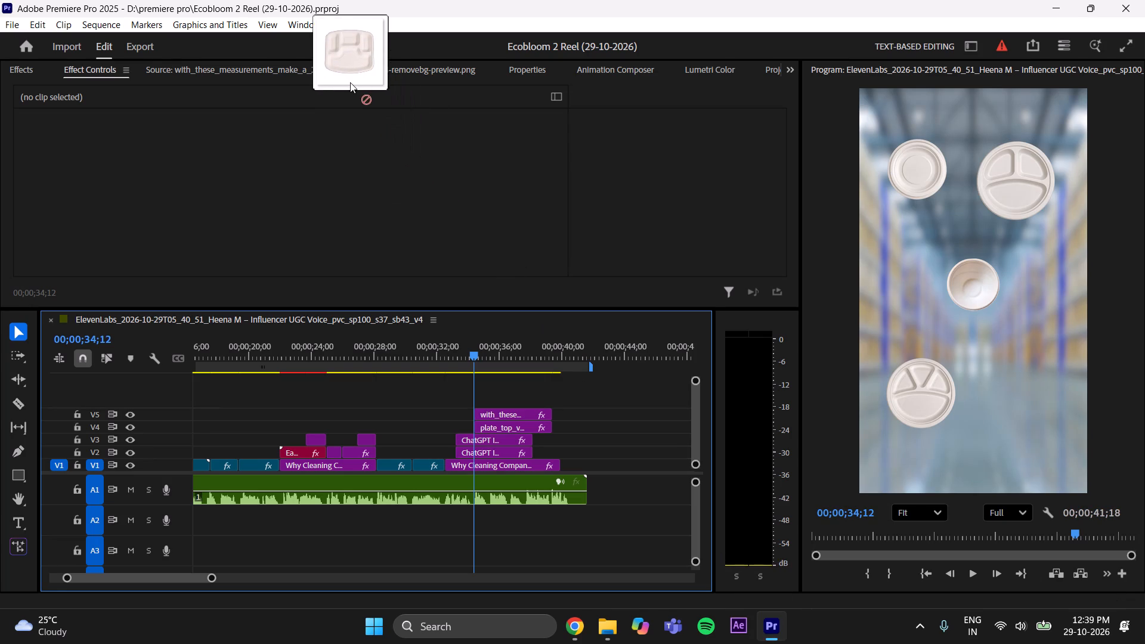
left_click_drag(350, 82, 424, 161)
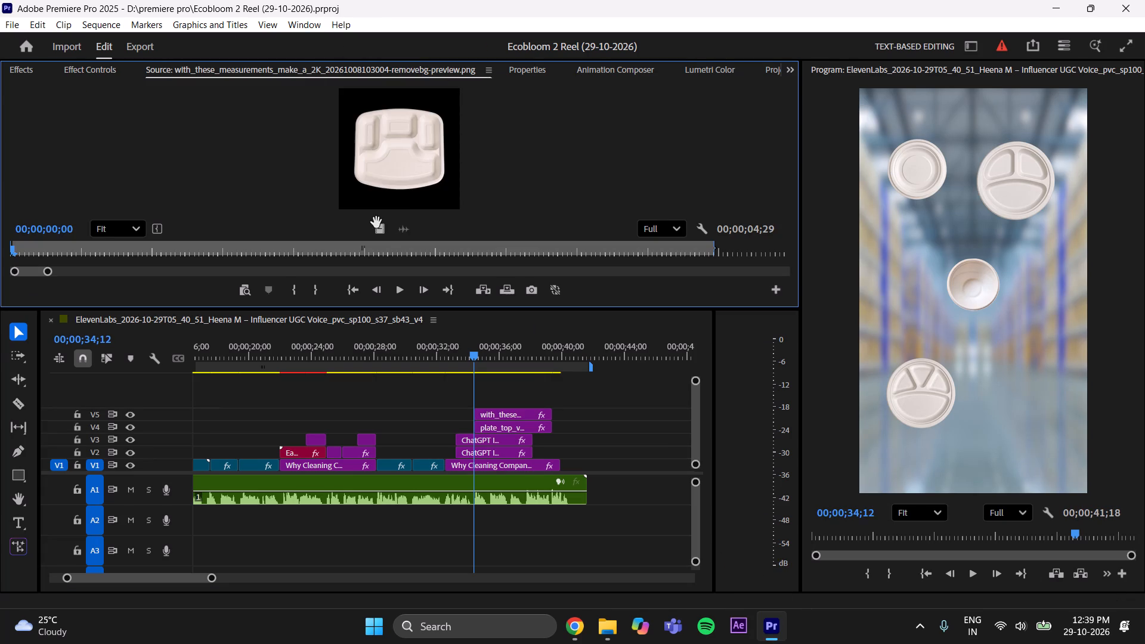
left_click_drag(376, 222, 485, 393)
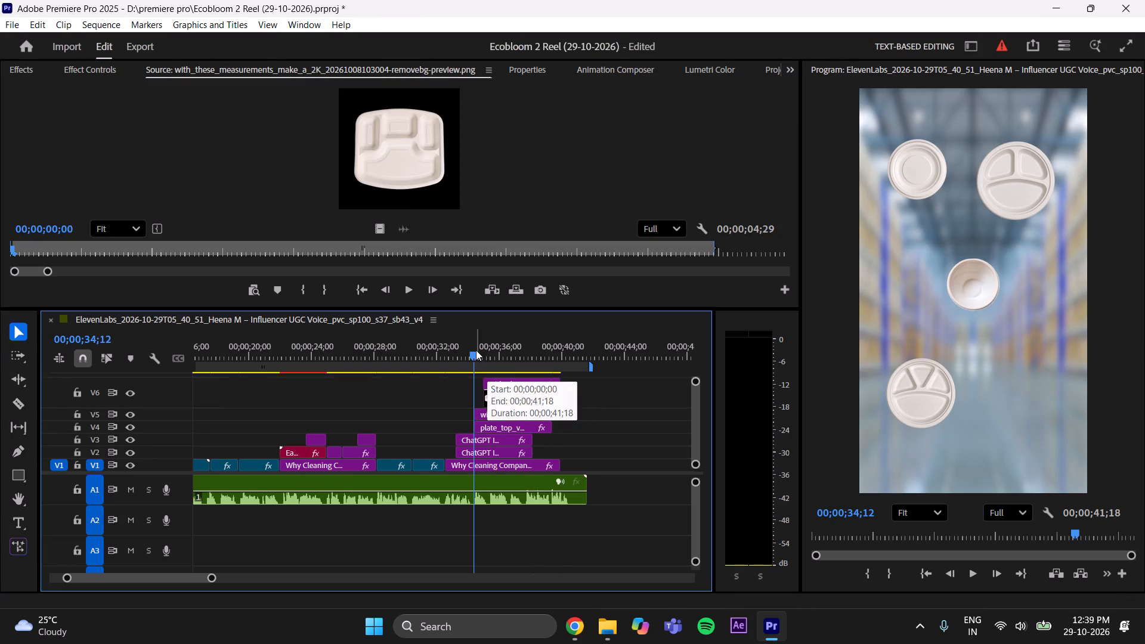
Set the V6 tray clip's Scale to 59 and Position to 530, 934, then save the project and deselect the clip.
left_click_drag(476, 350, 502, 349)
left_click(524, 398)
left_click(119, 71)
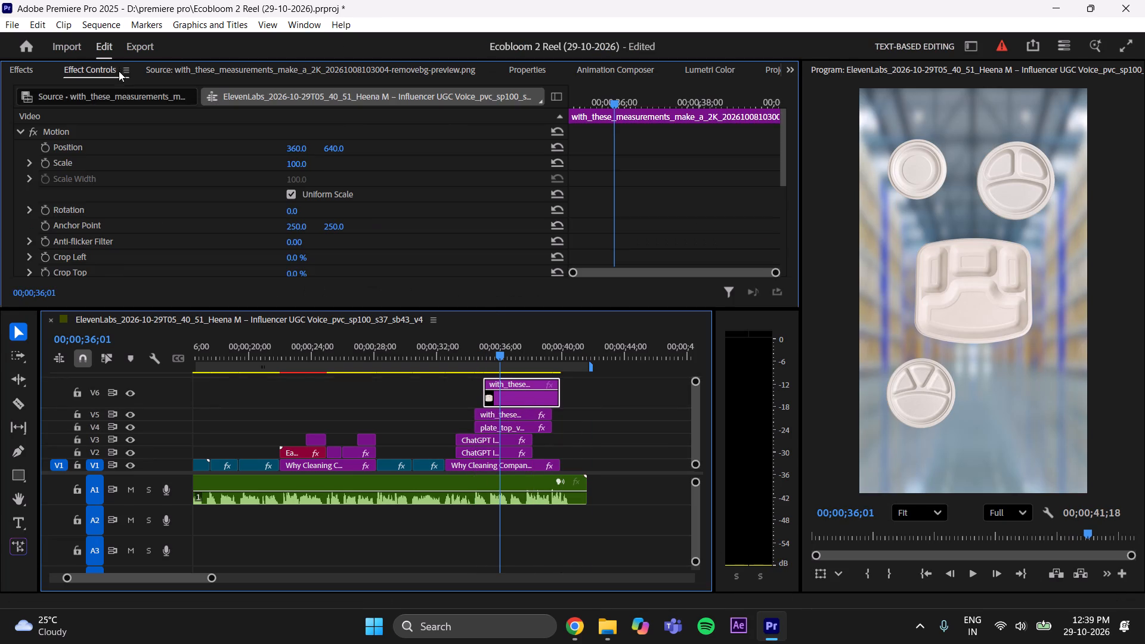
left_click_drag(306, 163, 277, 168)
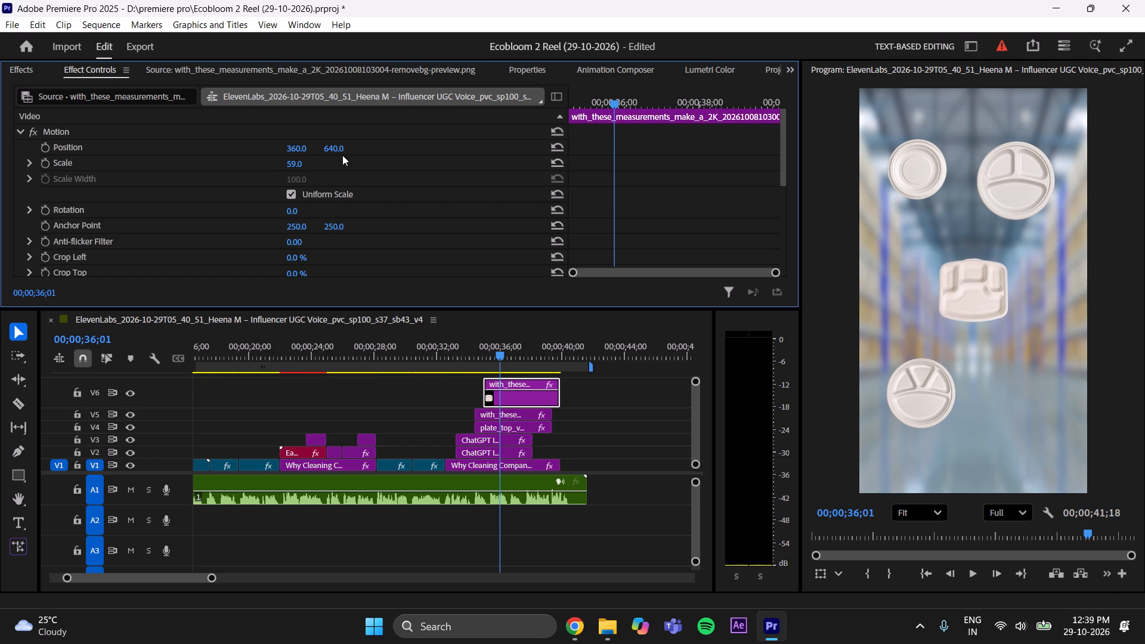
left_click_drag(343, 147, 562, 156)
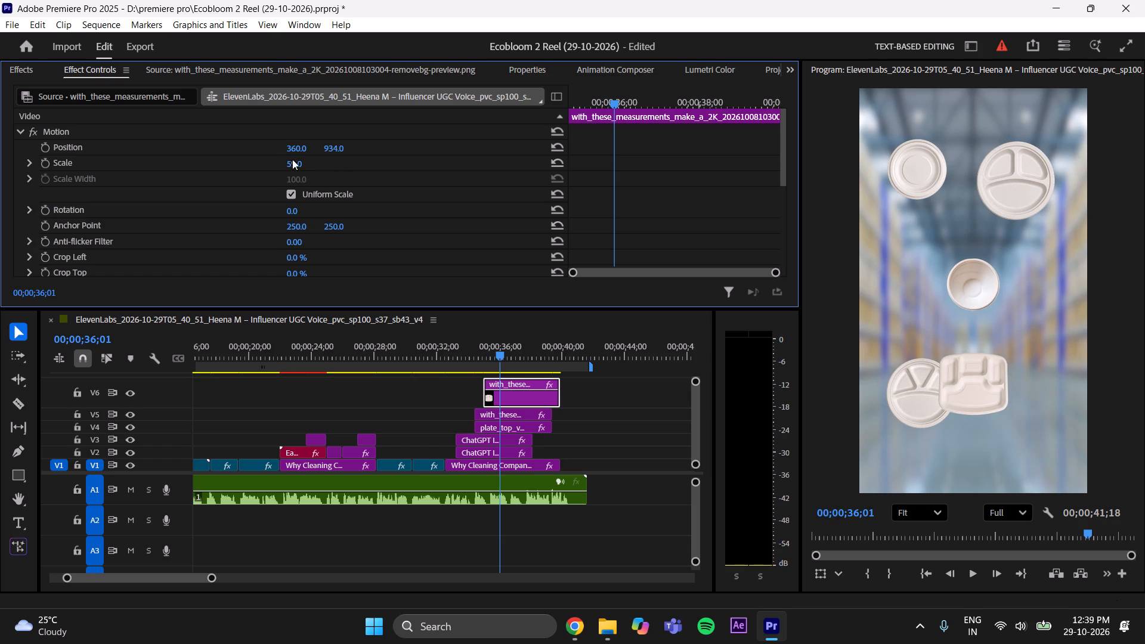
left_click_drag(294, 144, 426, 174)
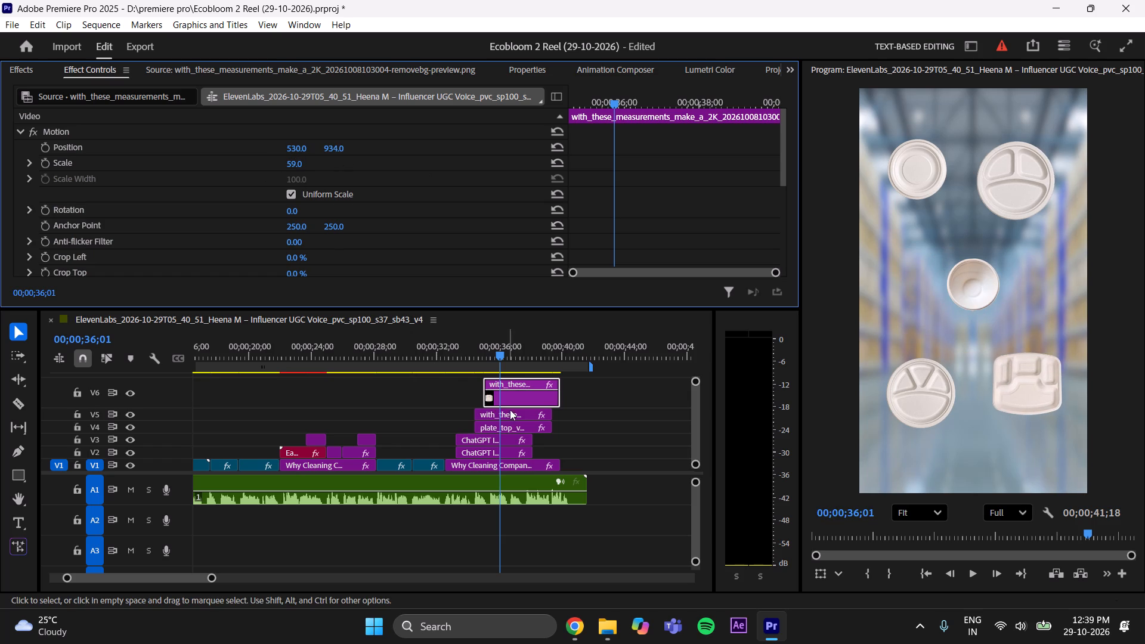
key("ctrl+s")
key("ctrl+s")
left_click(586, 431)
Play the voiceover and shift the V2 round plate clip to start at 00;00;32;23 and the V3 three-compartment plate at 00;00;33;03.
left_click_drag(500, 344, 465, 364)
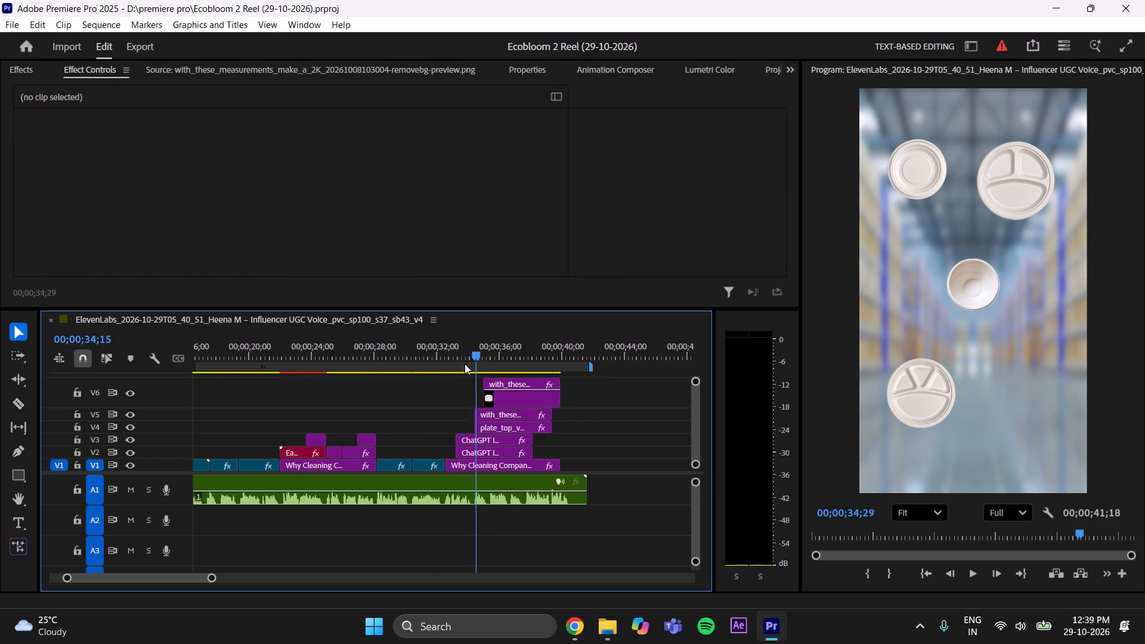
left_click_drag(465, 364, 428, 396)
left_click_drag(211, 576, 208, 577)
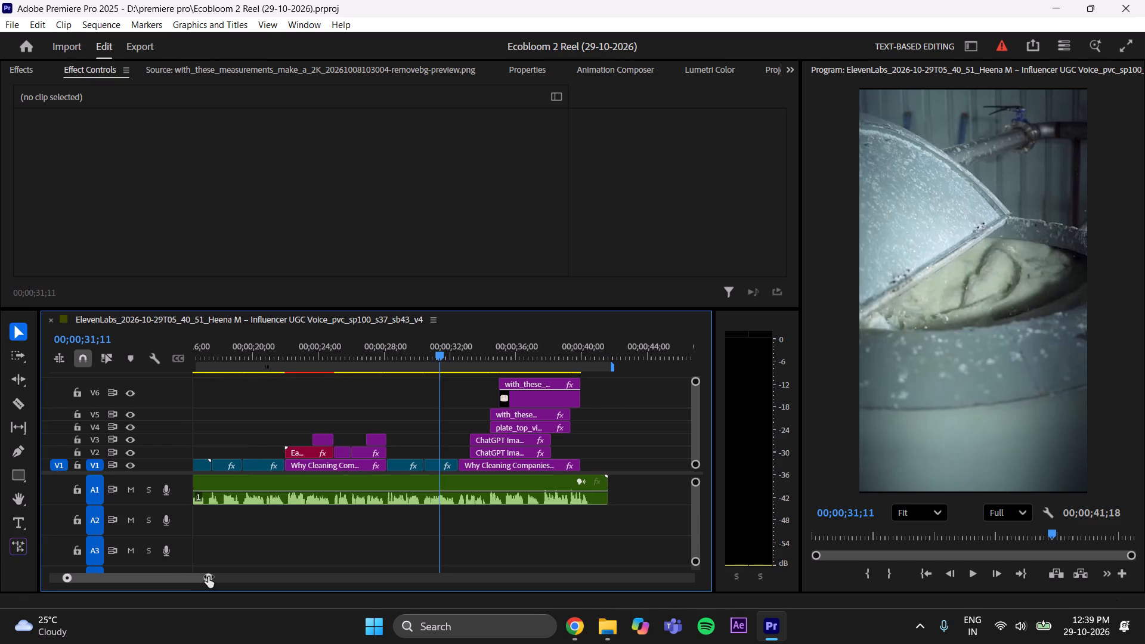
left_click_drag(208, 577, 190, 577)
left_click(135, 577)
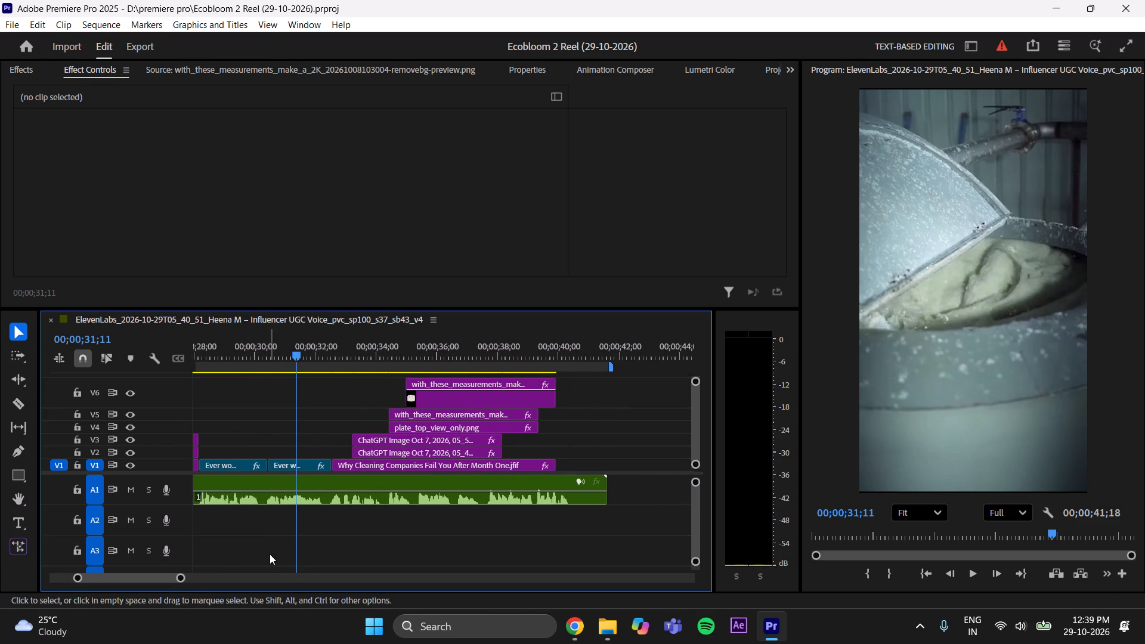
key("space")
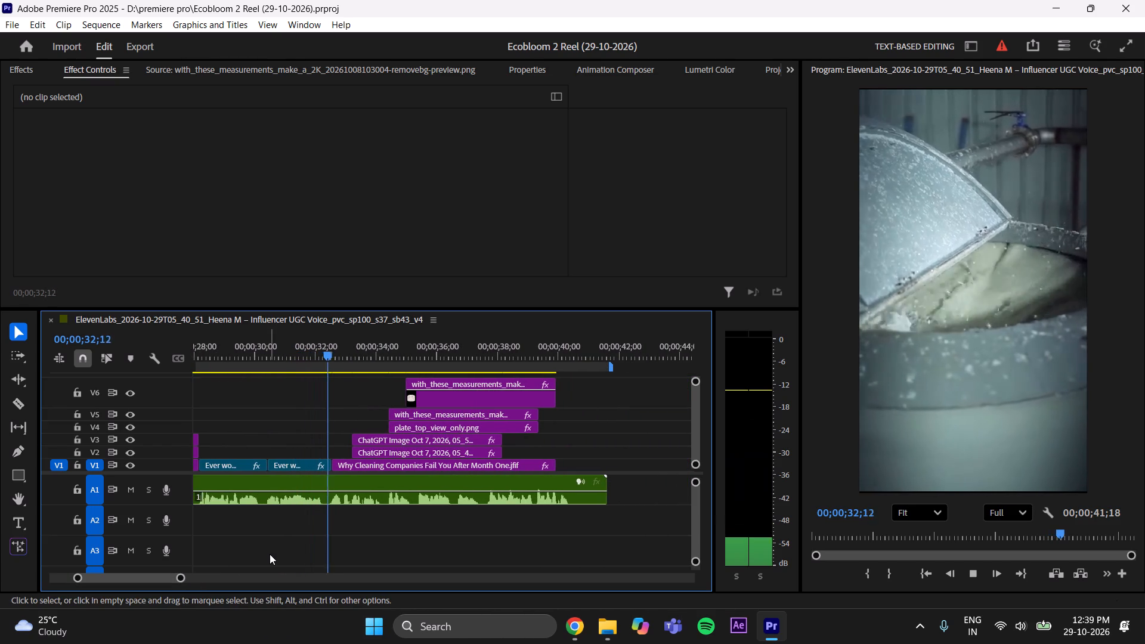
key("space")
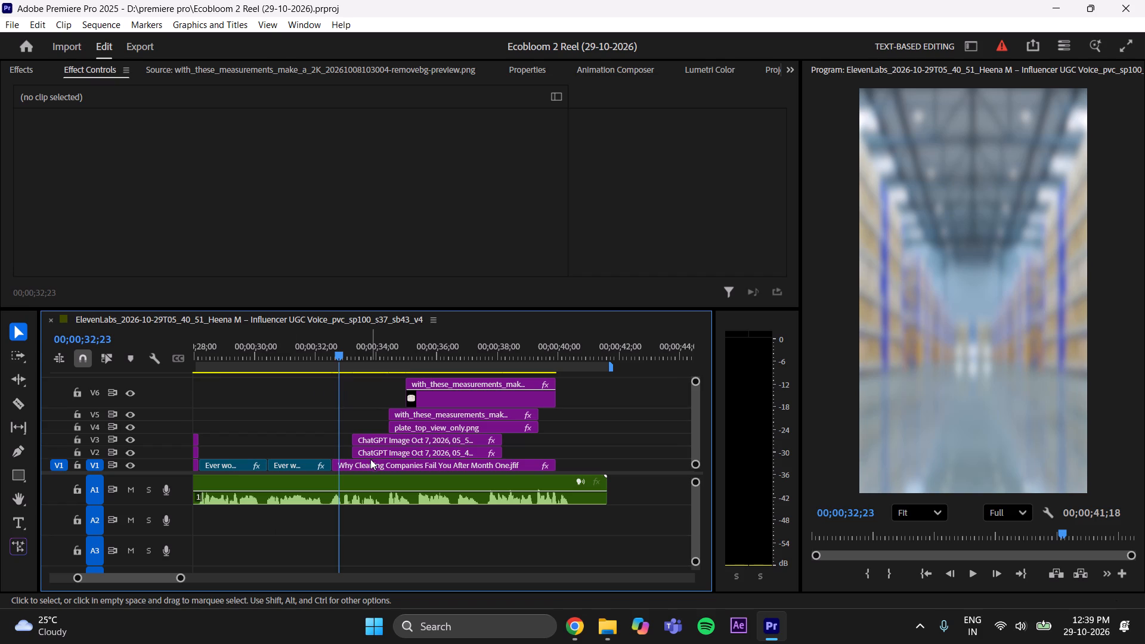
left_click_drag(374, 457, 364, 455)
key("space")
key("space")
left_click(373, 439)
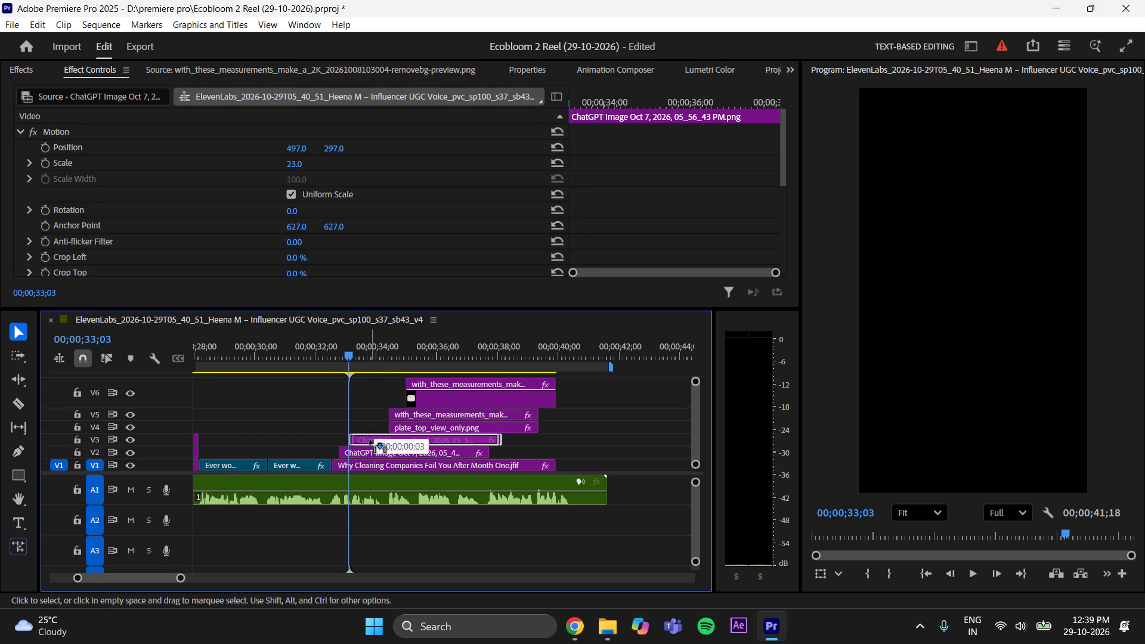
Shift the V4 four-compartment plate and V5 bowl clips earlier to match the voiceover, starting the bowl at 00;00;33;24.
key("space")
key("space")
left_click_drag(402, 427, 376, 428)
key("space")
key("space")
left_click_drag(406, 414, 388, 414)
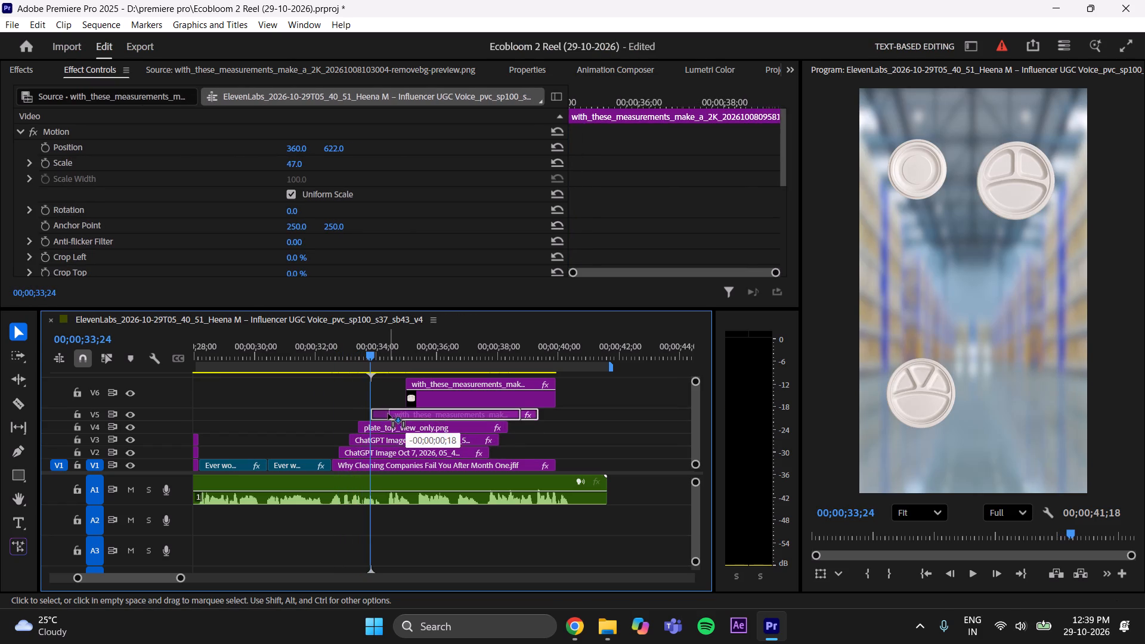
left_click_drag(388, 414, 385, 414)
Play to the tray's cue in the voiceover and move the V6 tray clip earlier to start at 00;00;34;07.
key("space")
key("space")
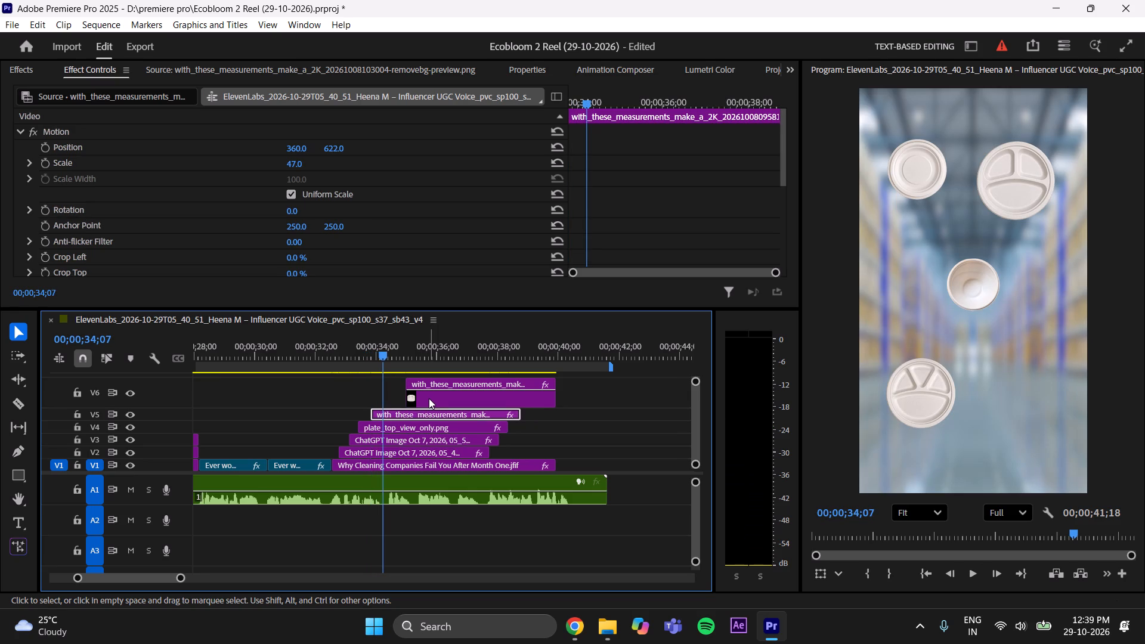
left_click_drag(428, 400, 402, 405)
key("space")
key("space")
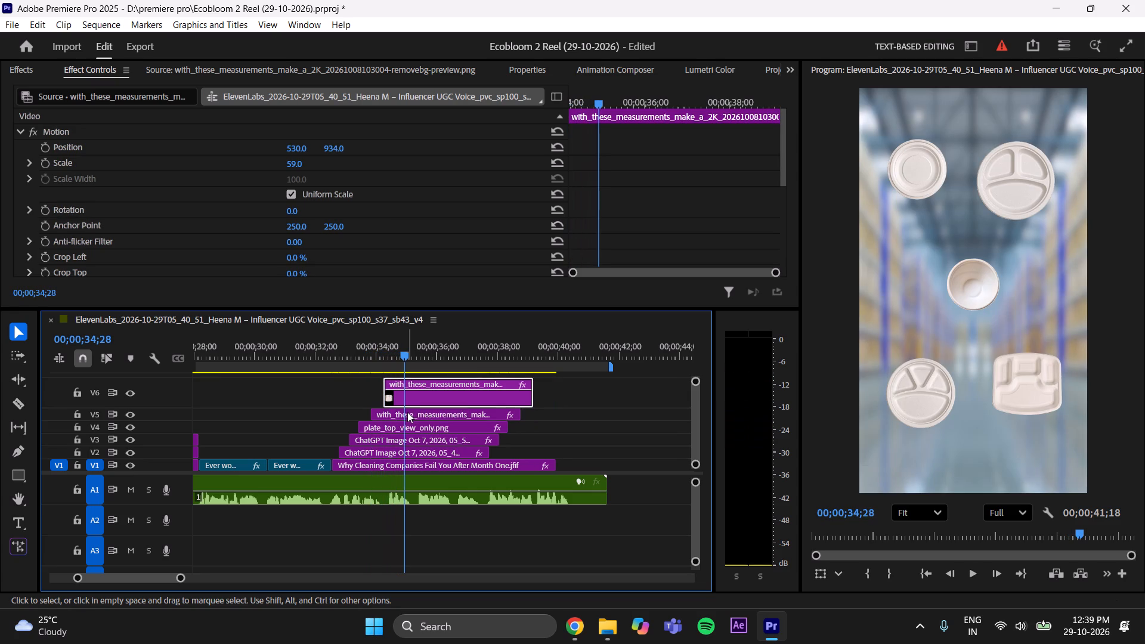
Review the tray's entrance, extend the start of the V6 tray clip 5 frames earlier and save the project.
left_click_drag(409, 353, 391, 370)
key("space")
key("space")
left_click_drag(398, 349, 391, 361)
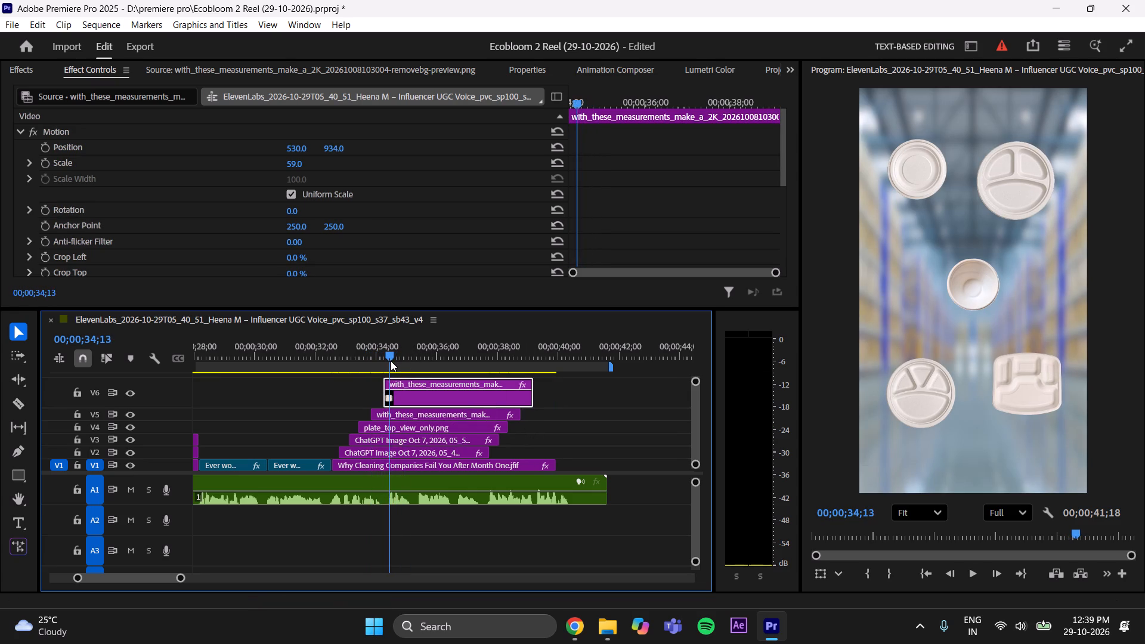
left_click_drag(391, 361, 390, 363)
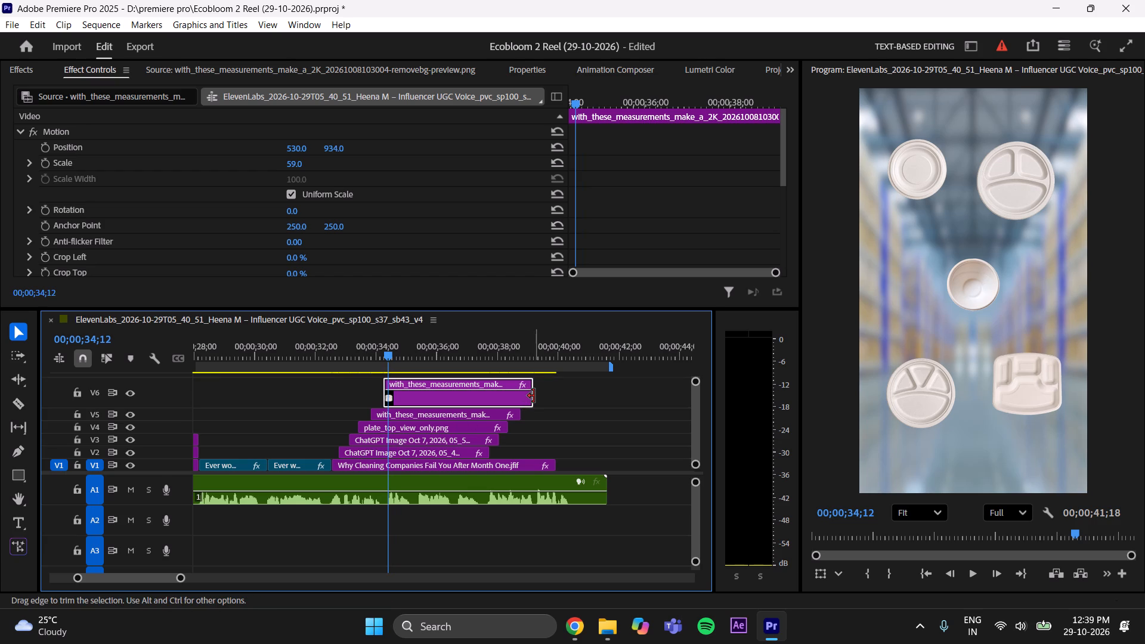
left_click(386, 396)
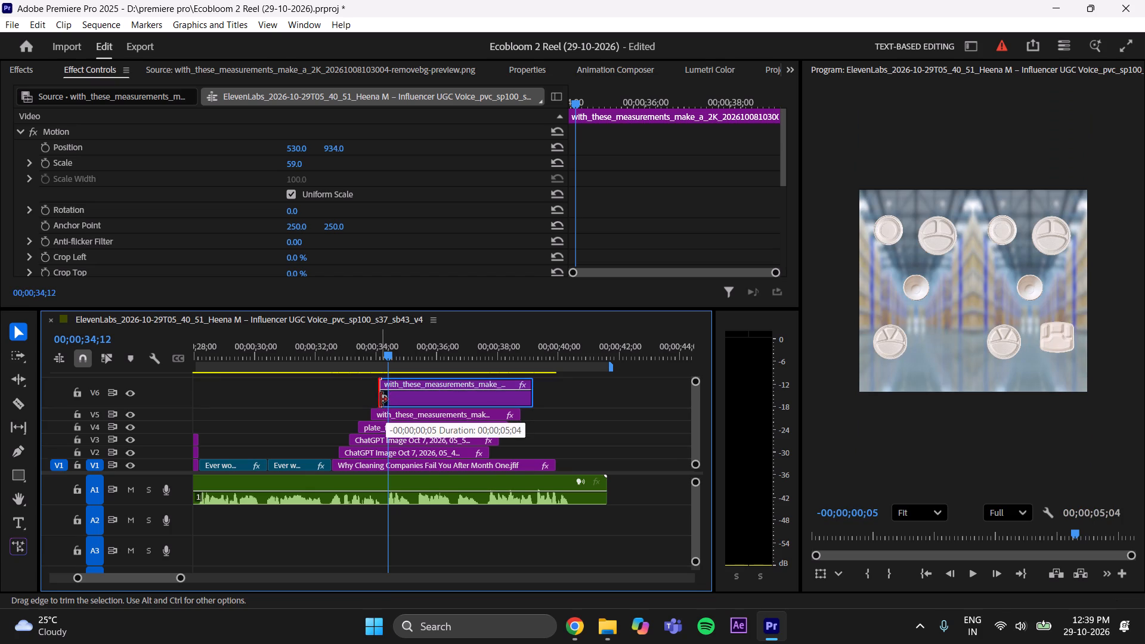
left_click(623, 446)
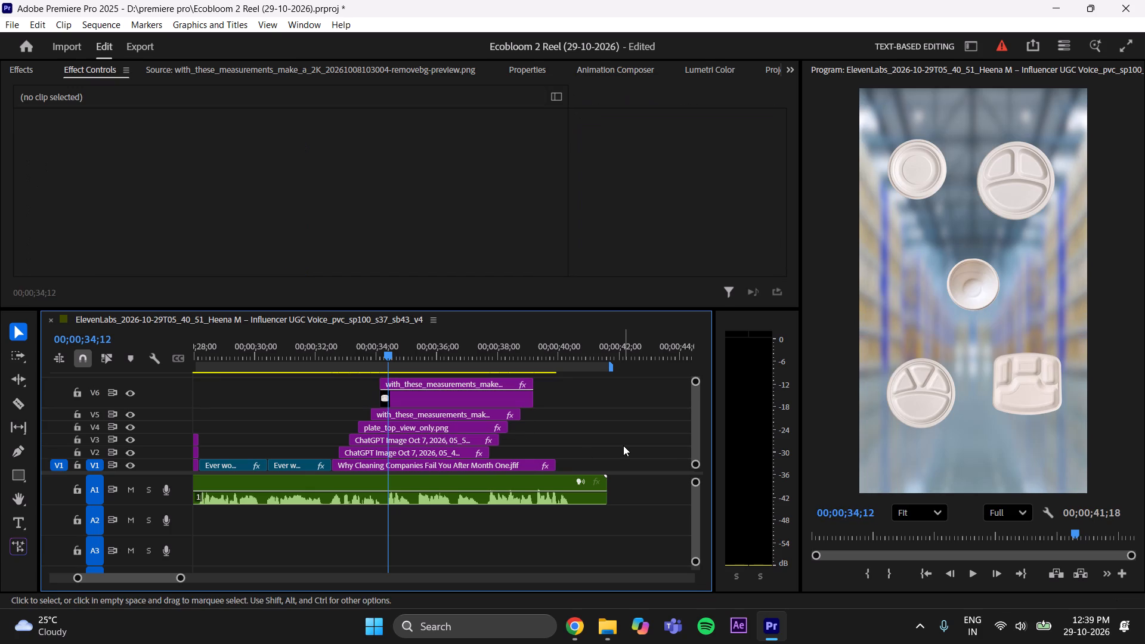
key("ctrl+s")
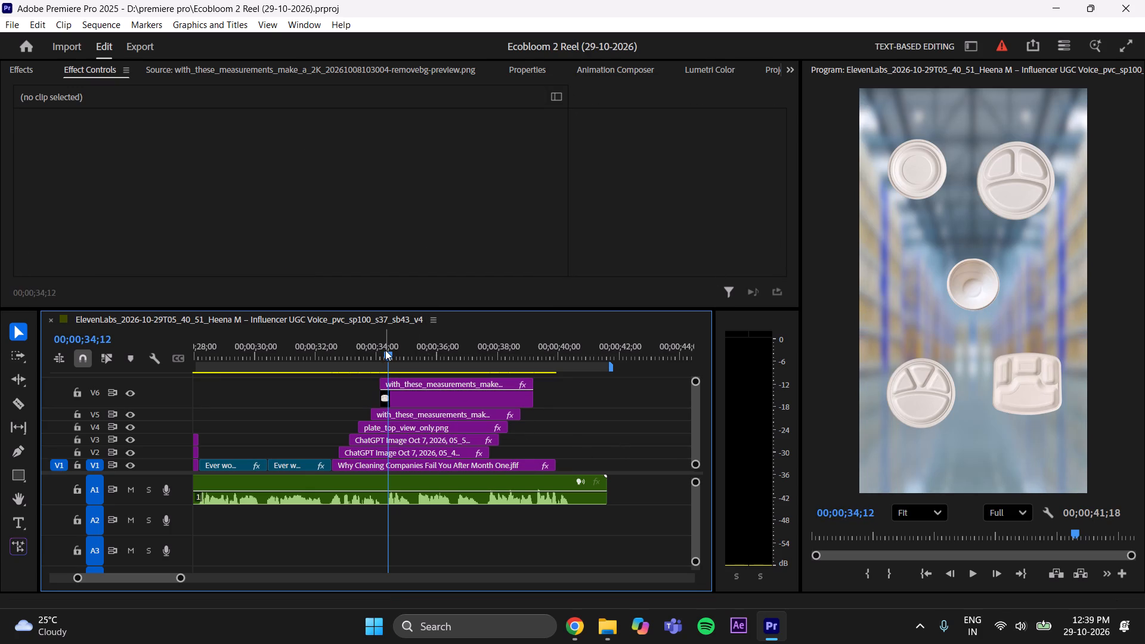
Play back the staggered plate, bowl and tray entrances against the voiceover to check their timing.
left_click_drag(385, 352, 327, 400)
key("space")
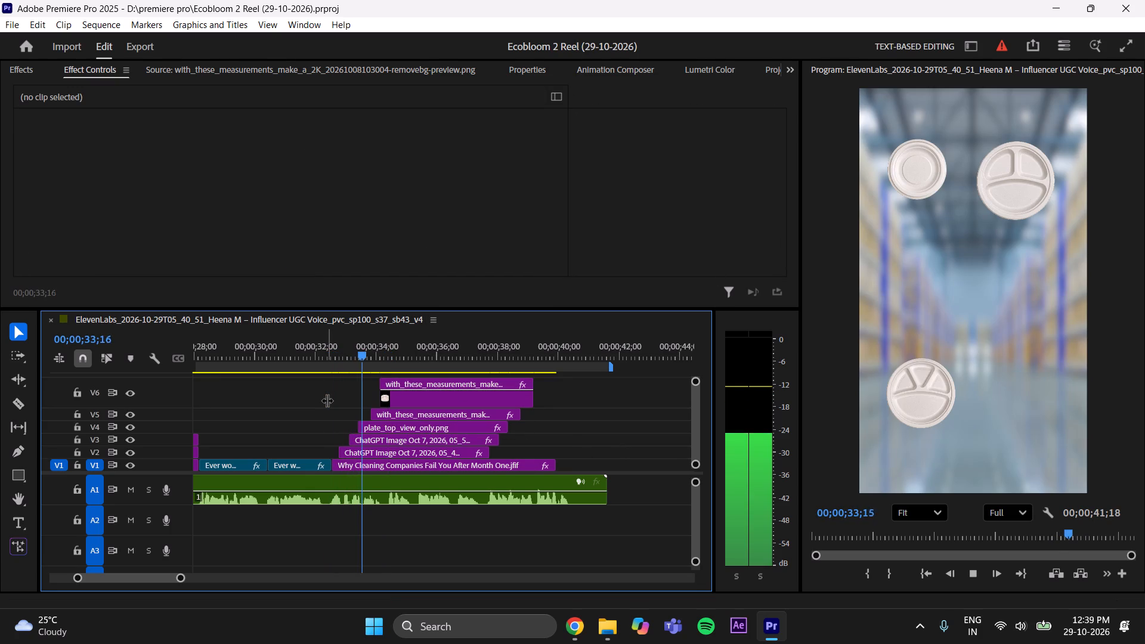
key("space")
left_click_drag(396, 349, 382, 358)
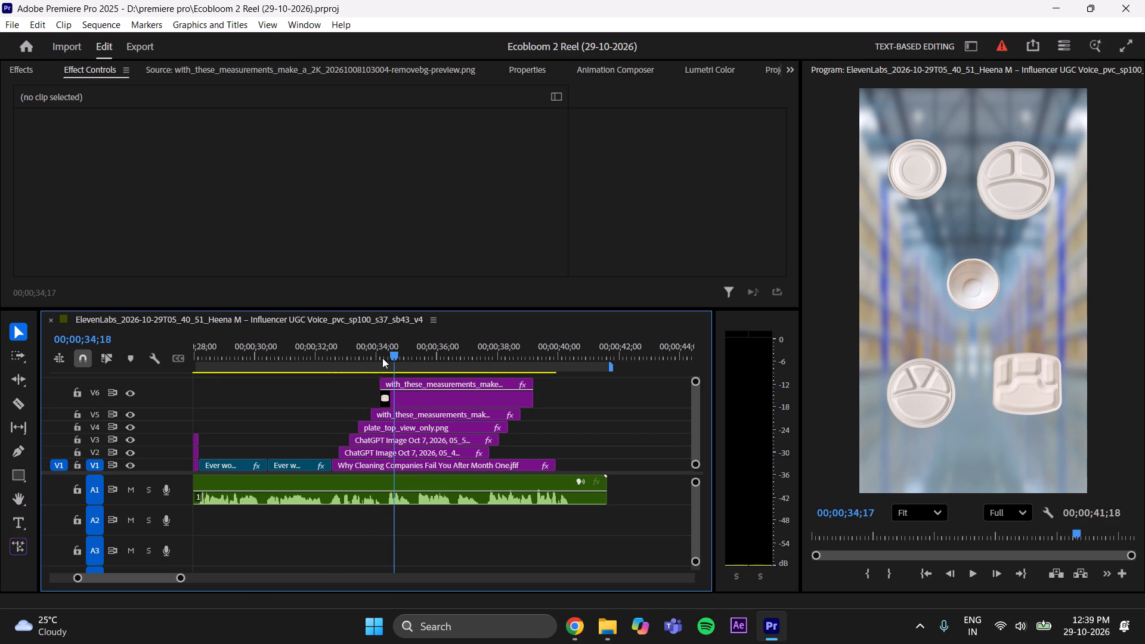
left_click_drag(382, 358, 335, 398)
key("space")
key("space")
key("space")
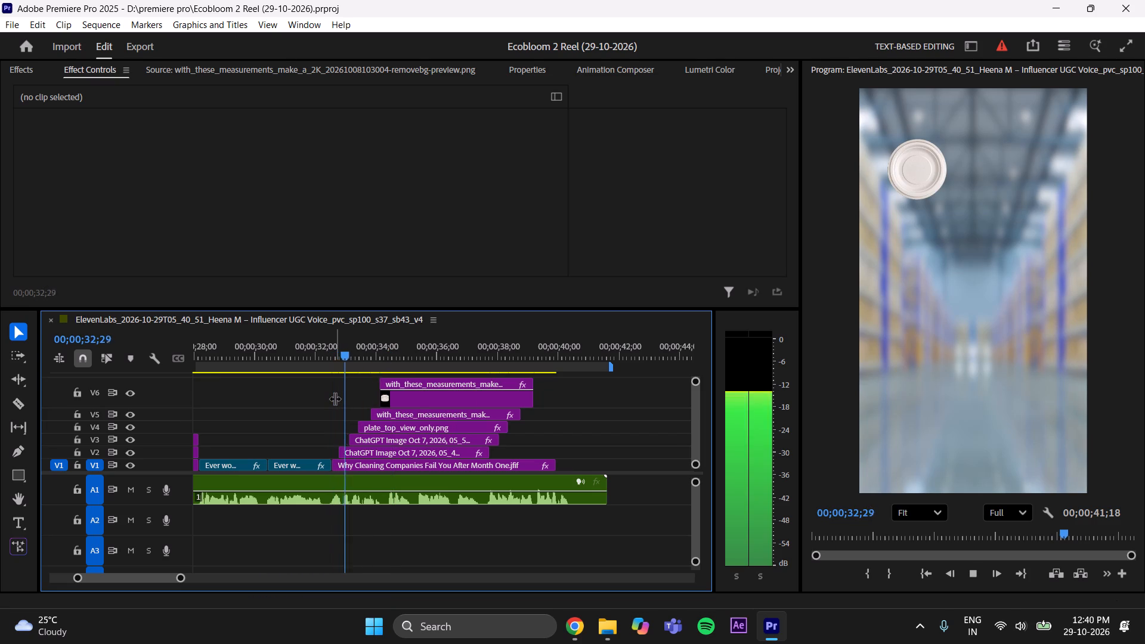
key("space")
key("space")
key("space")
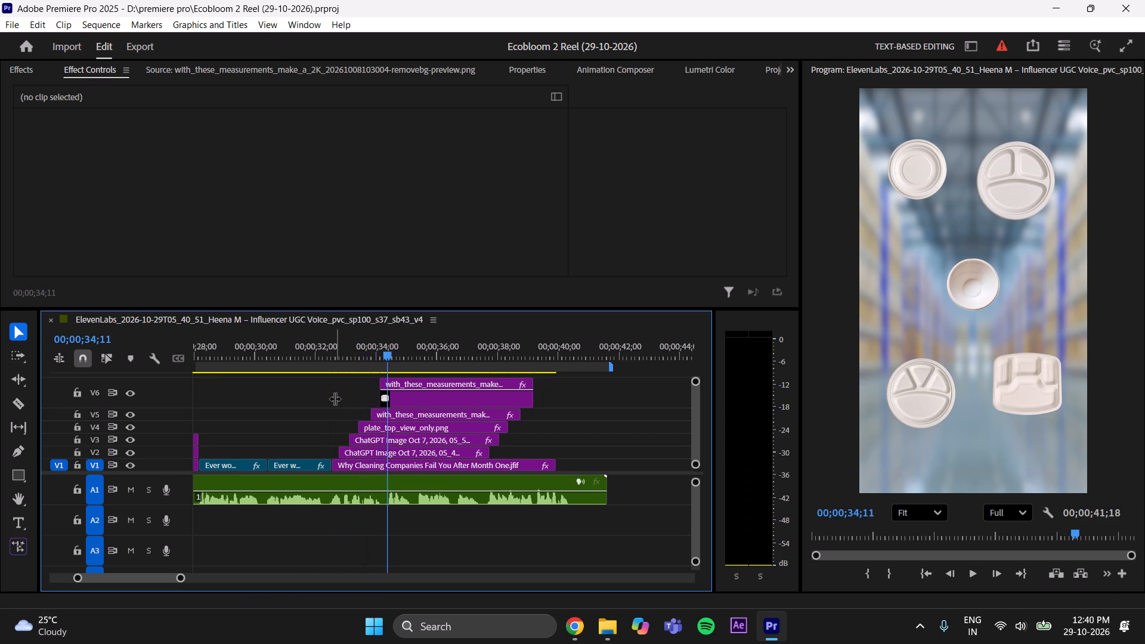
Set the V2 round plate's Scale to 22 and move it to Position 208, 361.
left_click(361, 451)
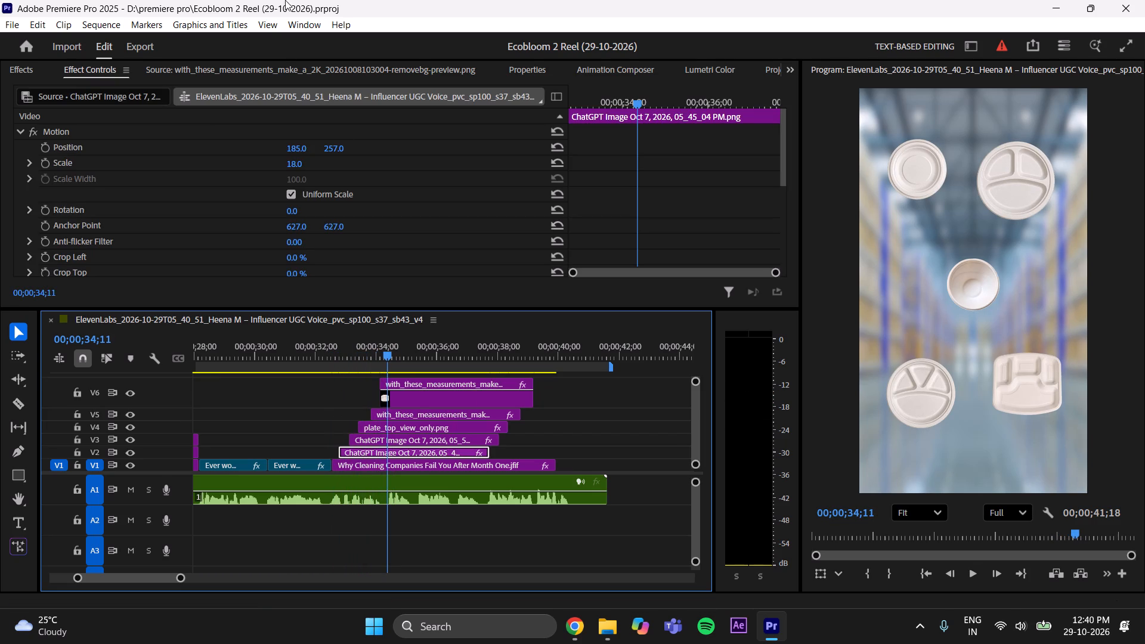
left_click_drag(293, 164, 298, 164)
left_click_drag(298, 147, 299, 147)
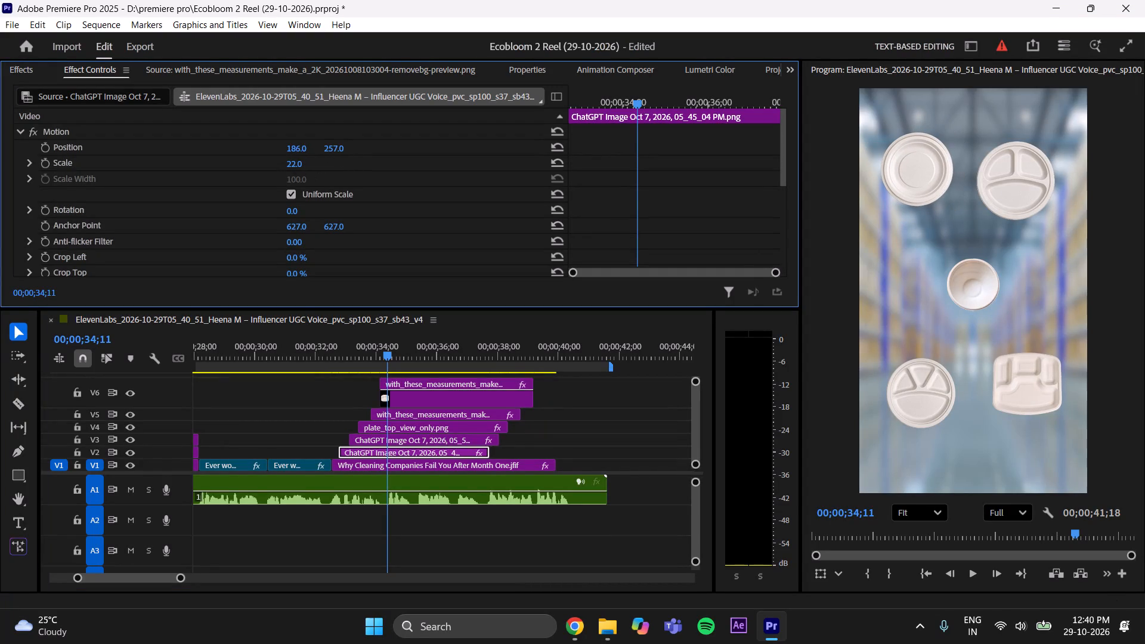
left_click_drag(299, 147, 311, 155)
left_click_drag(336, 147, 457, 147)
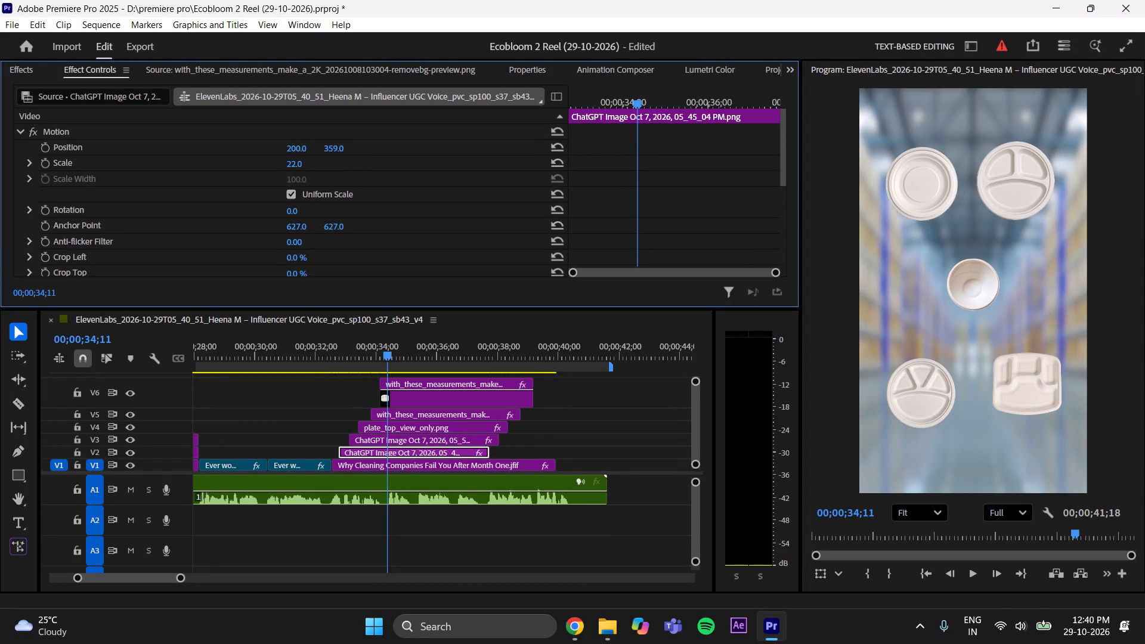
left_click_drag(457, 147, 414, 159)
left_click_drag(305, 148, 308, 146)
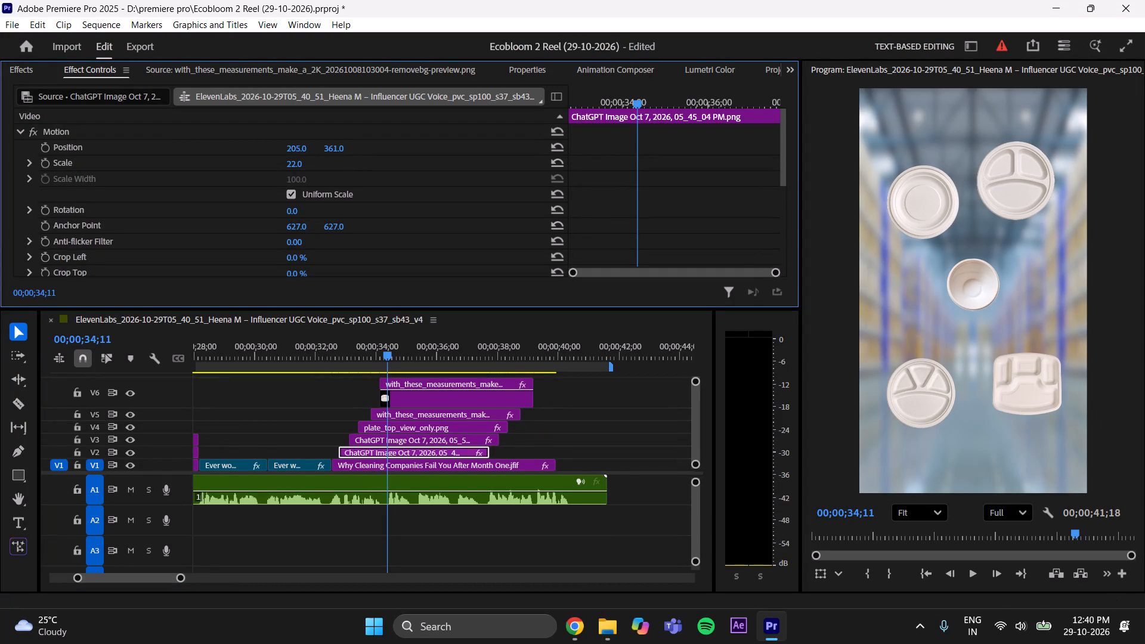
left_click_drag(308, 146, 310, 145)
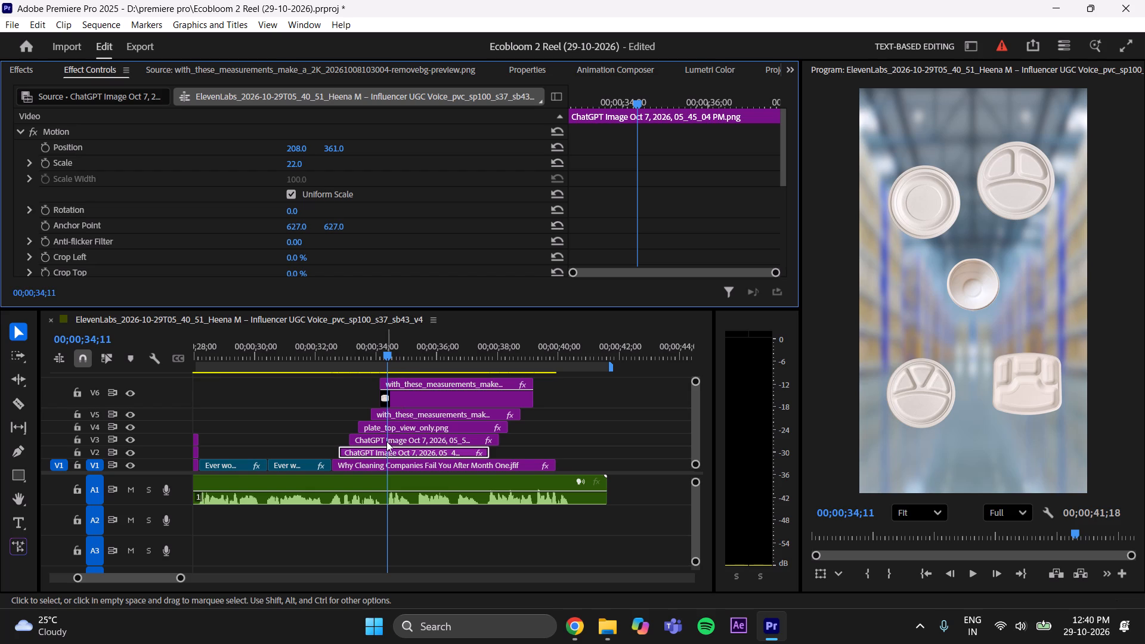
Set the V3 three-compartment plate's Scale to 20 and move it over the V2 round plate at about 215, 368.
left_click(386, 441)
left_click(302, 163)
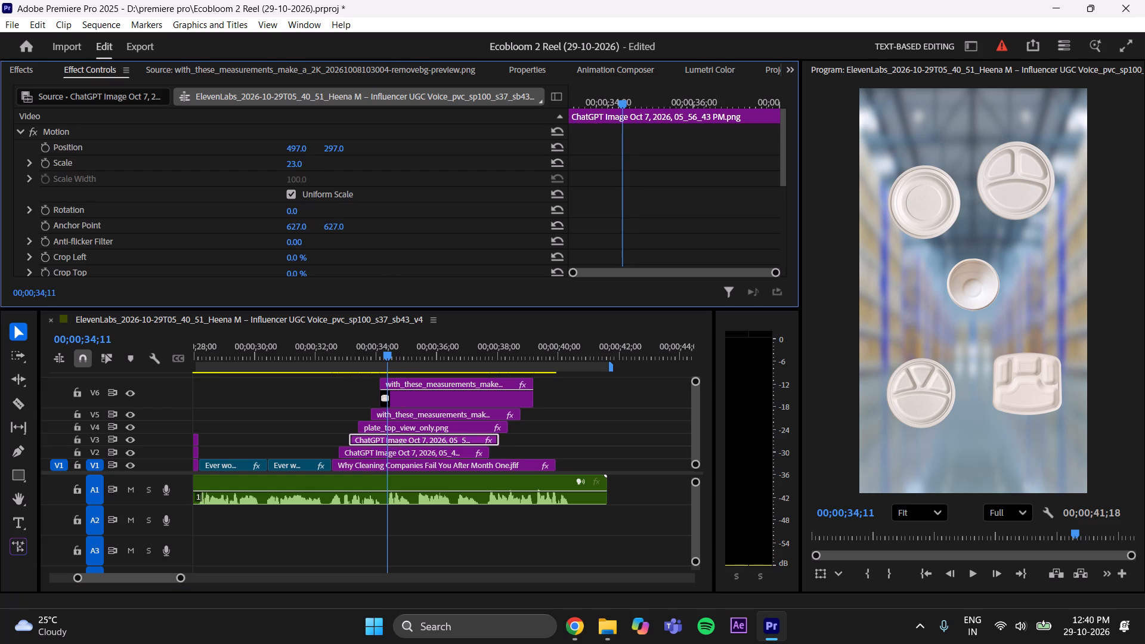
left_click_drag(304, 146, 97, 190)
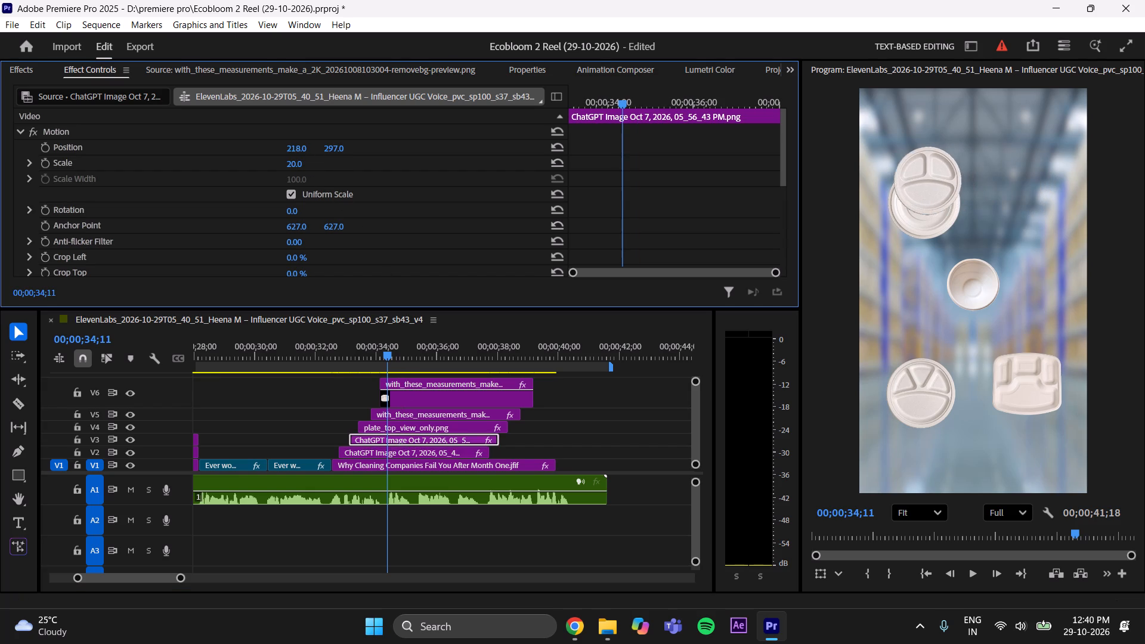
left_click_drag(97, 190, 95, 192)
left_click_drag(344, 143, 398, 148)
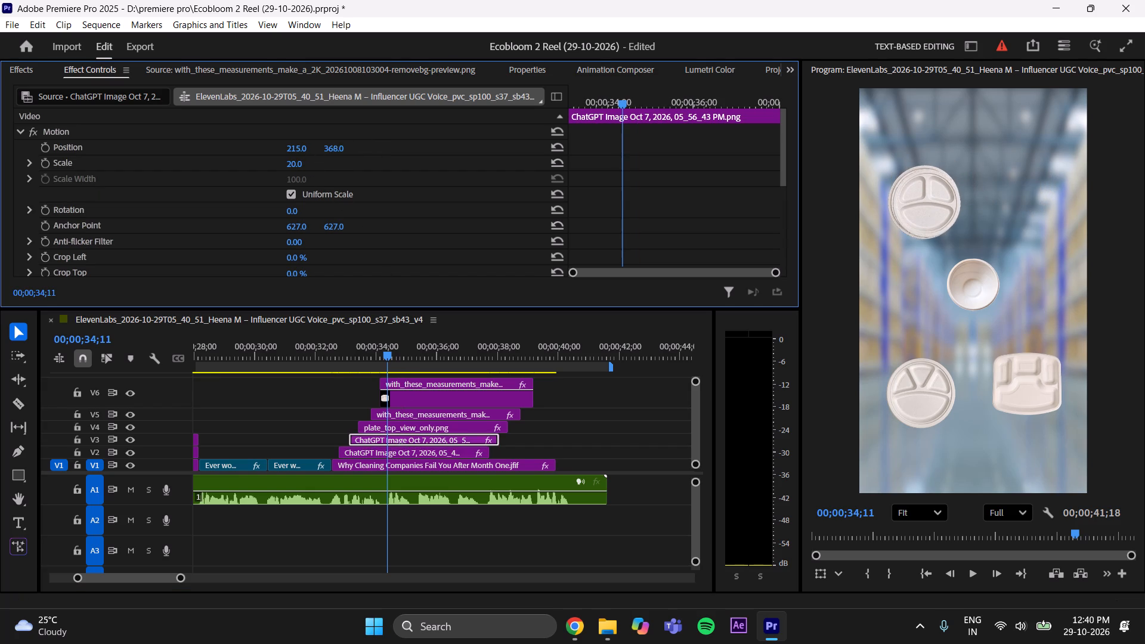
Set the V3 three-compartment plate's Scale to 22 and move it across from the V2 round plate, to Position about 515, 361.
left_click_drag(398, 148, 393, 150)
left_click(300, 146)
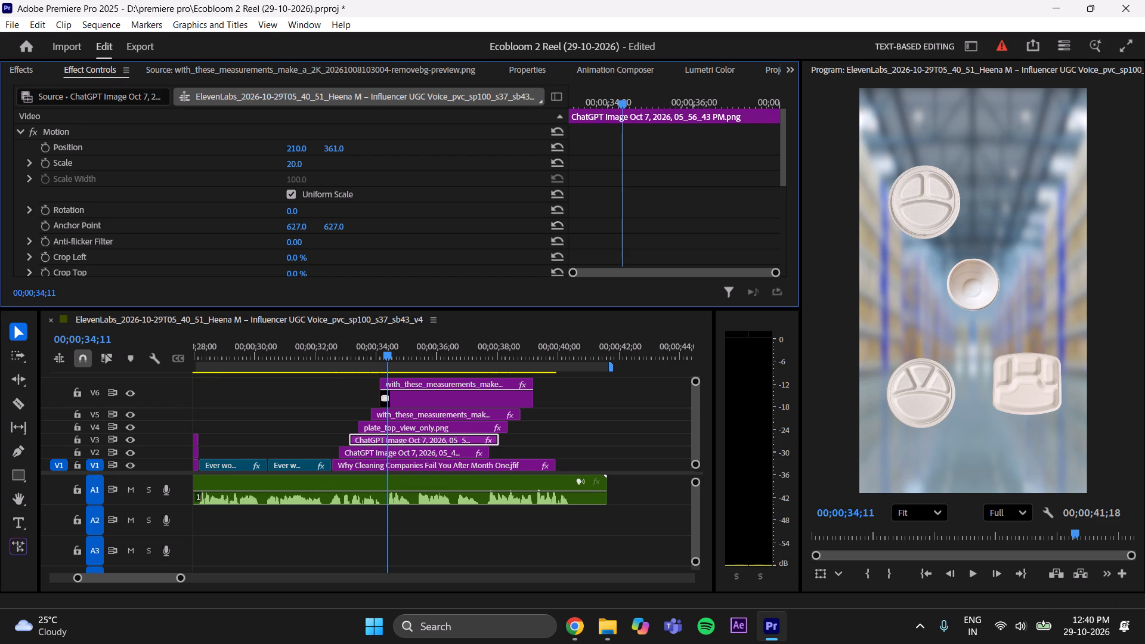
left_click(305, 163)
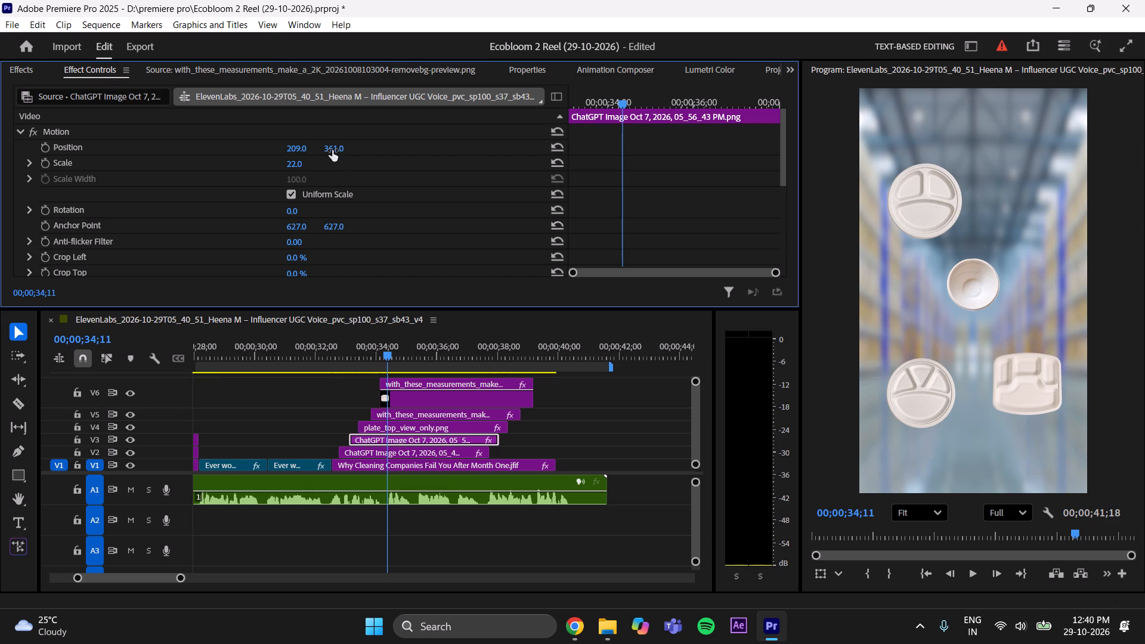
left_click_drag(295, 146, 530, 181)
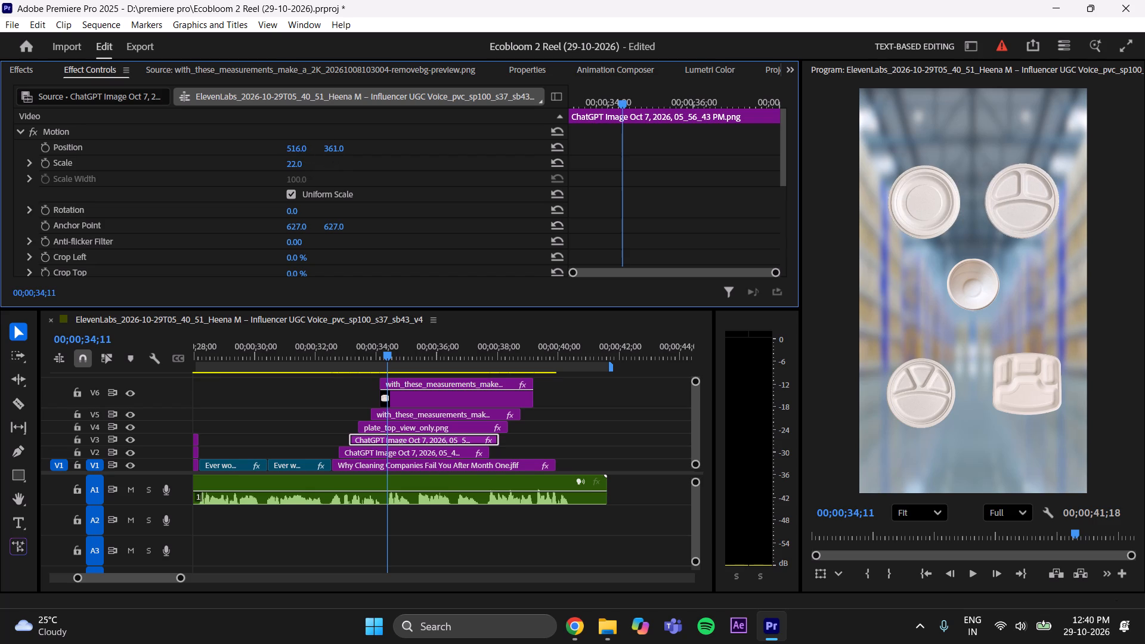
left_click_drag(530, 181, 527, 181)
Set the V4 compartment plate's Scale to 28, align it below the V2 round plate at horizontal Position 208, and raise it slightly.
left_click(399, 432)
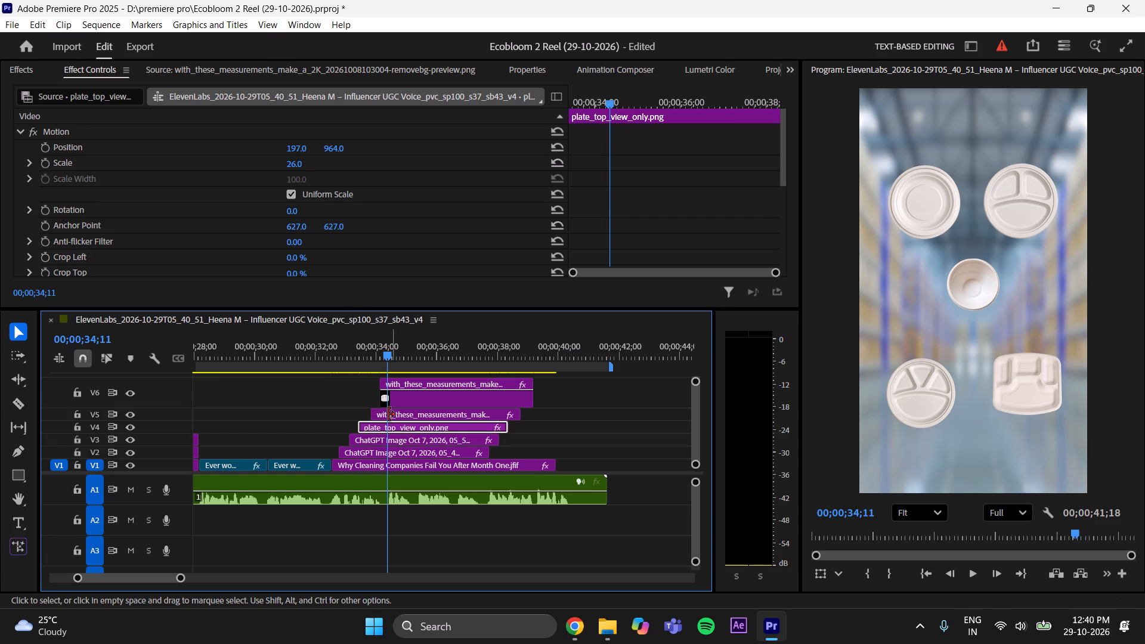
left_click_drag(298, 161, 308, 165)
left_click(295, 166)
left_click_drag(335, 151, 287, 159)
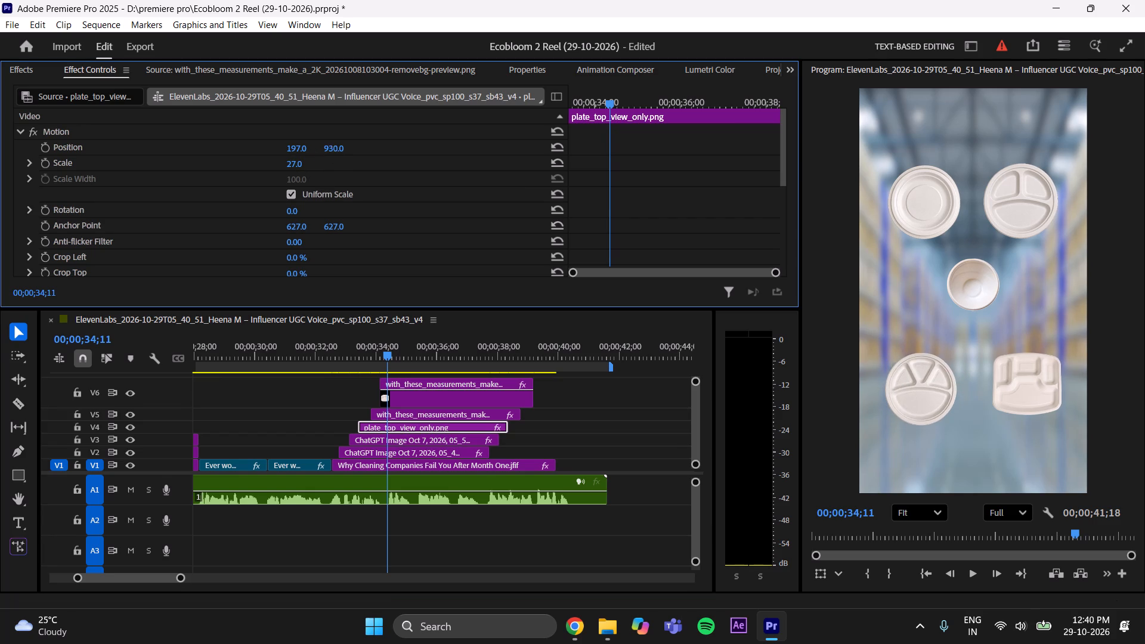
left_click_drag(287, 159, 221, 168)
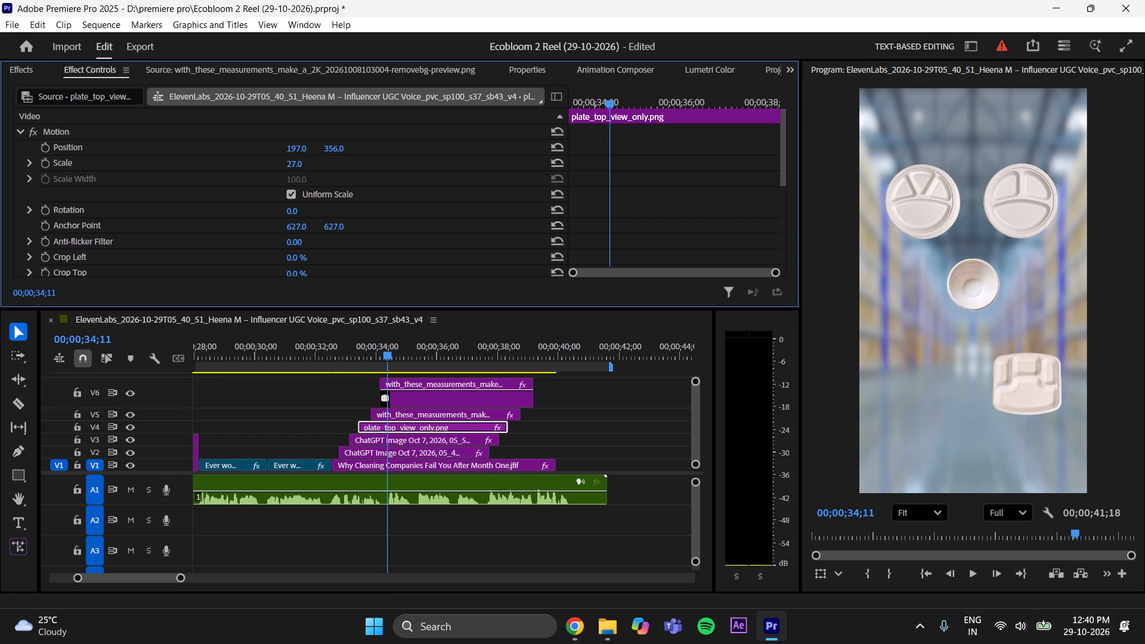
left_click_drag(221, 168, 225, 169)
left_click_drag(295, 148, 302, 148)
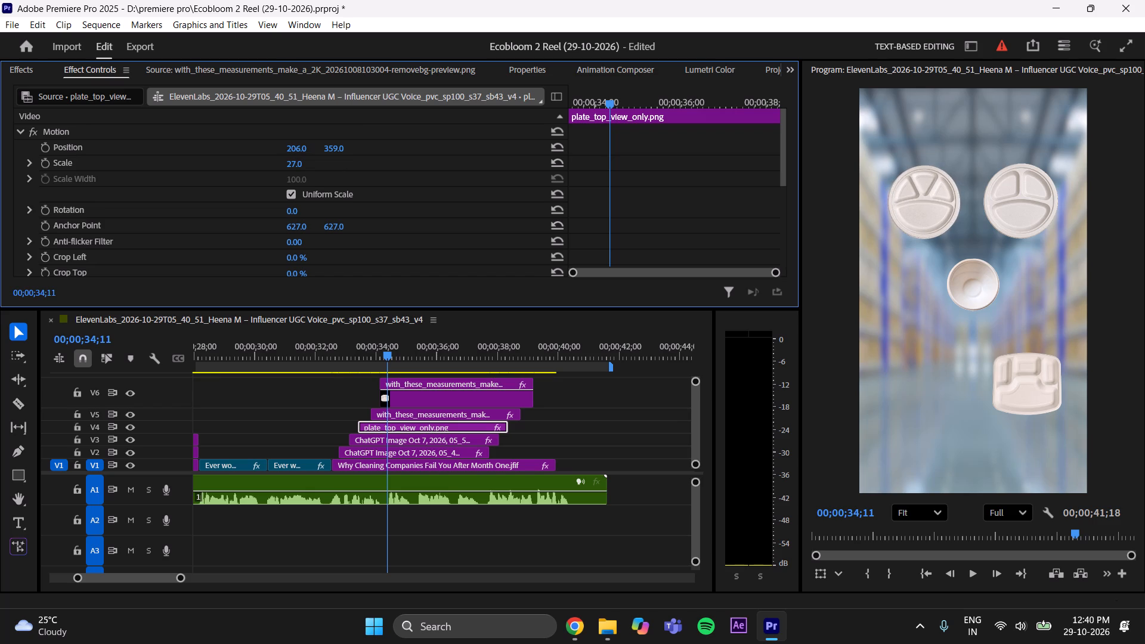
left_click_drag(302, 148, 302, 148)
left_click_drag(341, 149, 736, 174)
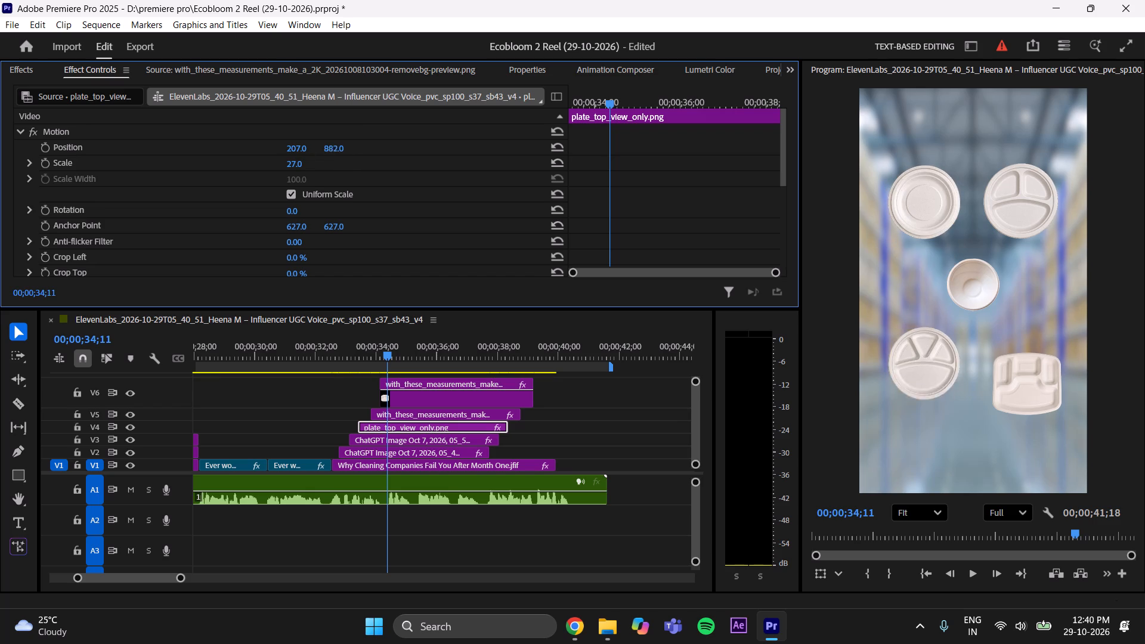
left_click_drag(736, 174, 768, 197)
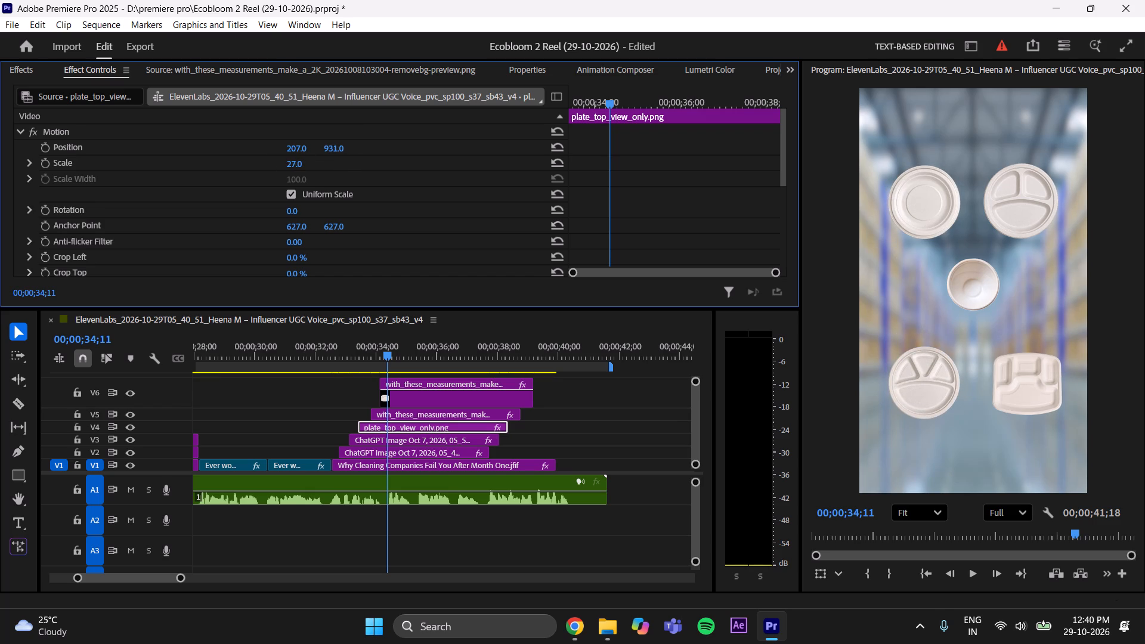
left_click(301, 164)
left_click_drag(300, 149, 275, 155)
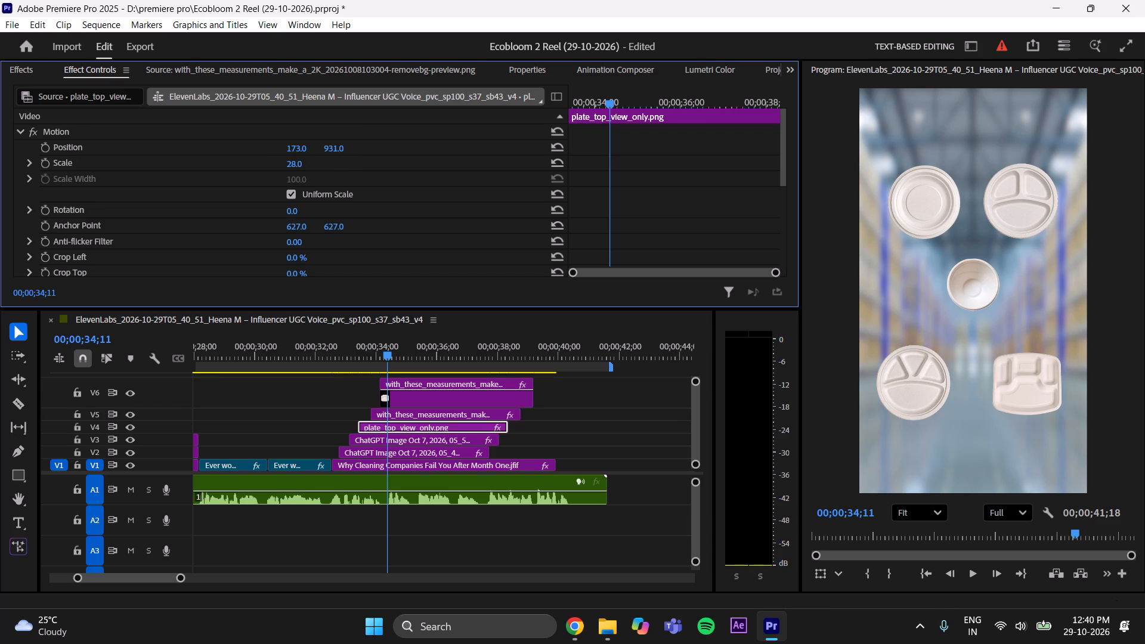
left_click_drag(275, 155, 302, 159)
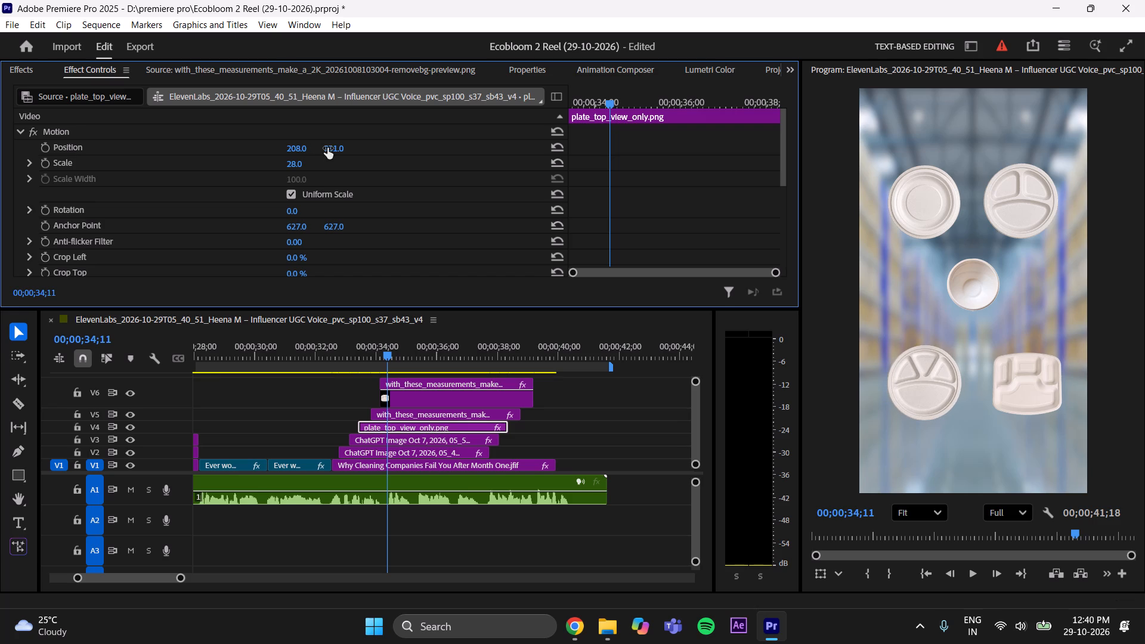
left_click_drag(326, 148, 307, 153)
Enlarge the V5 bowl to Scale 60 and centre it between the plates at Position 360, 638.
left_click(450, 410)
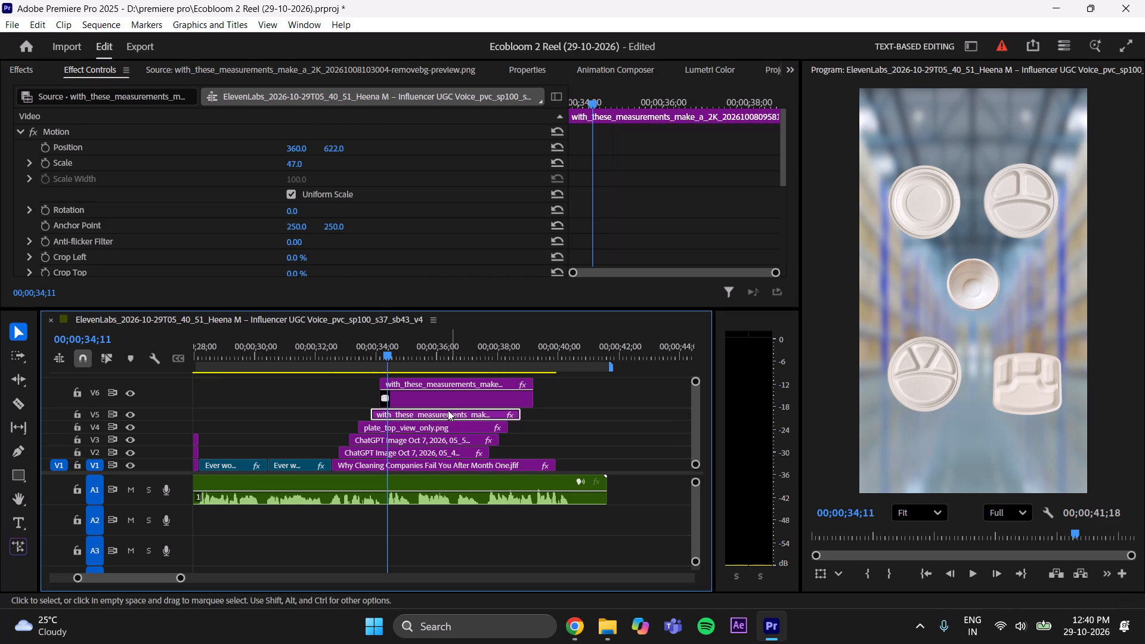
left_click_drag(299, 165, 309, 166)
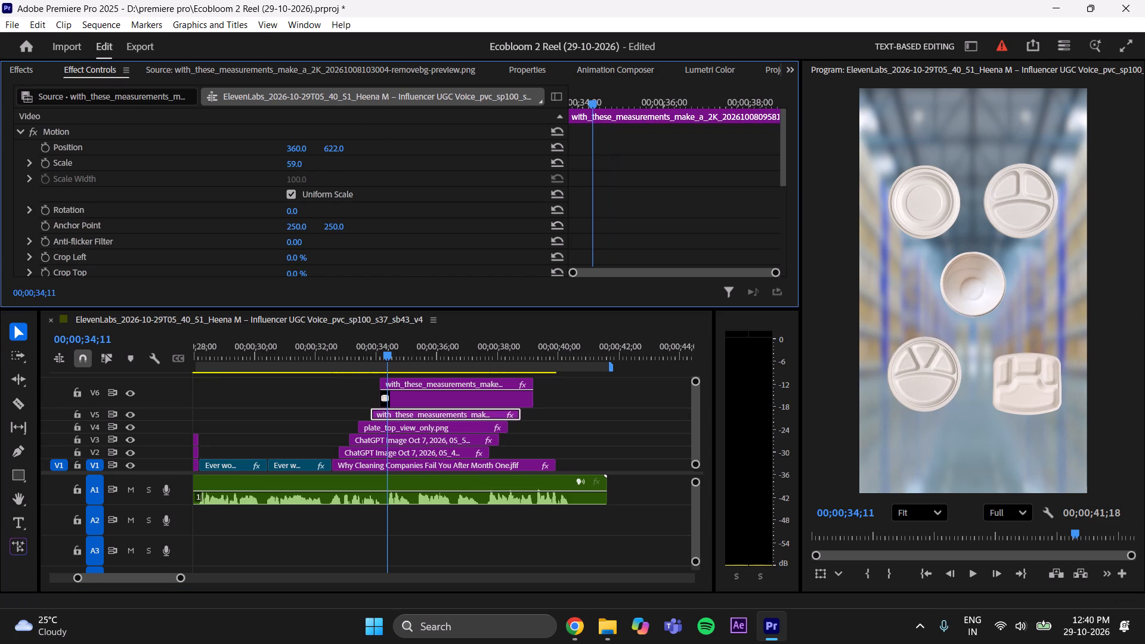
left_click_drag(309, 166, 309, 166)
left_click_drag(309, 166, 311, 166)
left_click_drag(336, 148, 363, 150)
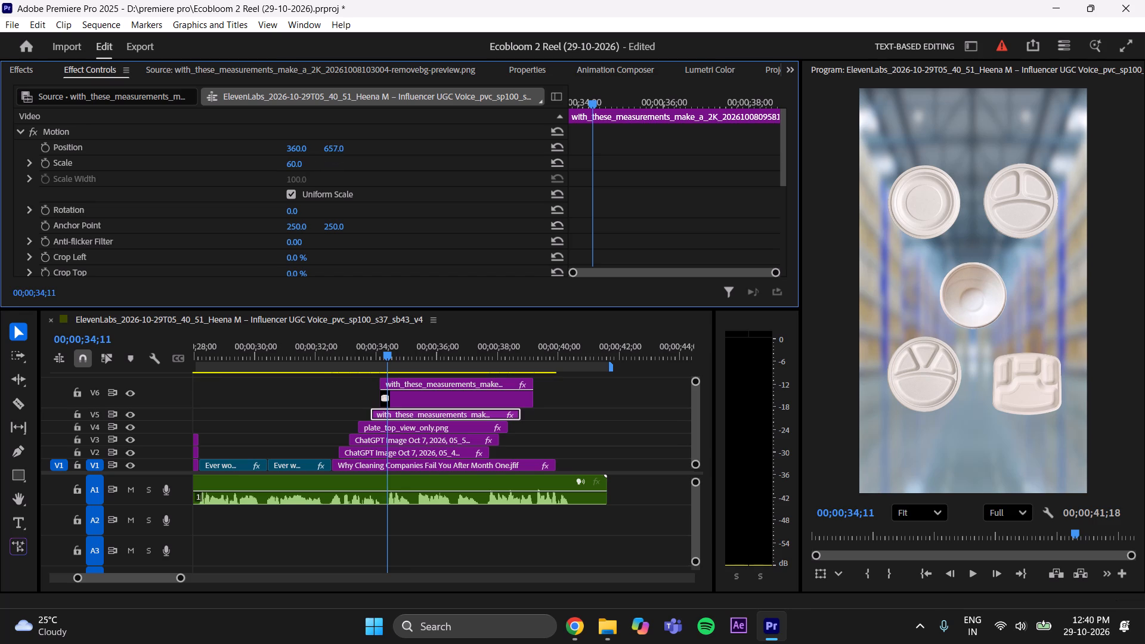
left_click_drag(363, 150, 351, 154)
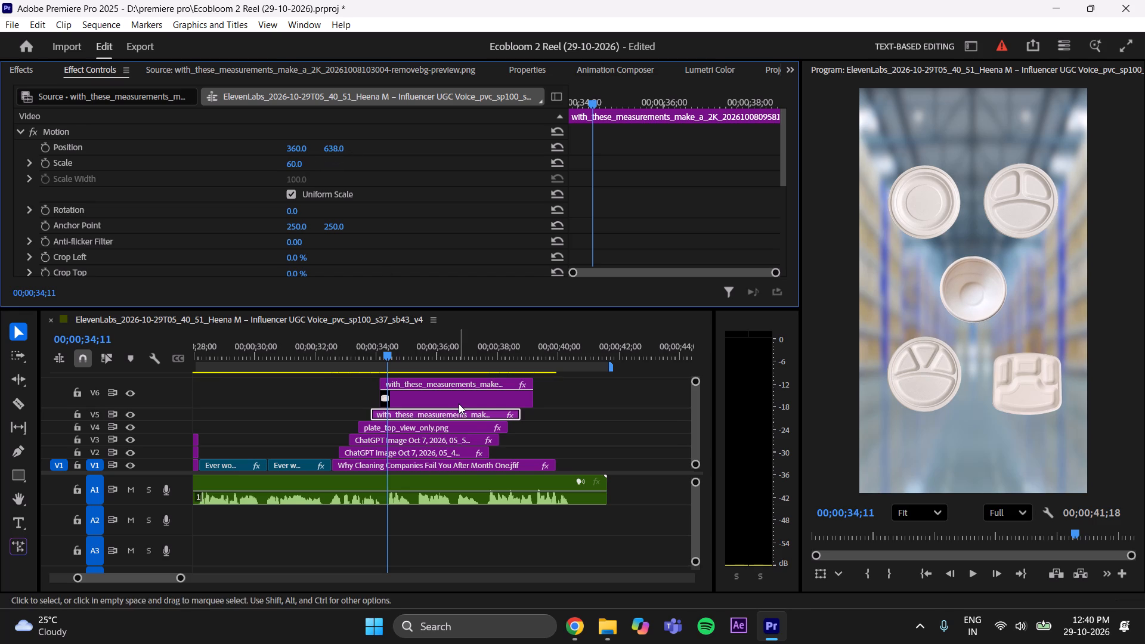
Set the V6 tray's Scale to 64 and its Position to 522, 899, level with the V4 plate.
left_click(457, 404)
left_click_drag(342, 150, 319, 159)
left_click(300, 162)
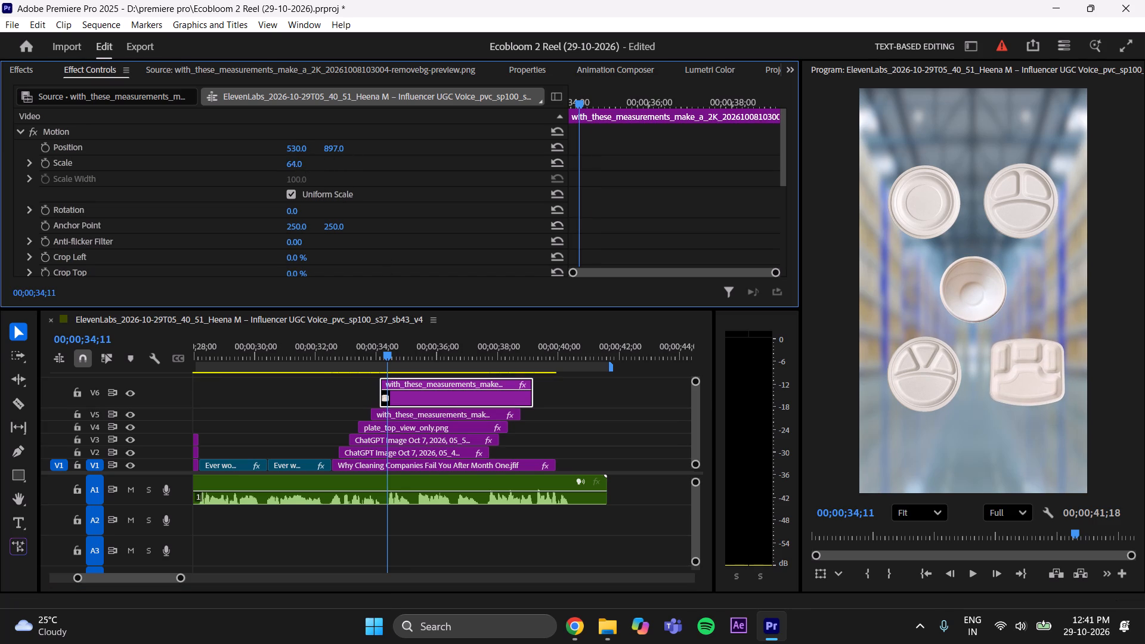
left_click(343, 149)
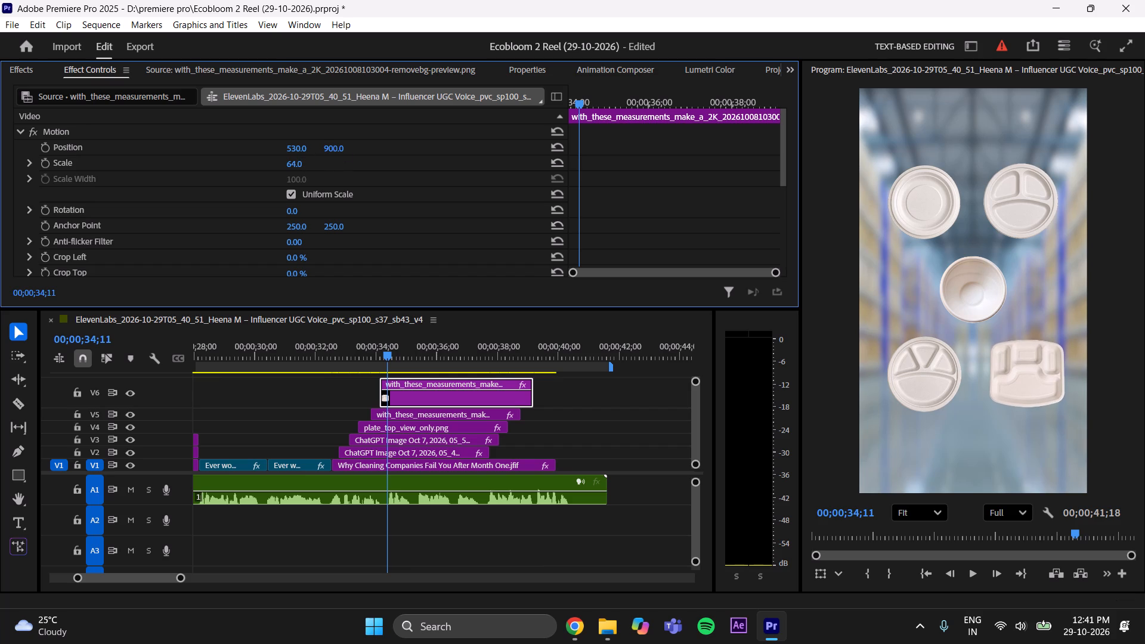
left_click(305, 148)
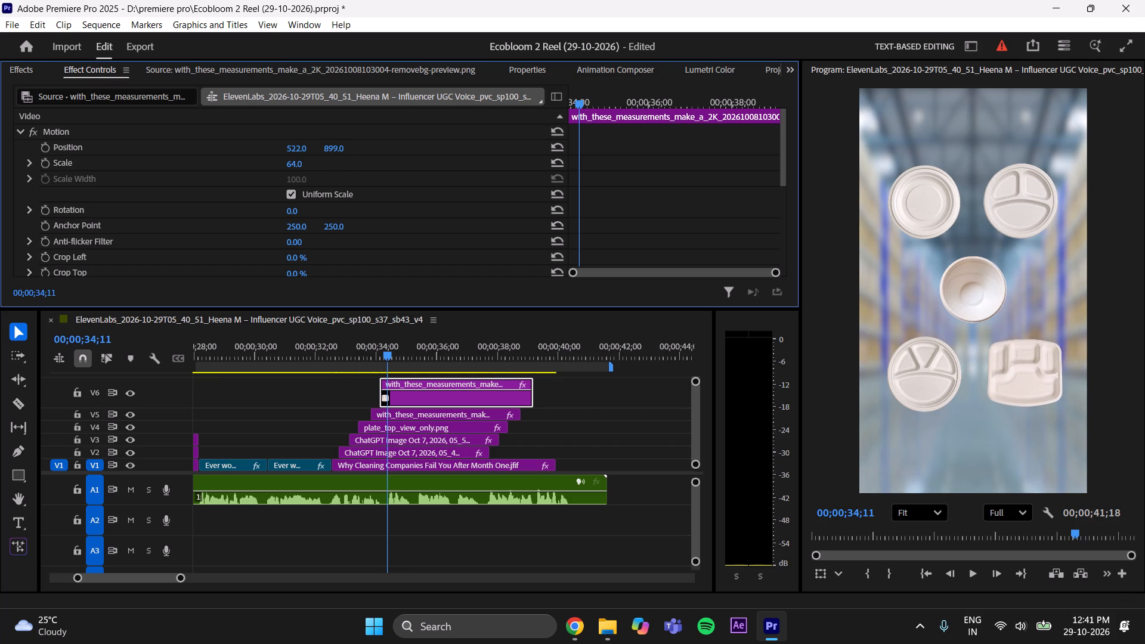
Deselect the tray clip and save the project.
left_click(550, 442)
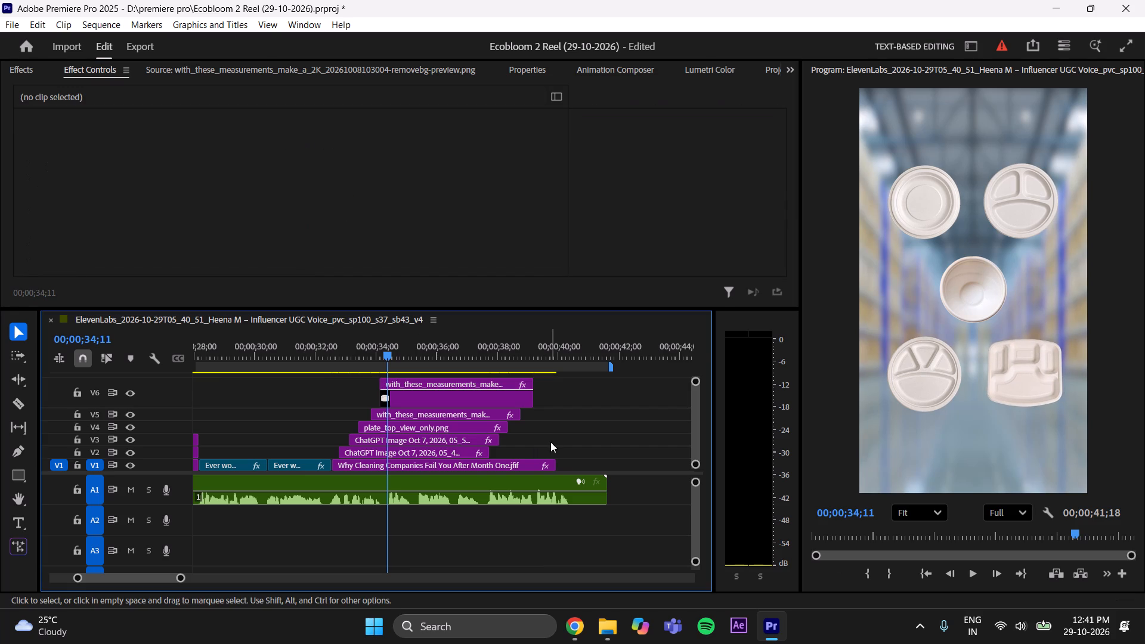
key("ctrl+s")
key("ctrl+s")
key("ctrl+s")
key("ctrl+s")
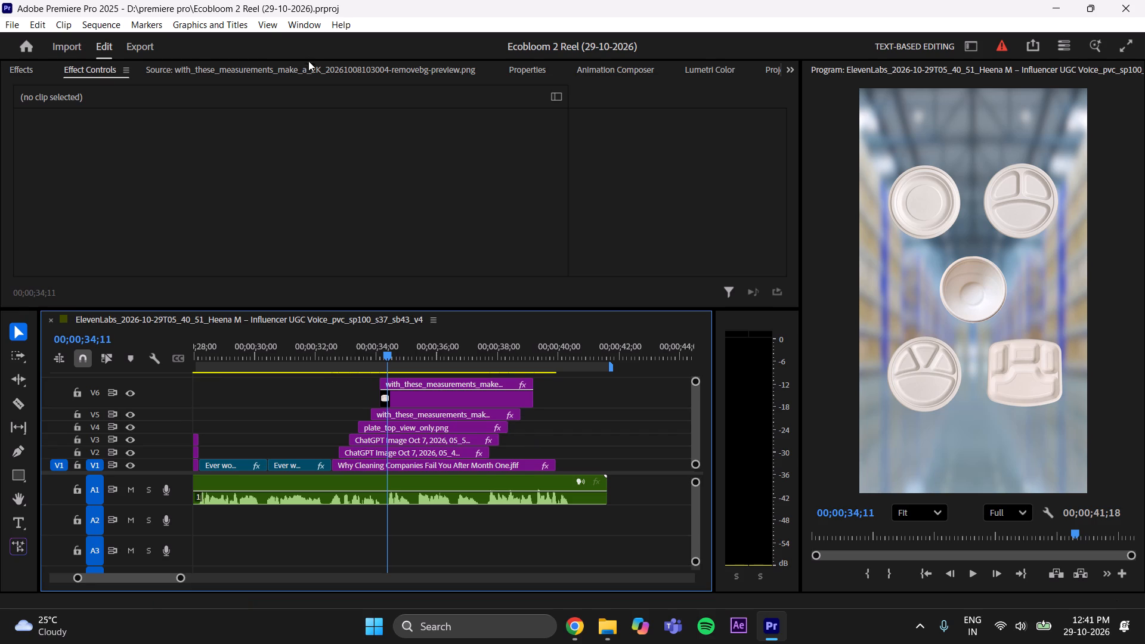
Find Ecobloom Leaf Emblem Logo.png in the Downloads folder and load it into Premiere Pro's source monitor.
left_click(308, 69)
left_click(619, 643)
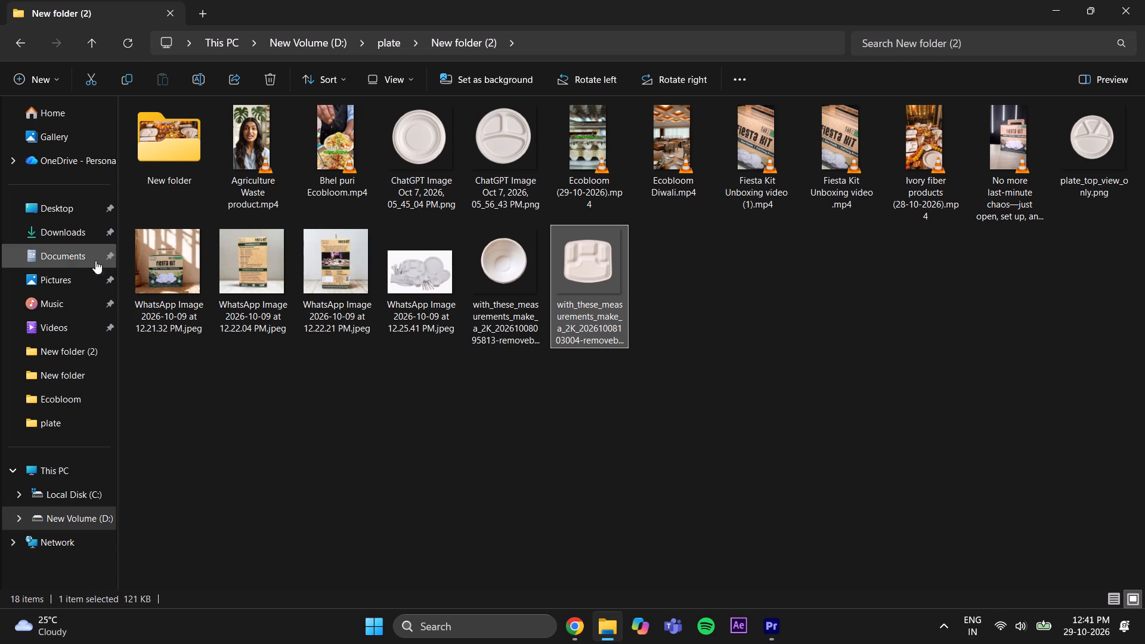
left_click(73, 231)
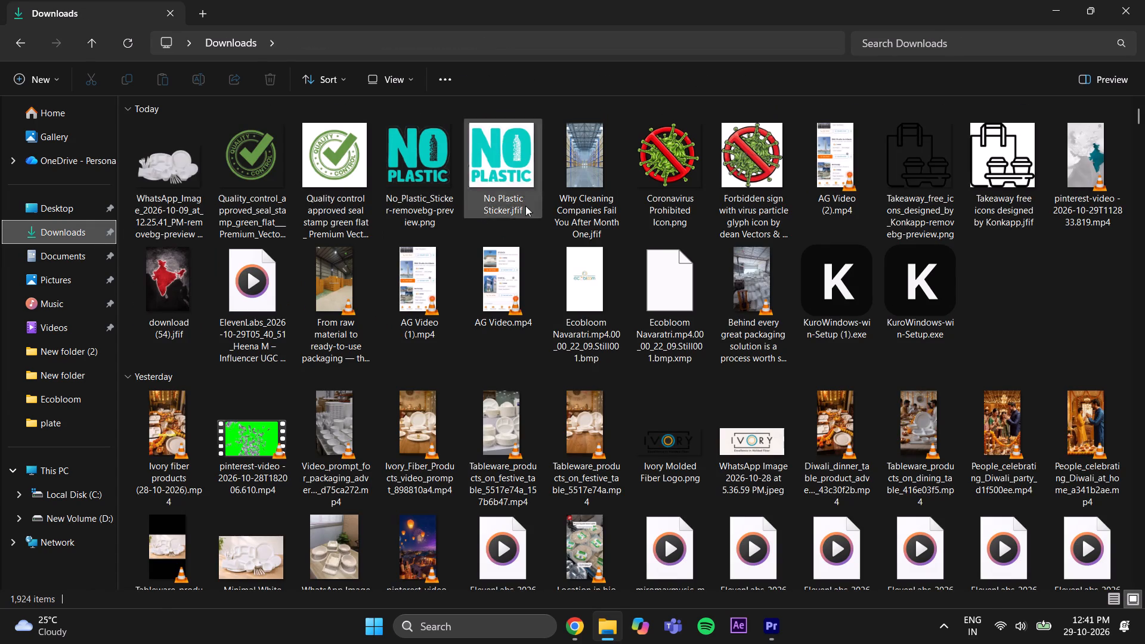
scroll(246, 321, "down", 1)
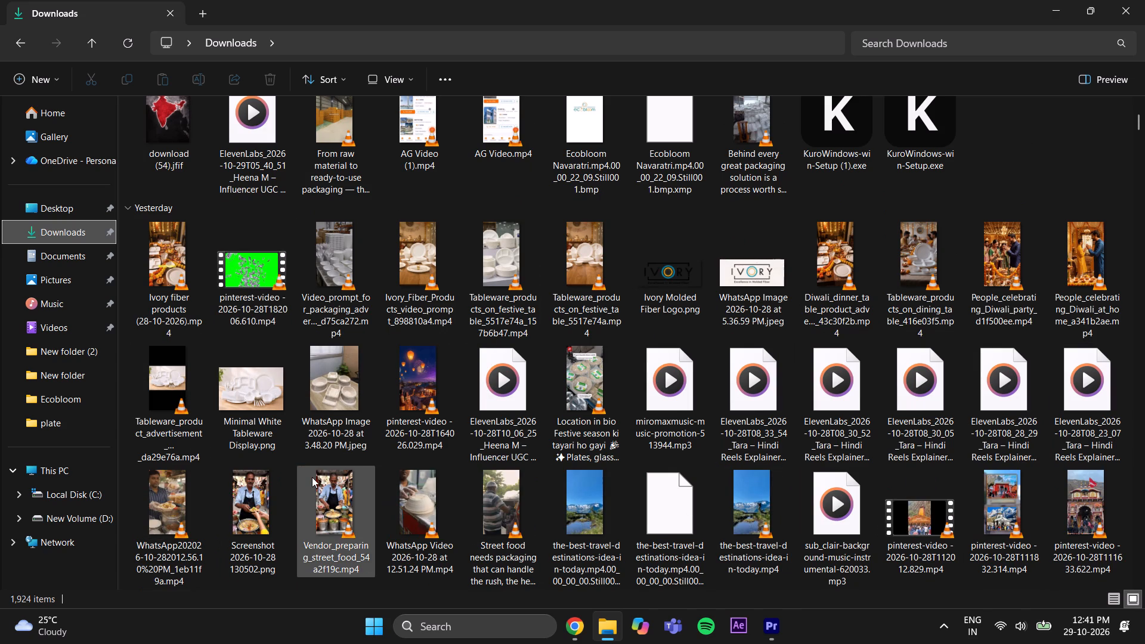
scroll(315, 478, "down", 1)
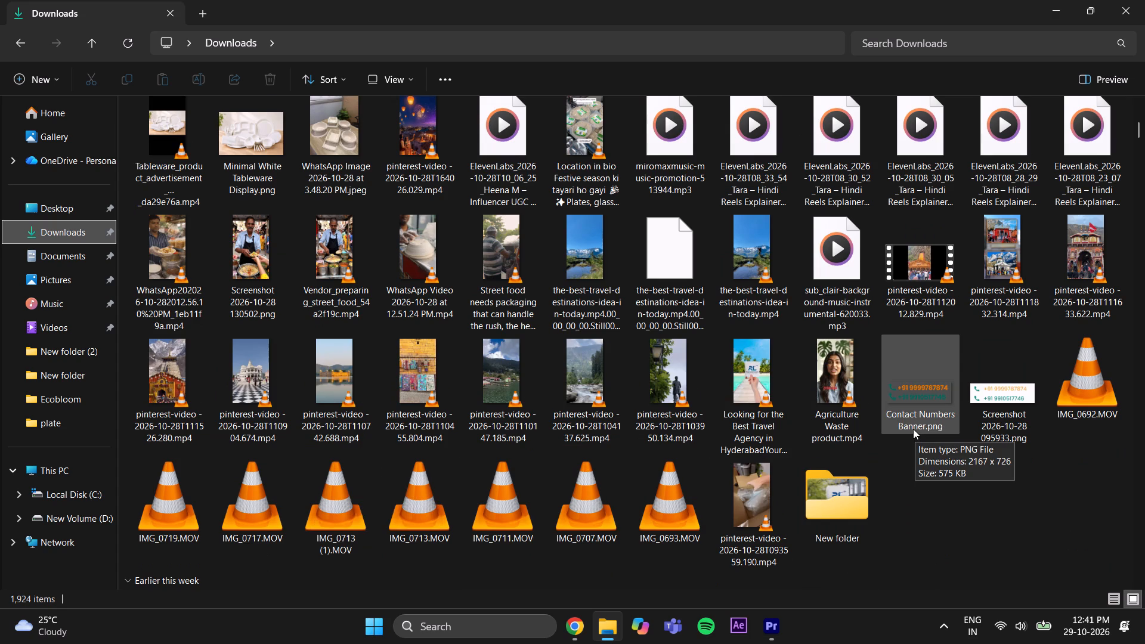
scroll(913, 429, "down", 1)
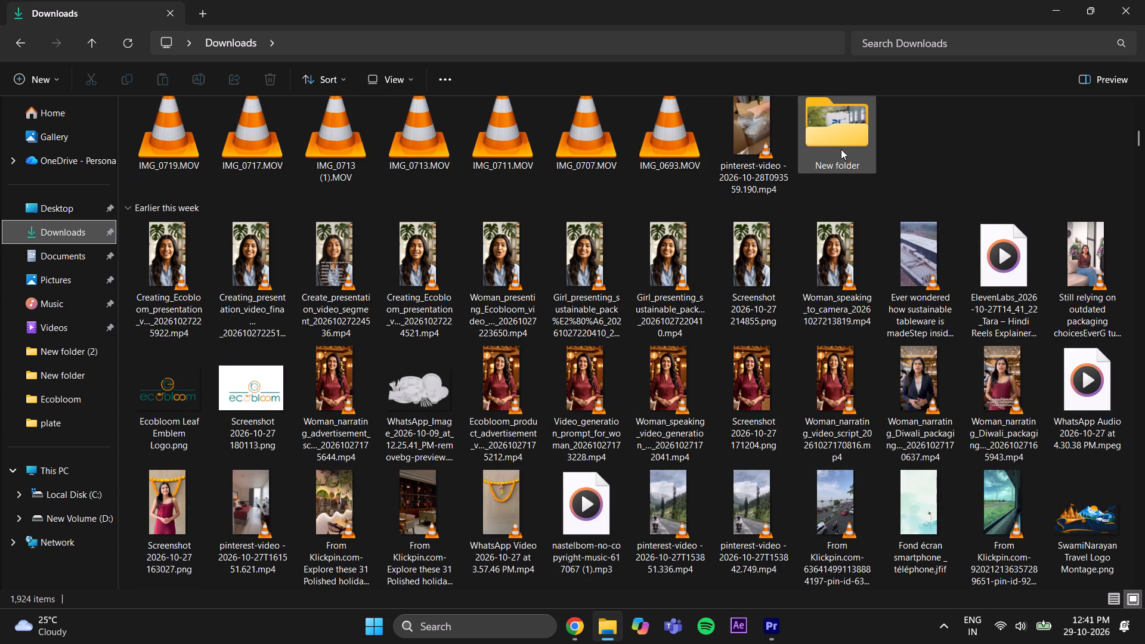
left_click_drag(176, 393, 769, 623)
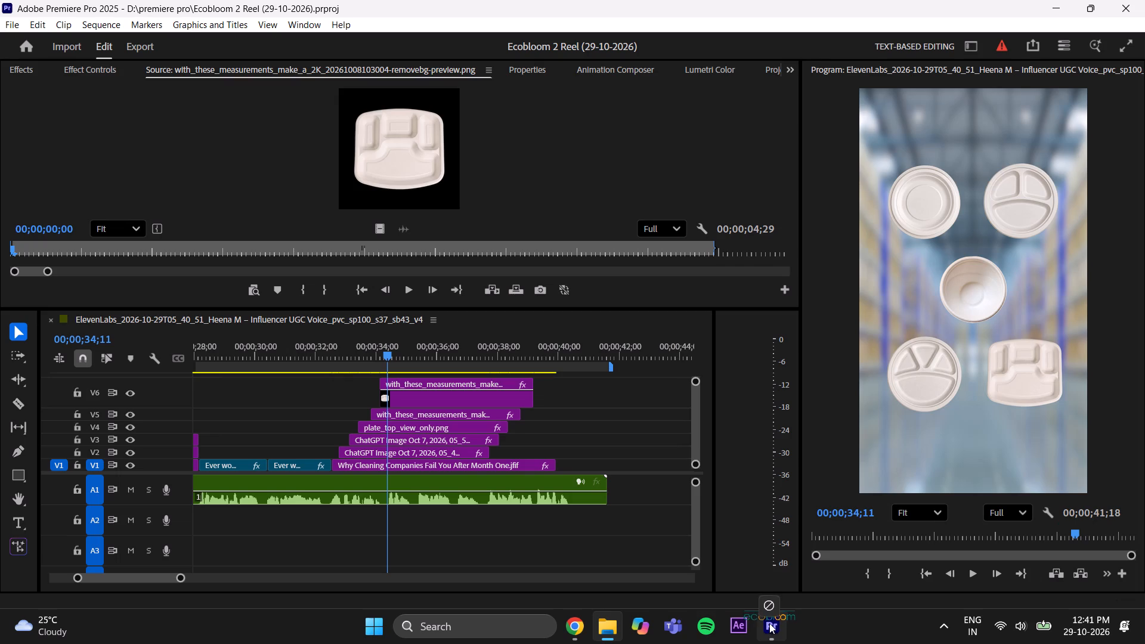
left_click_drag(769, 623, 363, 120)
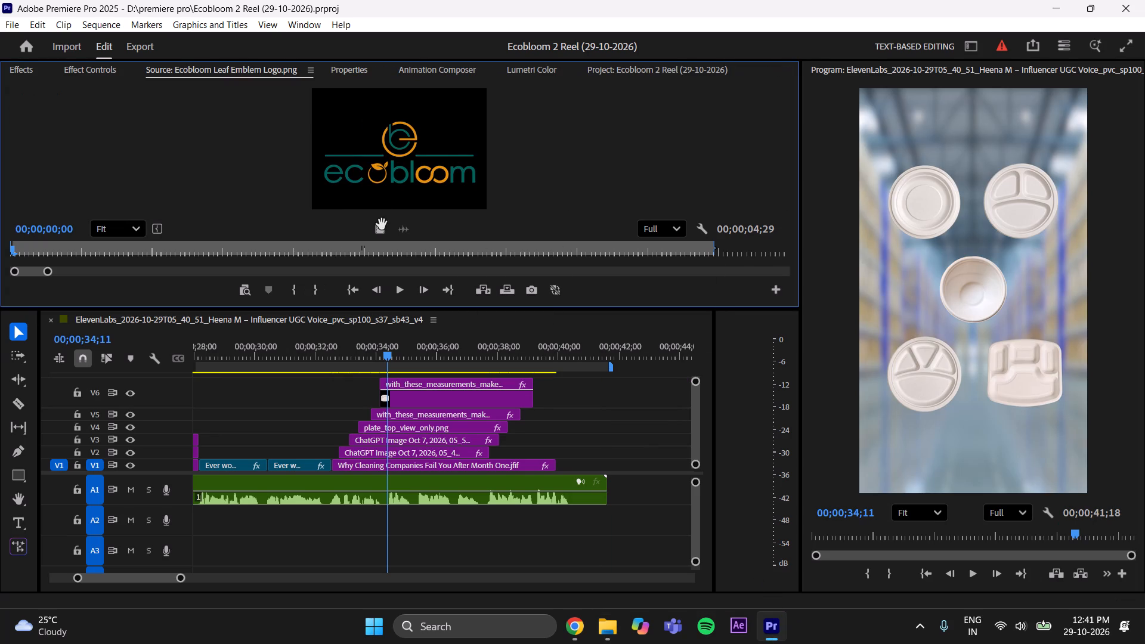
Place the Ecobloom logo on a new V7 track above the tray clip, starting at the playhead at 00;00;34;11.
left_click_drag(698, 380, 717, 308)
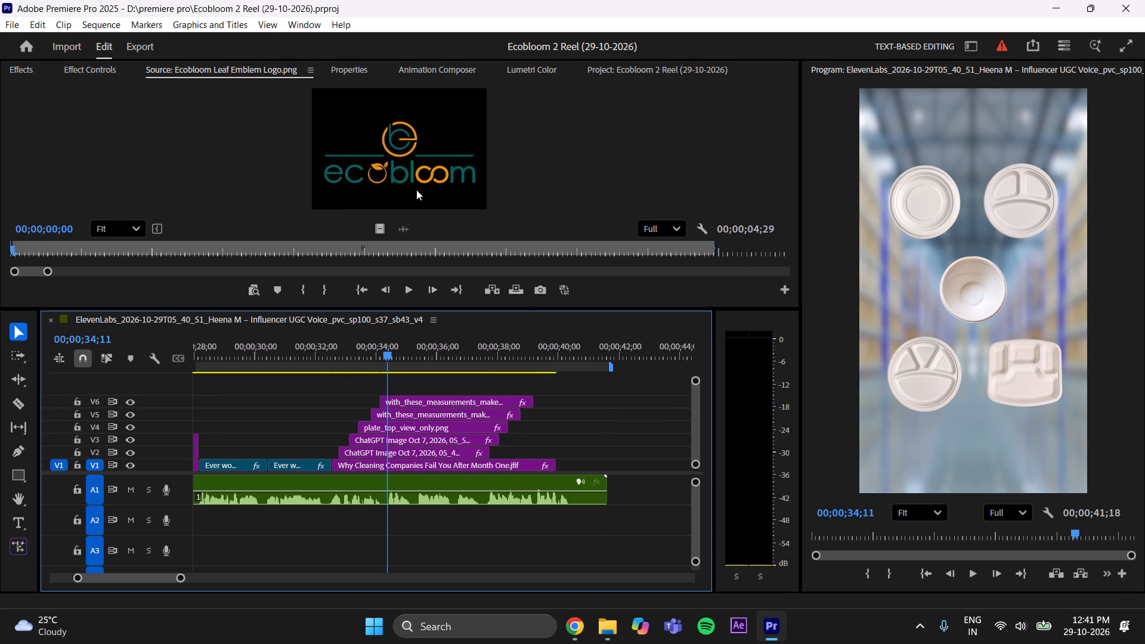
left_click_drag(375, 228, 390, 389)
left_click(428, 388)
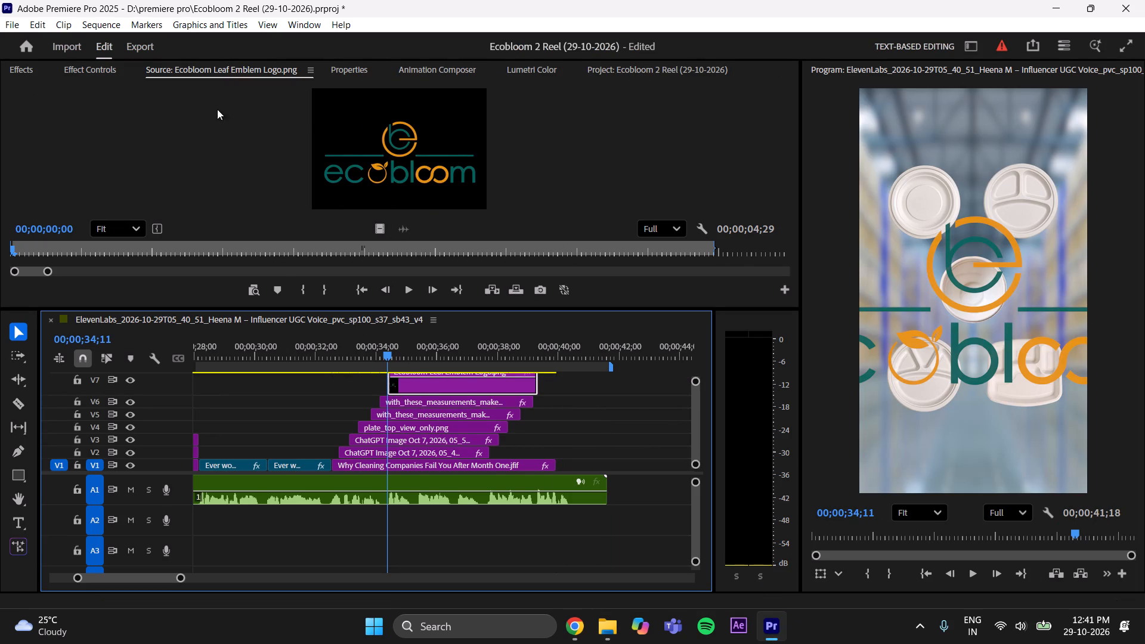
Scale the V7 Ecobloom logo down to 29 and set its Position to 360, 619, over the bowl.
left_click(100, 69)
left_click_drag(299, 161, 246, 170)
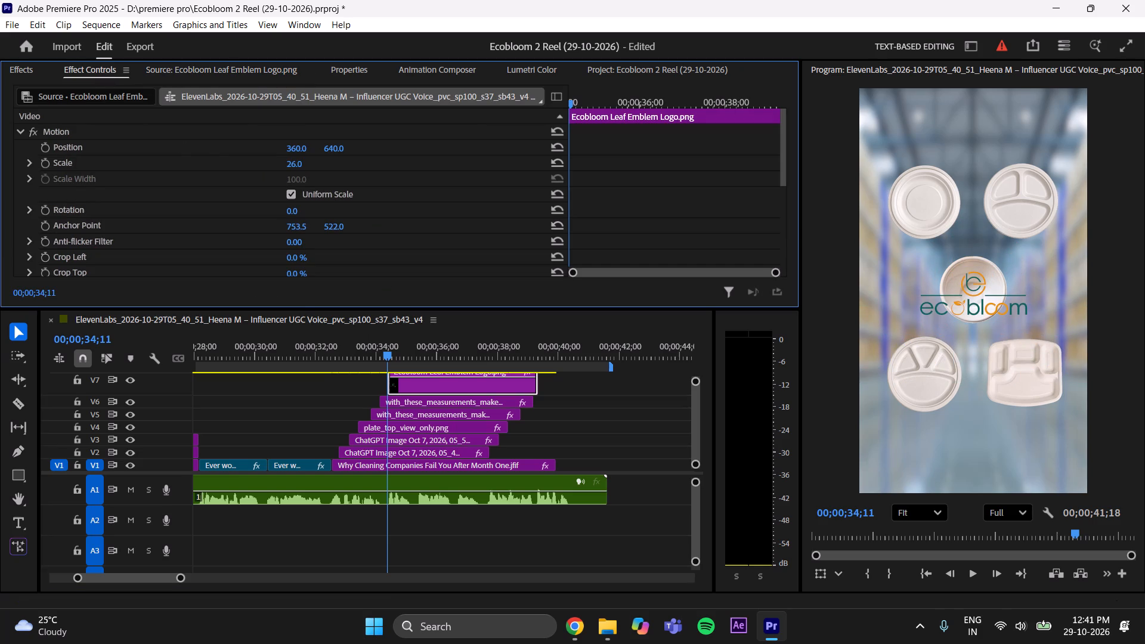
left_click_drag(246, 170, 250, 169)
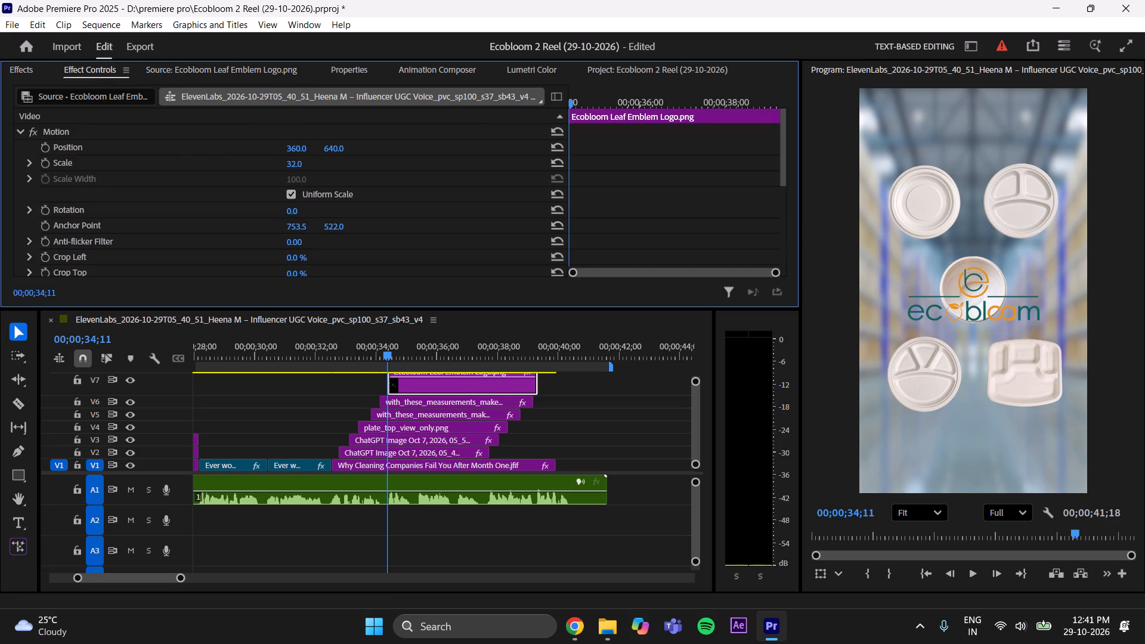
left_click_drag(250, 169, 250, 169)
left_click_drag(340, 148, 66, 159)
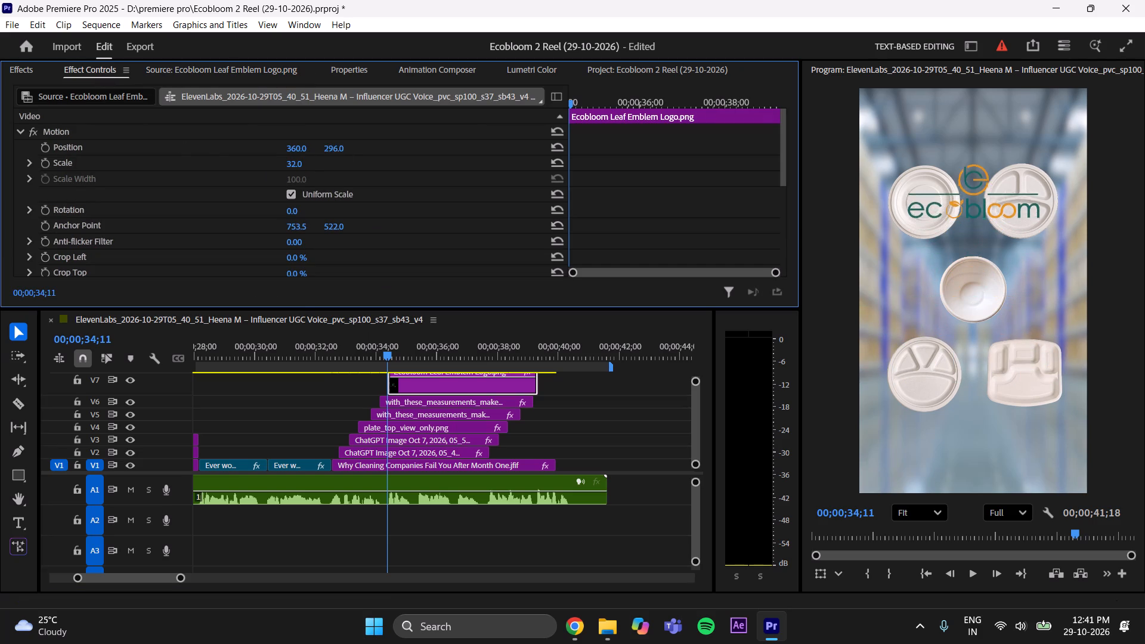
left_click_drag(66, 159, 645, 202)
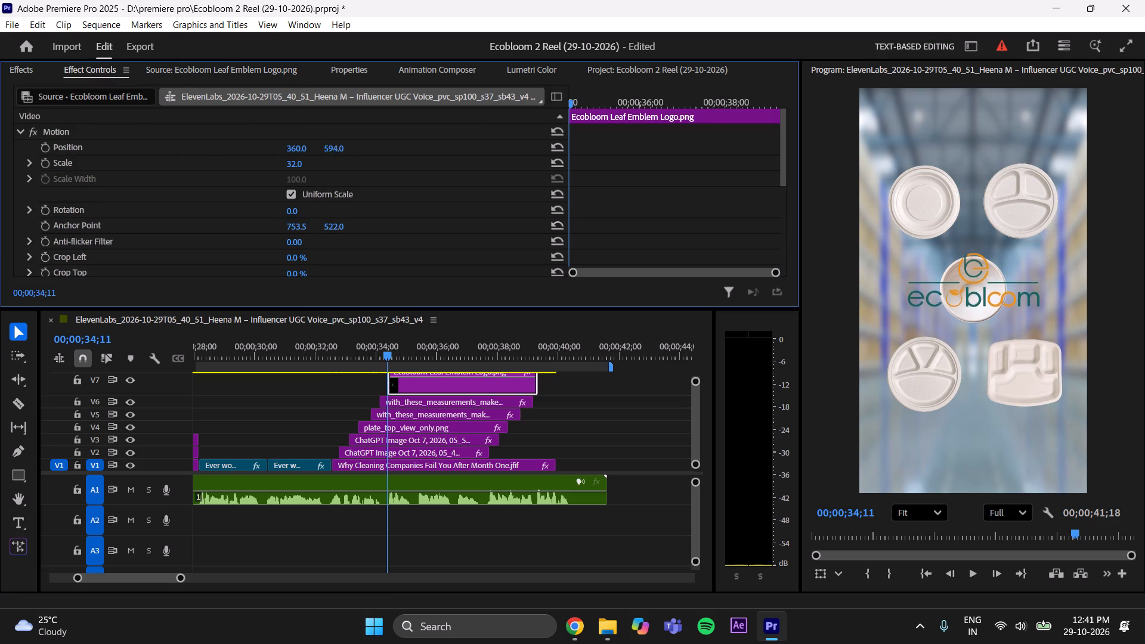
left_click_drag(645, 202, 668, 198)
left_click(298, 163)
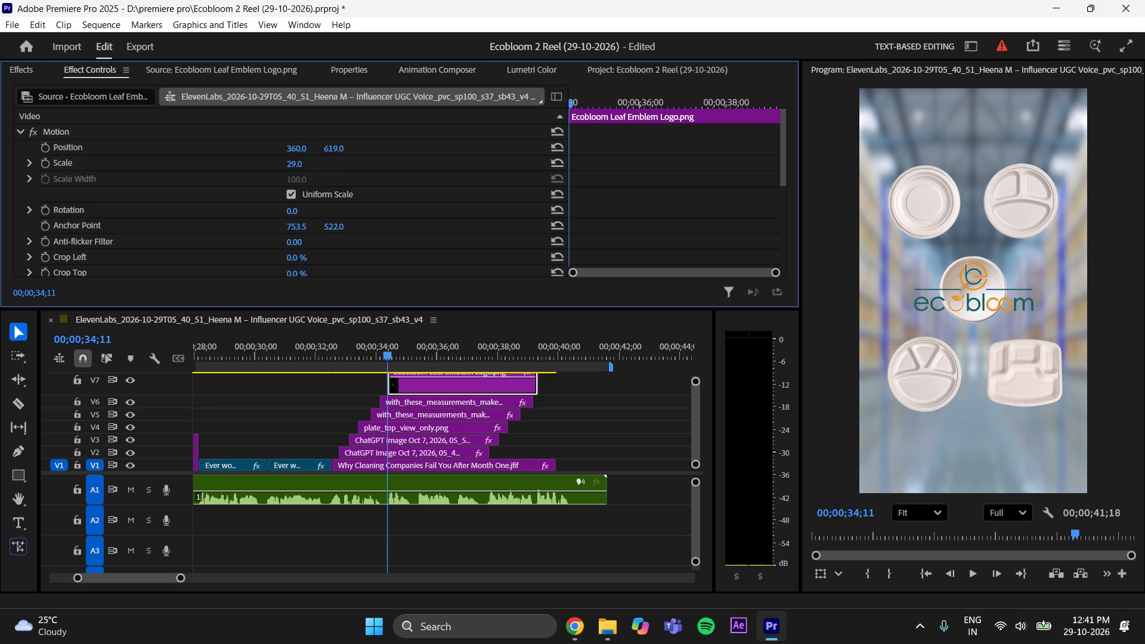
Set the V7 Ecobloom logo's vertical Position to 626, deselect the clip and save the project.
left_click(333, 148)
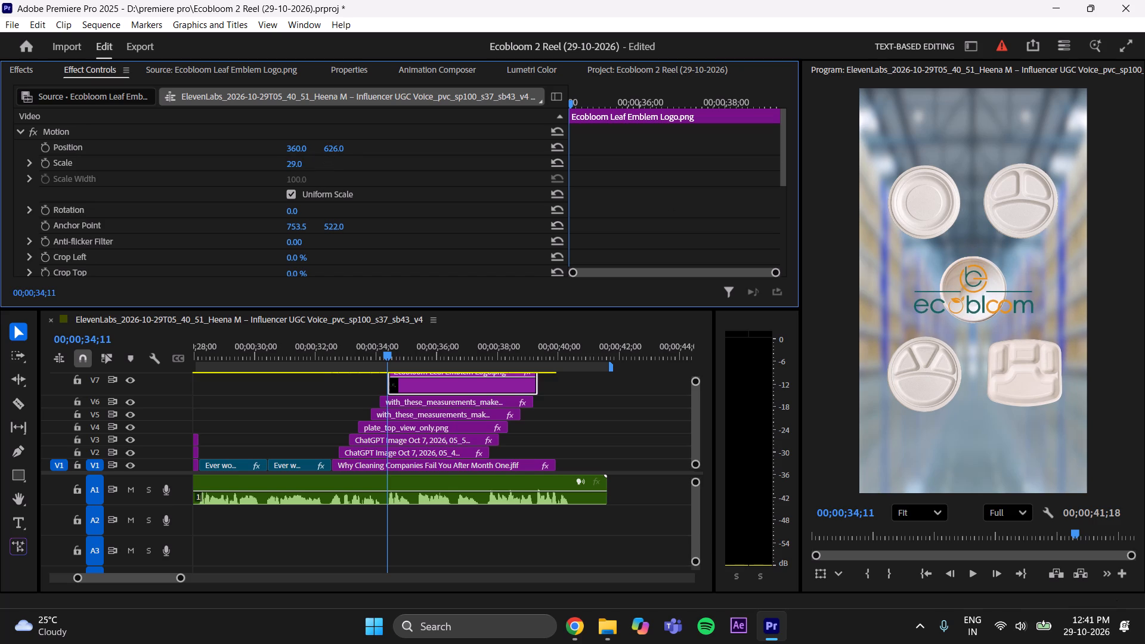
left_click(561, 422)
key("ctrl+s")
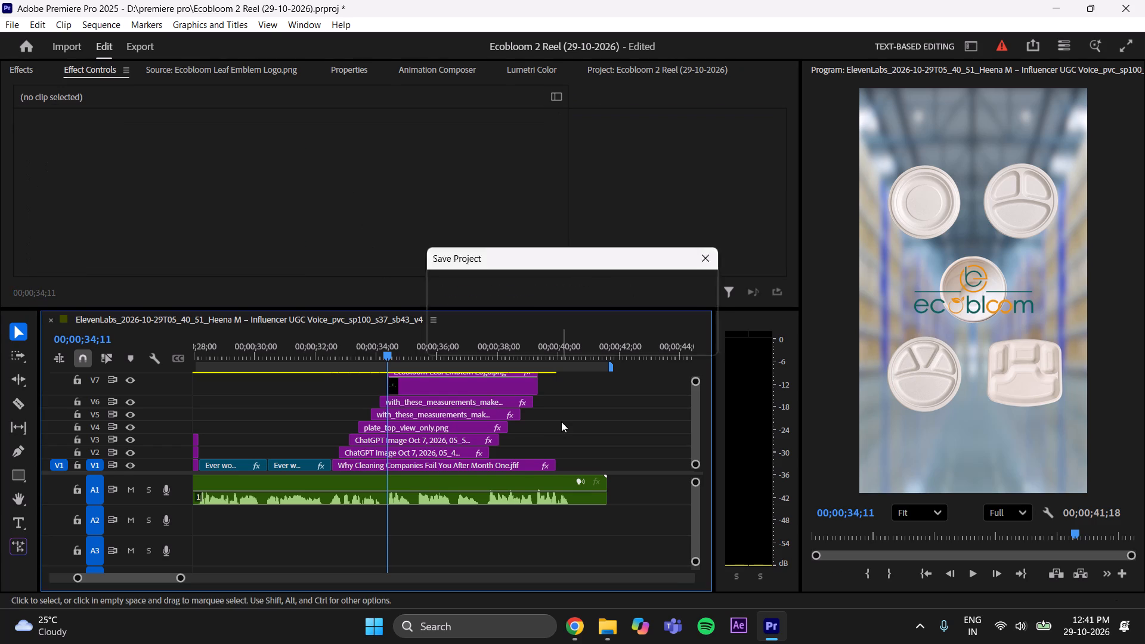
Trim the ends of the background, product and logo clips on V1 to V7 to 00;00;35;12 and save the project.
key("space")
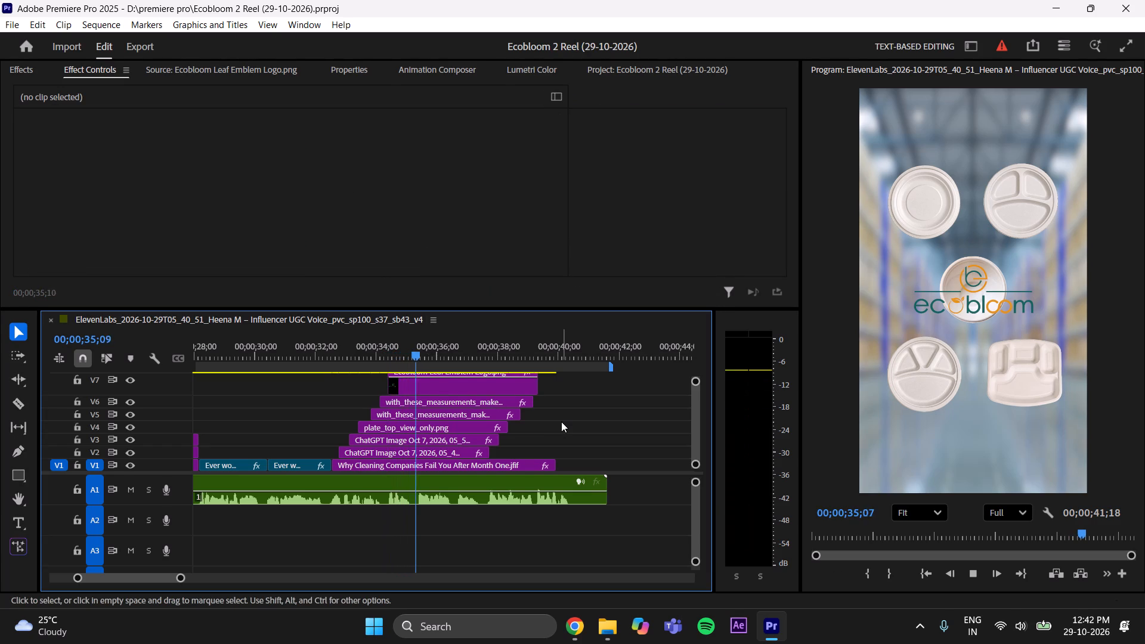
key("space")
left_click_drag(430, 349, 419, 354)
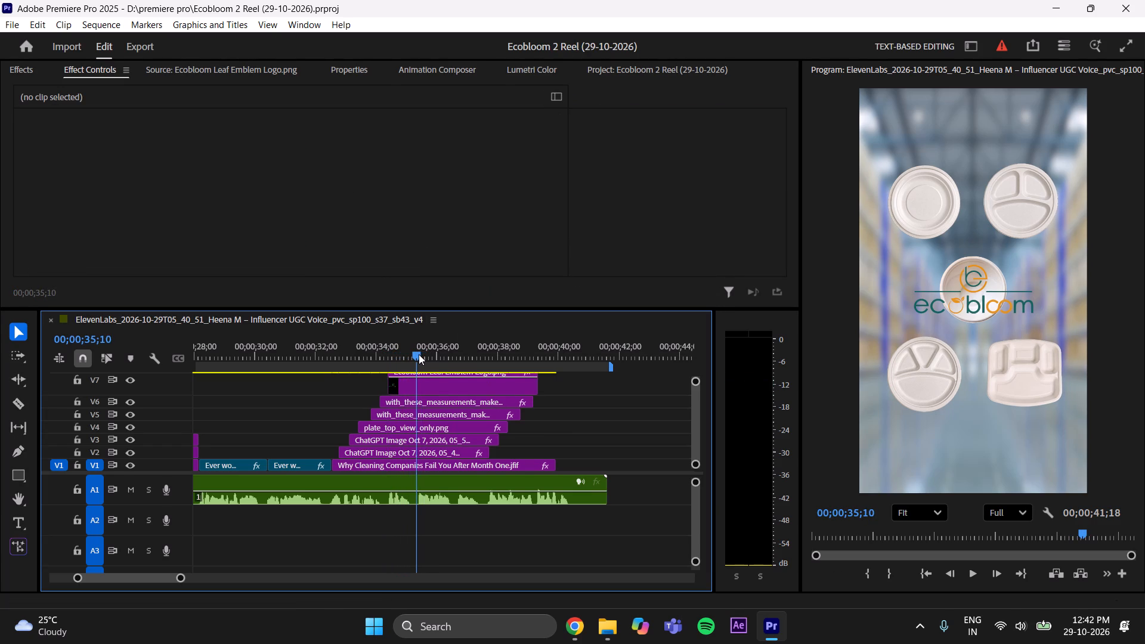
left_click_drag(419, 354, 420, 354)
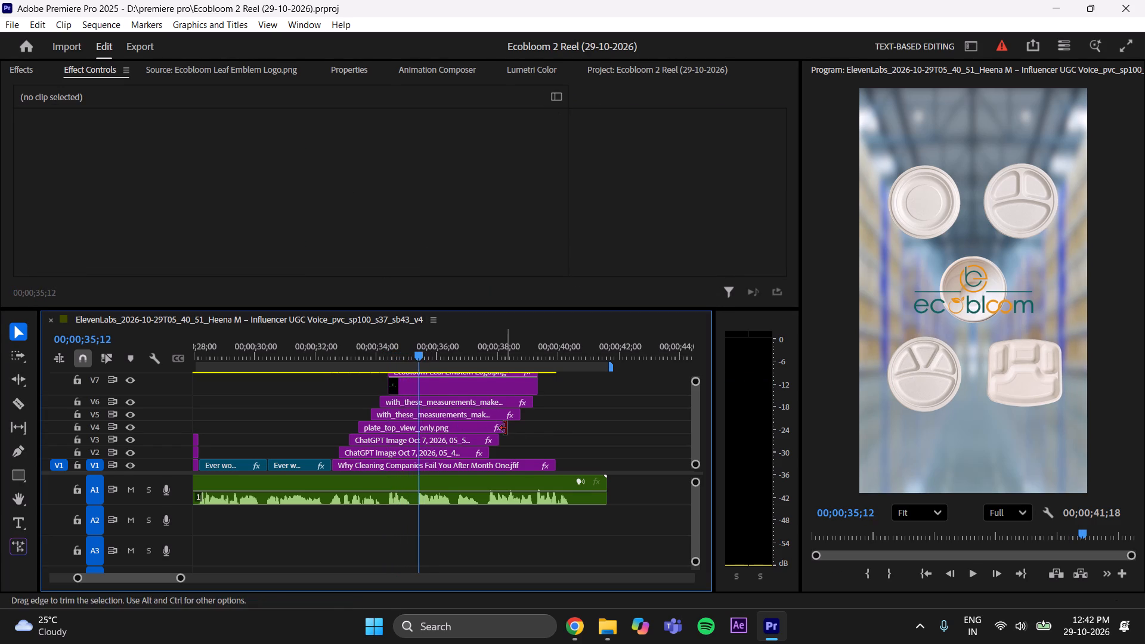
left_click_drag(538, 403, 426, 404)
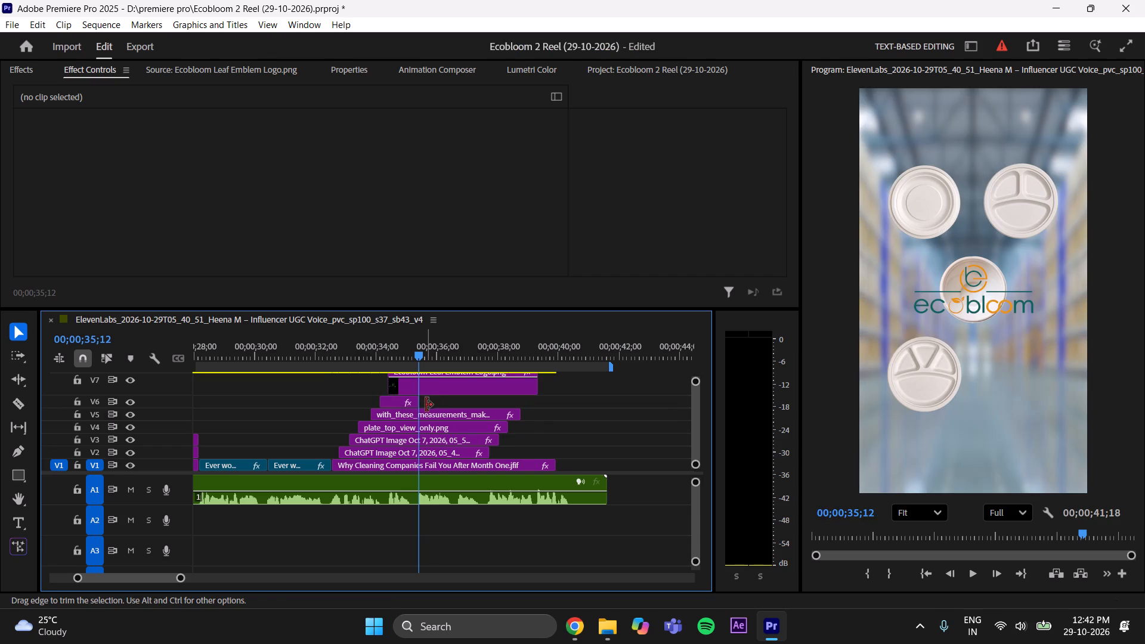
left_click_drag(528, 416, 426, 420)
left_click_drag(510, 426, 500, 426)
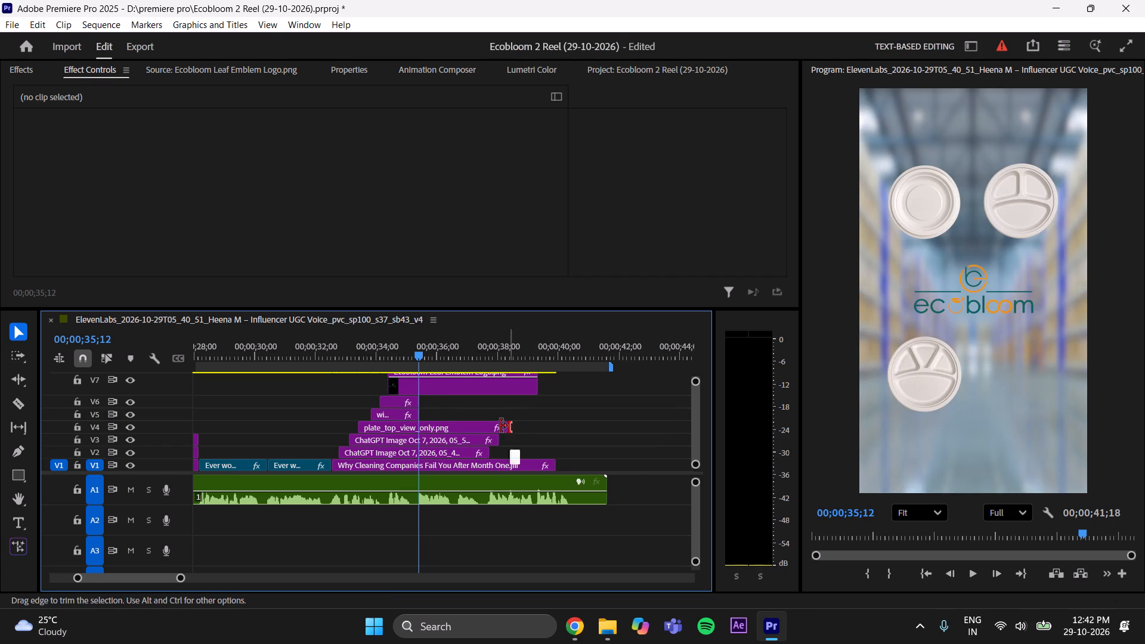
left_click_drag(500, 426, 421, 425)
left_click_drag(501, 439, 419, 438)
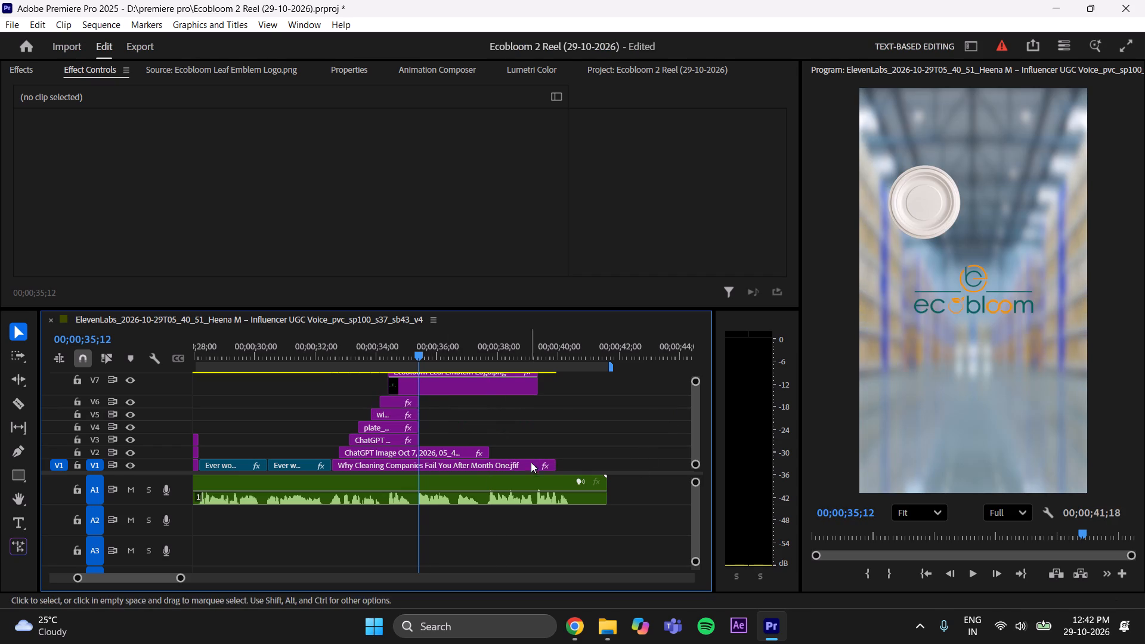
left_click_drag(495, 449, 425, 453)
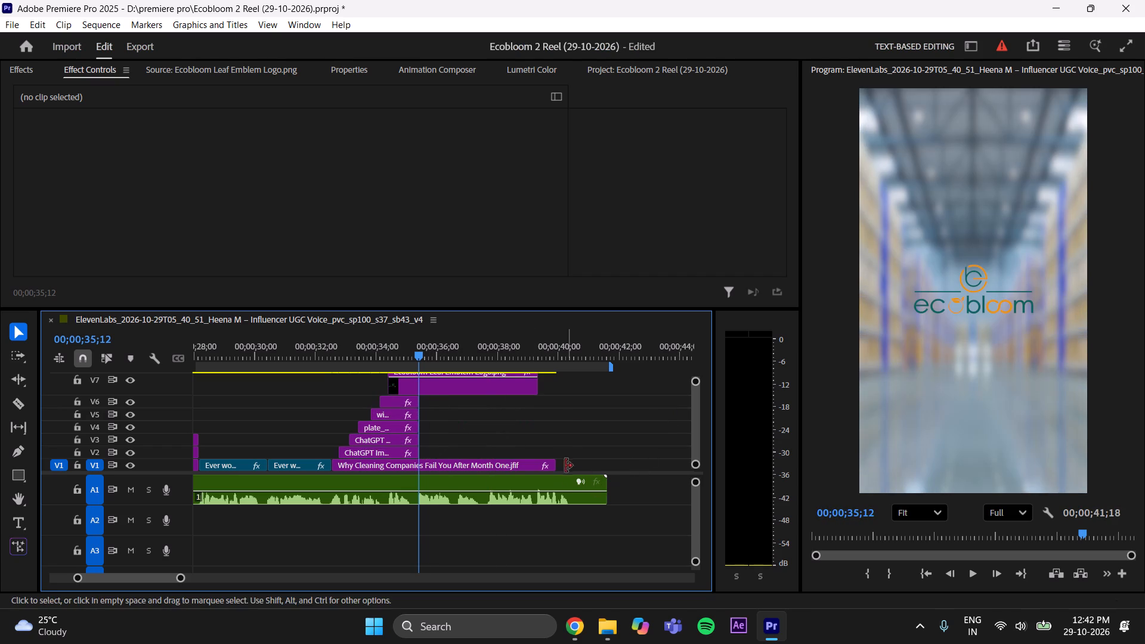
left_click_drag(558, 464, 425, 465)
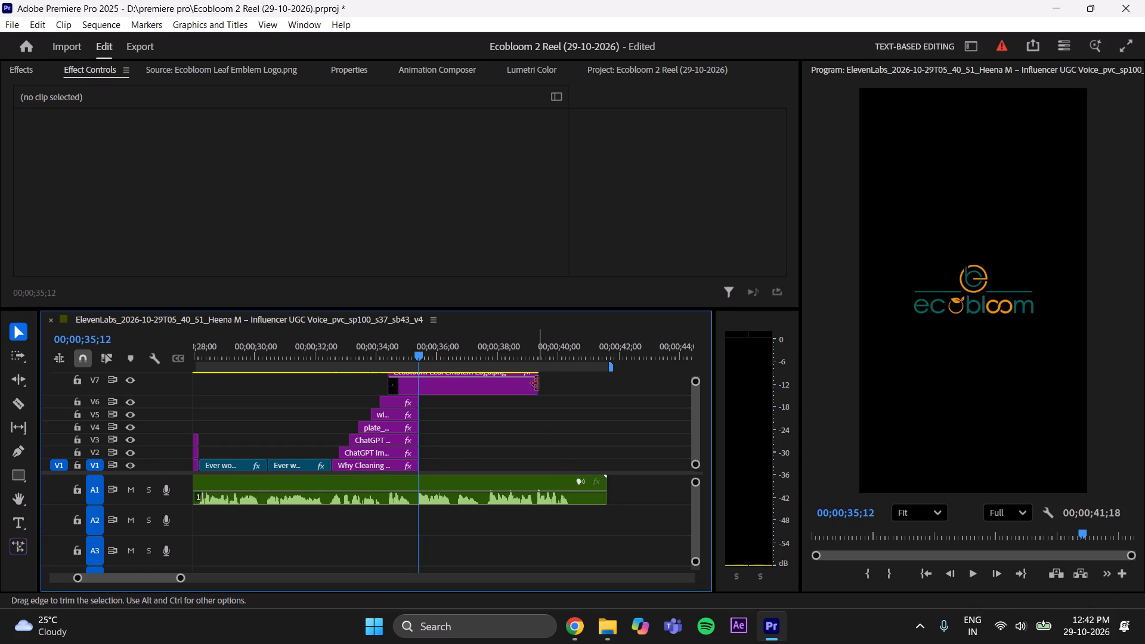
left_click_drag(537, 383, 419, 413)
left_click(491, 431)
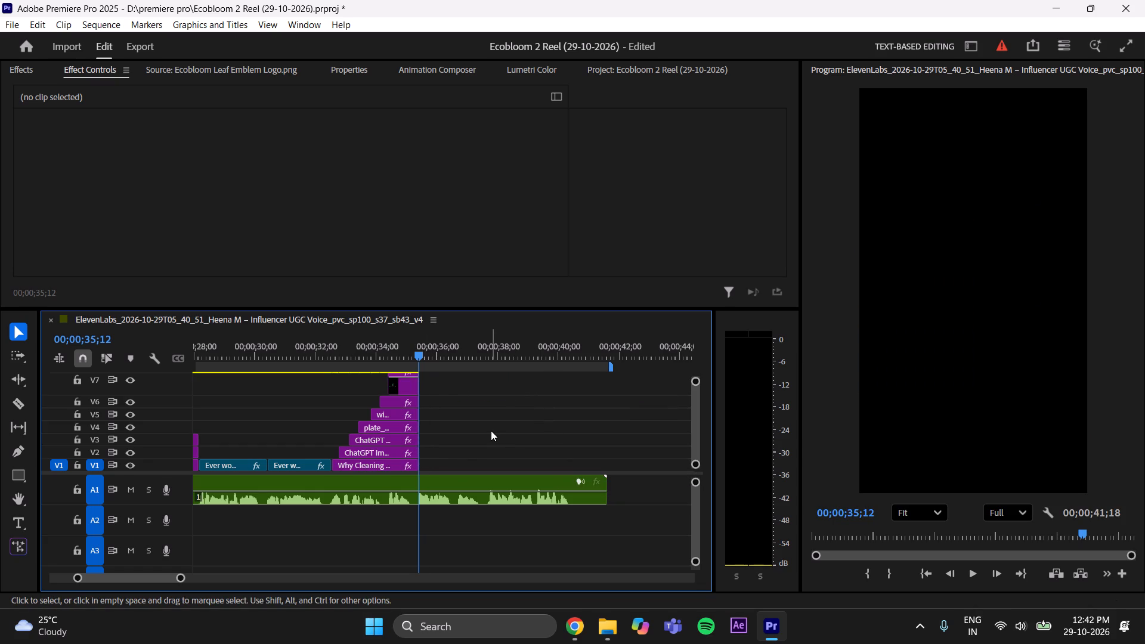
left_click_drag(422, 350, 418, 352)
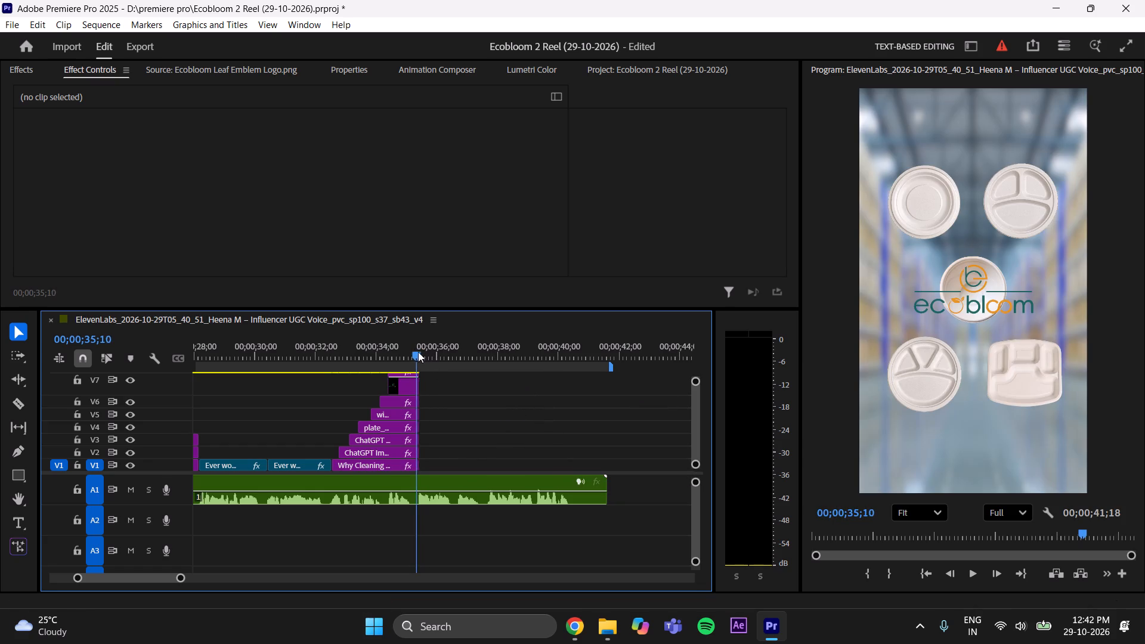
left_click_drag(418, 352, 414, 355)
left_click(495, 432)
key("ctrl+s")
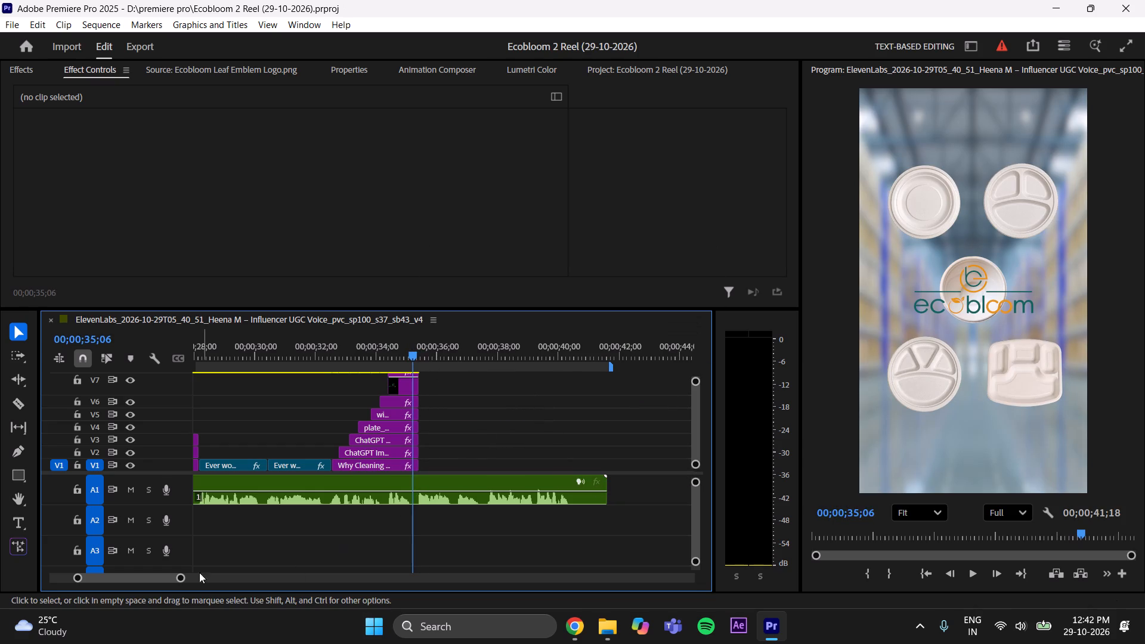
Play back the trimmed product and logo section and the voiceover that follows it to check the timing.
left_click_drag(178, 578, 200, 575)
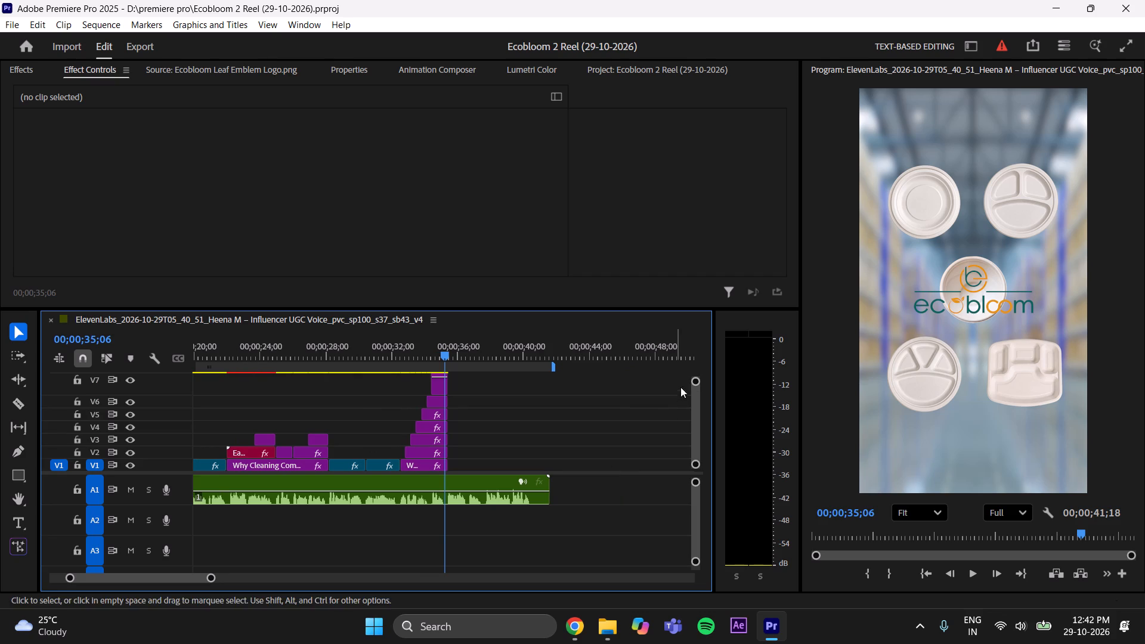
left_click_drag(695, 378, 697, 345)
left_click_drag(443, 349, 374, 369)
key("space")
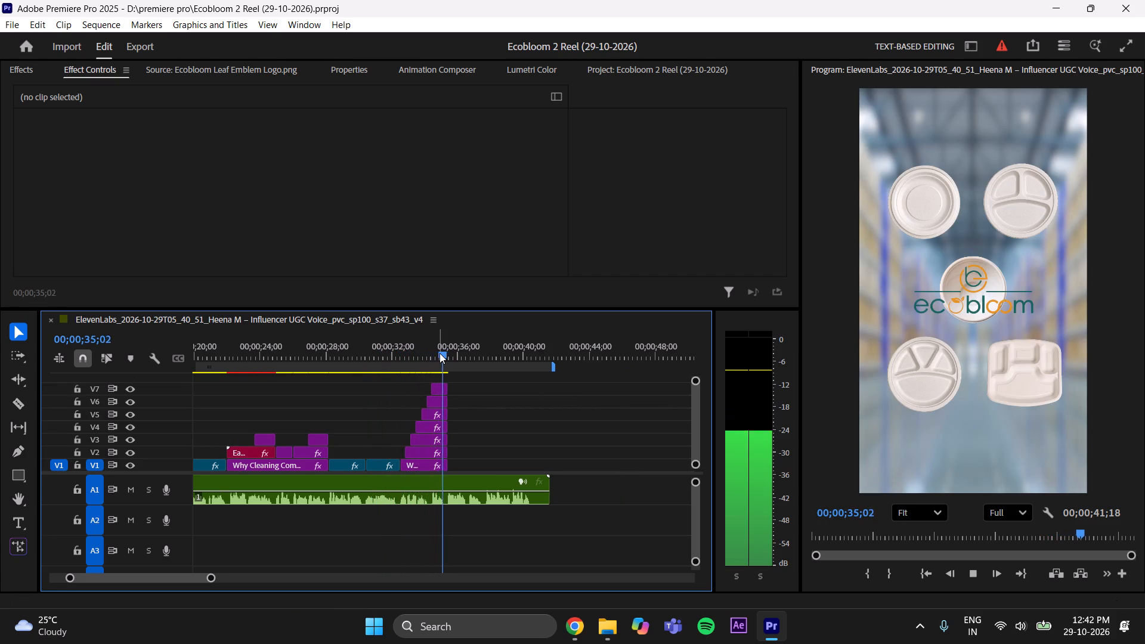
key("space")
key("ctrl+s")
key("space")
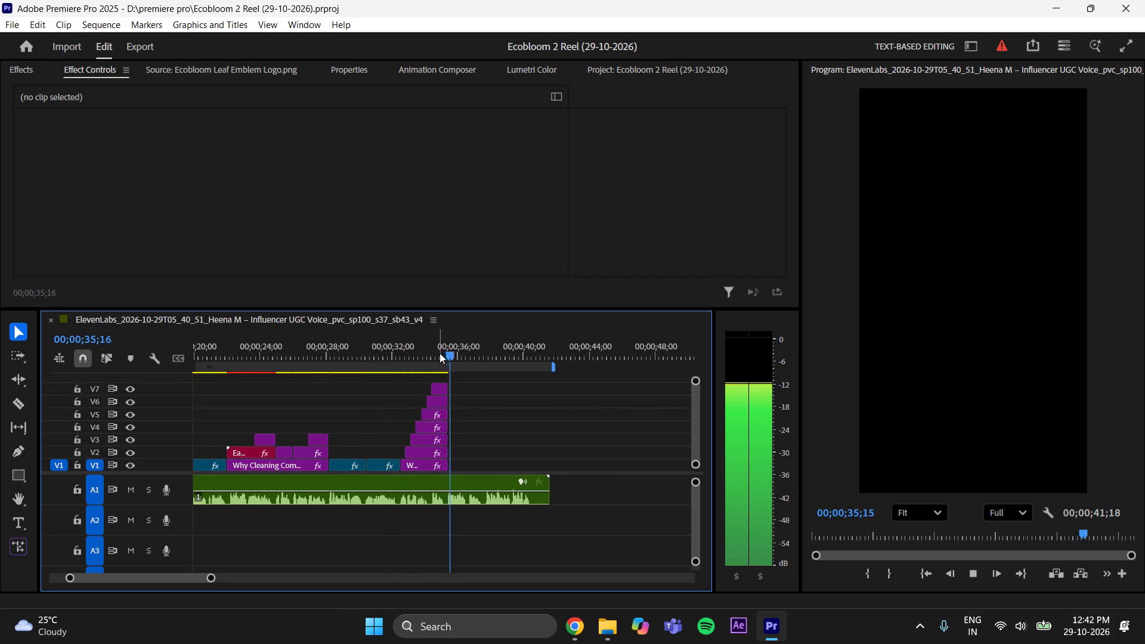
key("space")
left_click_drag(463, 357, 448, 366)
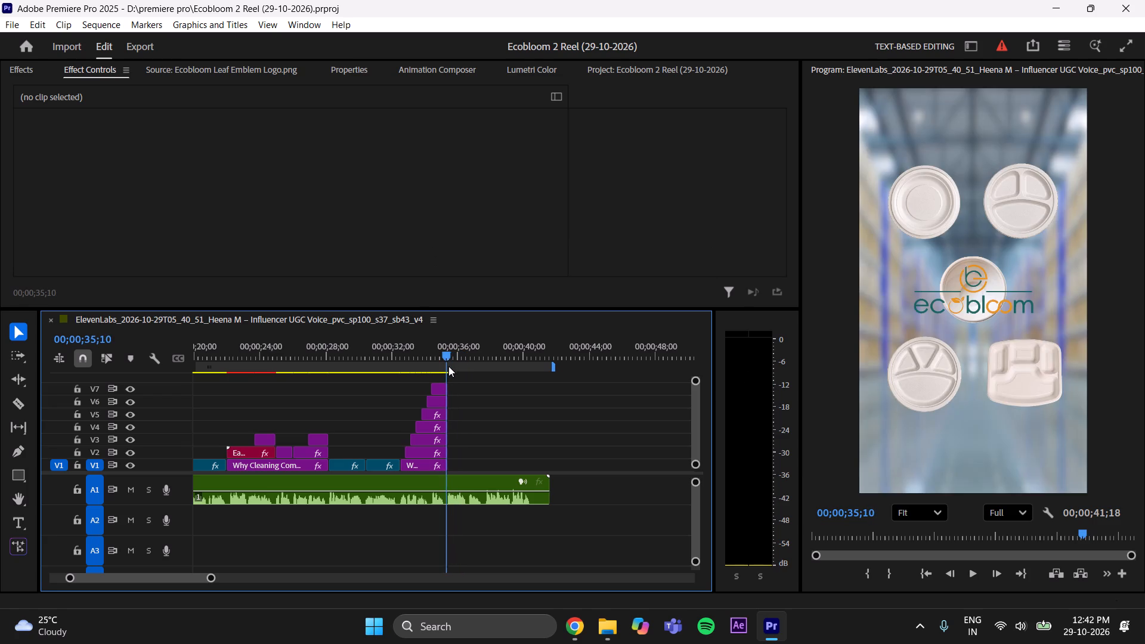
left_click_drag(448, 366, 450, 367)
key("space")
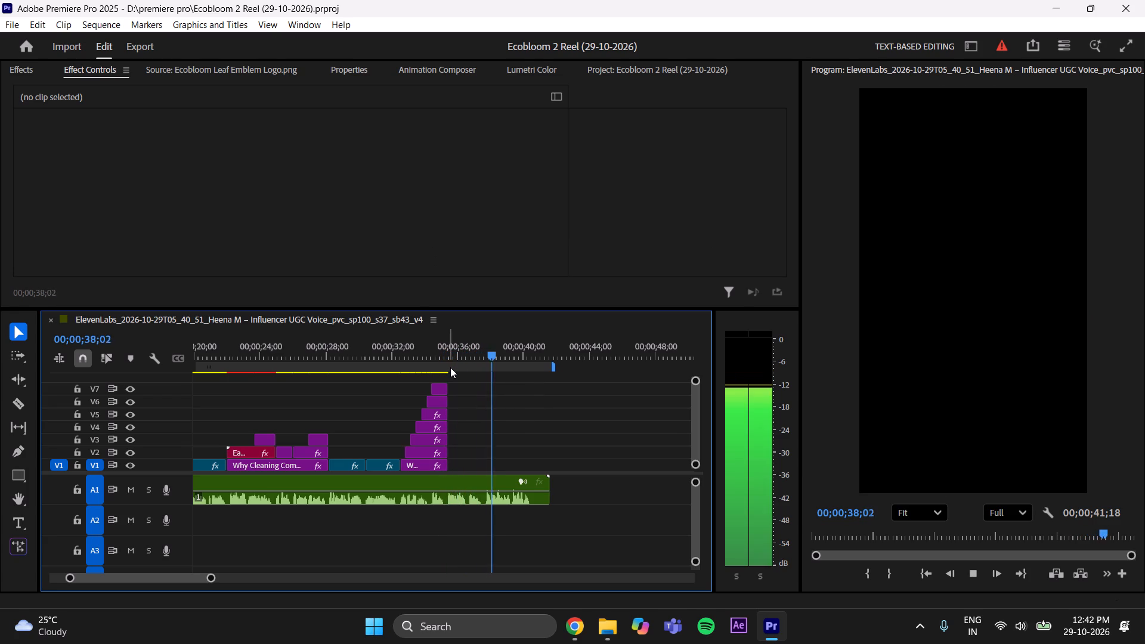
key("space")
Place the playhead at 00;00;35;13, at the end of the trimmed clips, and save the project.
left_click_drag(492, 355, 450, 407)
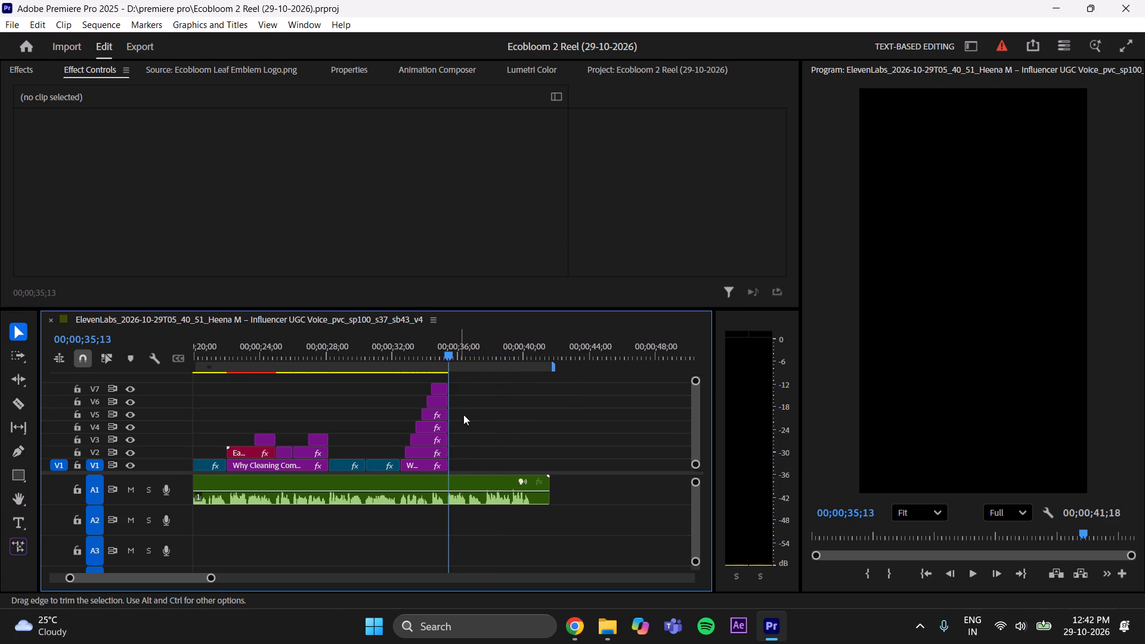
key("ctrl+s")
key("ctrl+s")
key("ctrl+s")
key("ctrl+s")
key("ctrl+s")
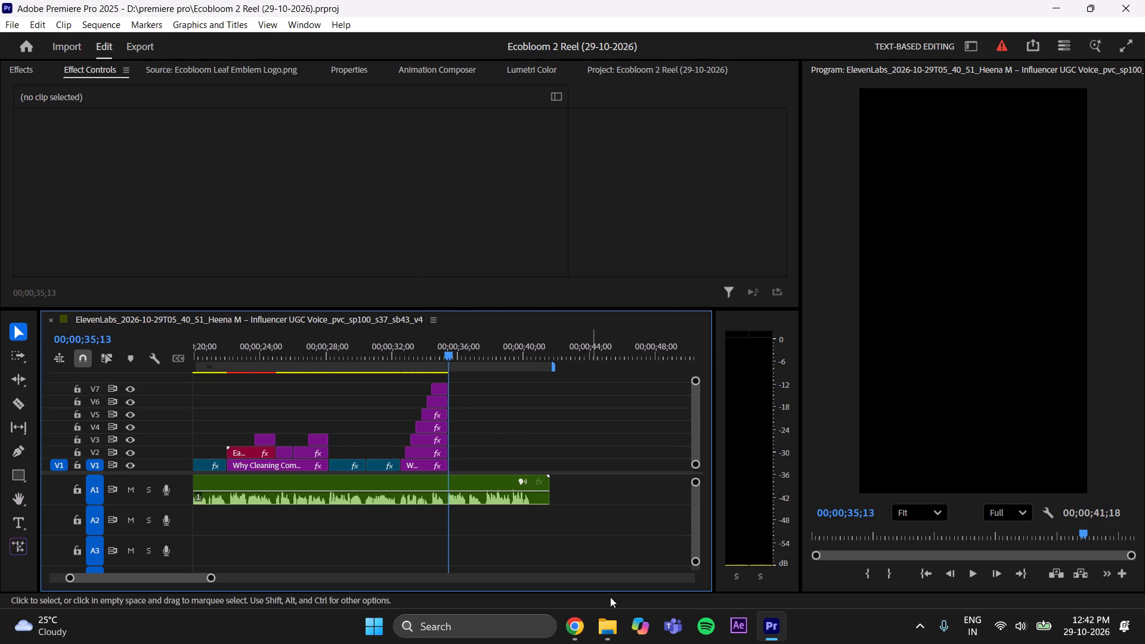
Switch to the Downloads folder and preview the festive-table, dining-table and Ivory Fiber Products tableware videos as candidates for the next shot.
left_click(612, 628)
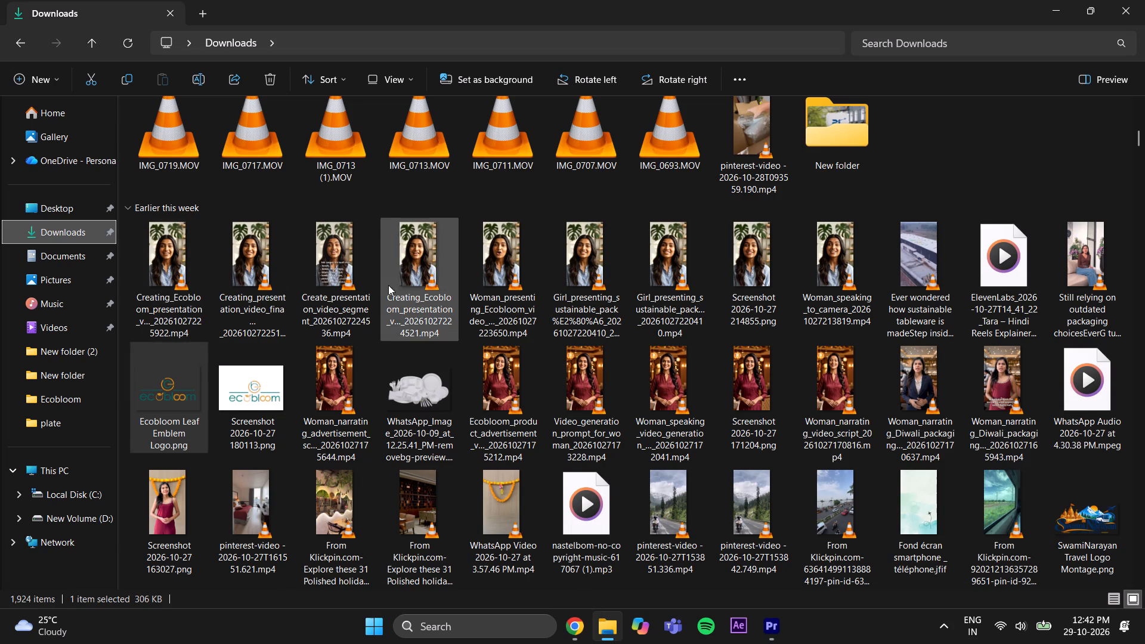
scroll(391, 284, "up", 17)
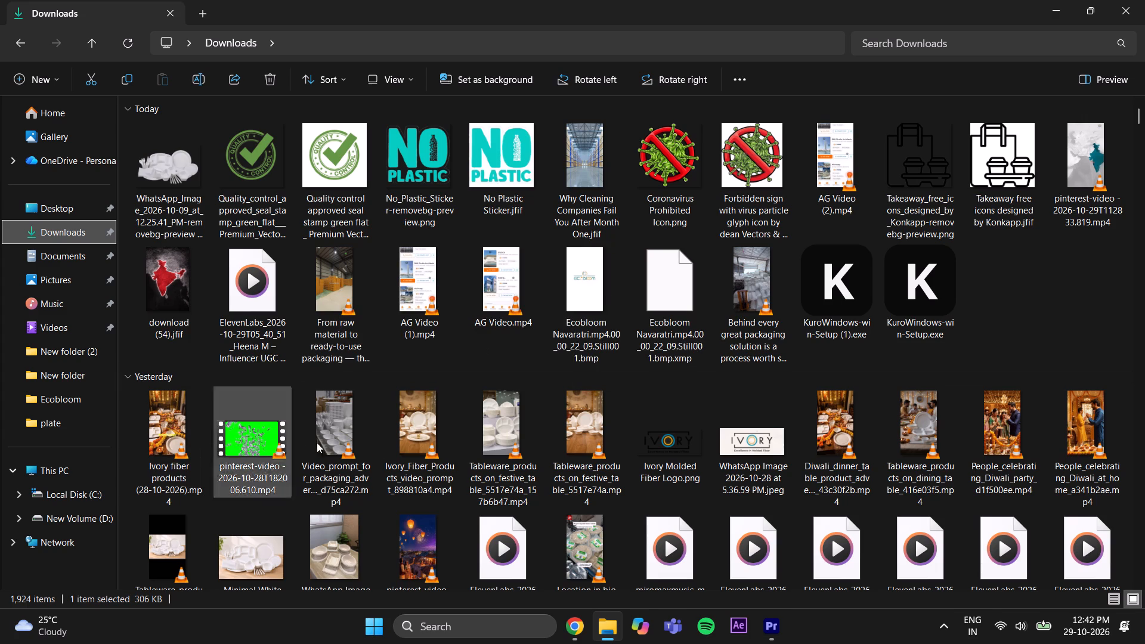
double_click(577, 447)
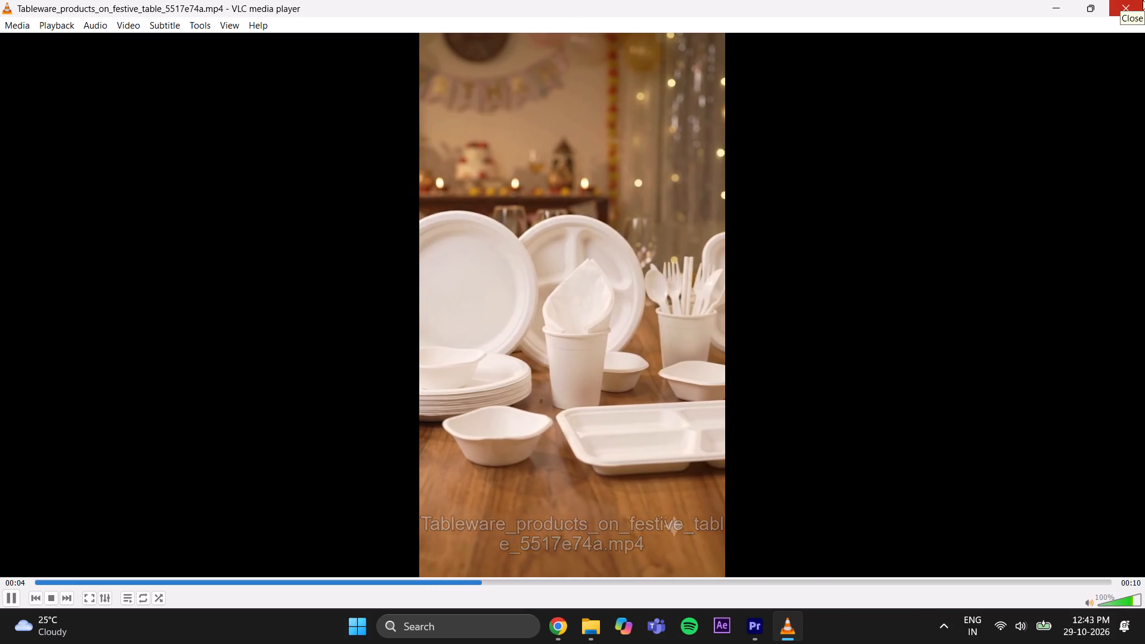
left_click(1143, 0)
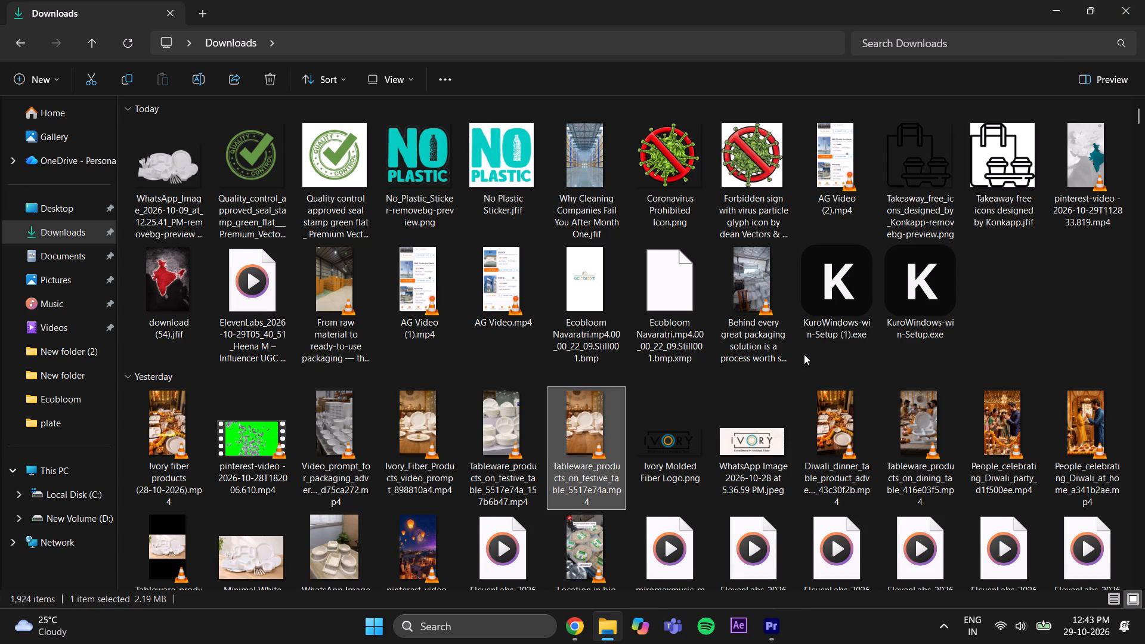
double_click(933, 418)
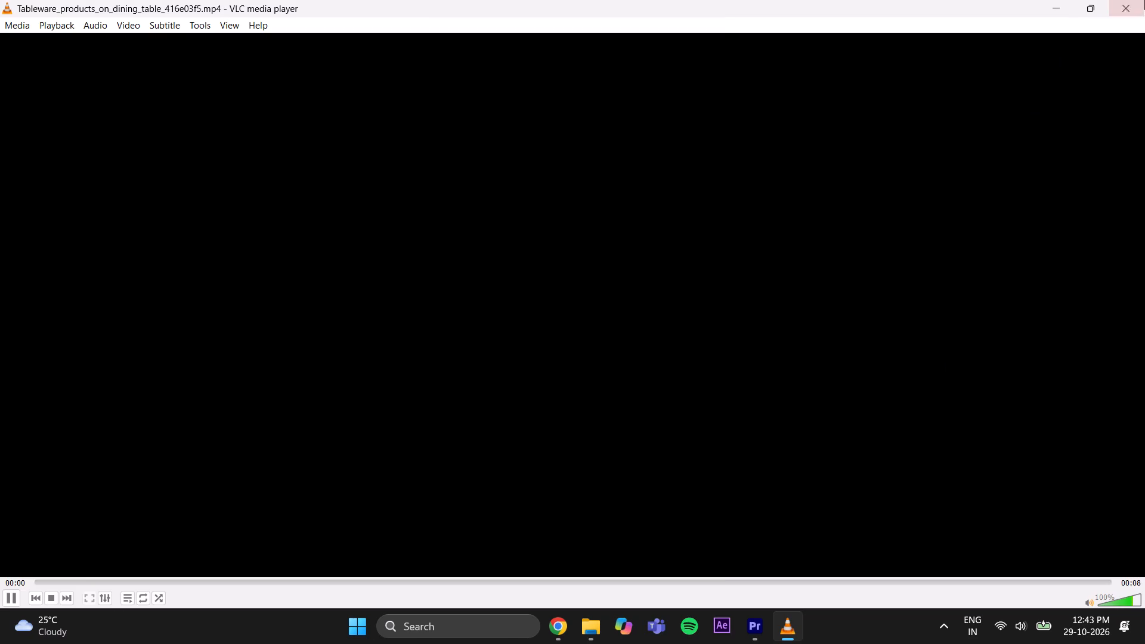
left_click(1144, 0)
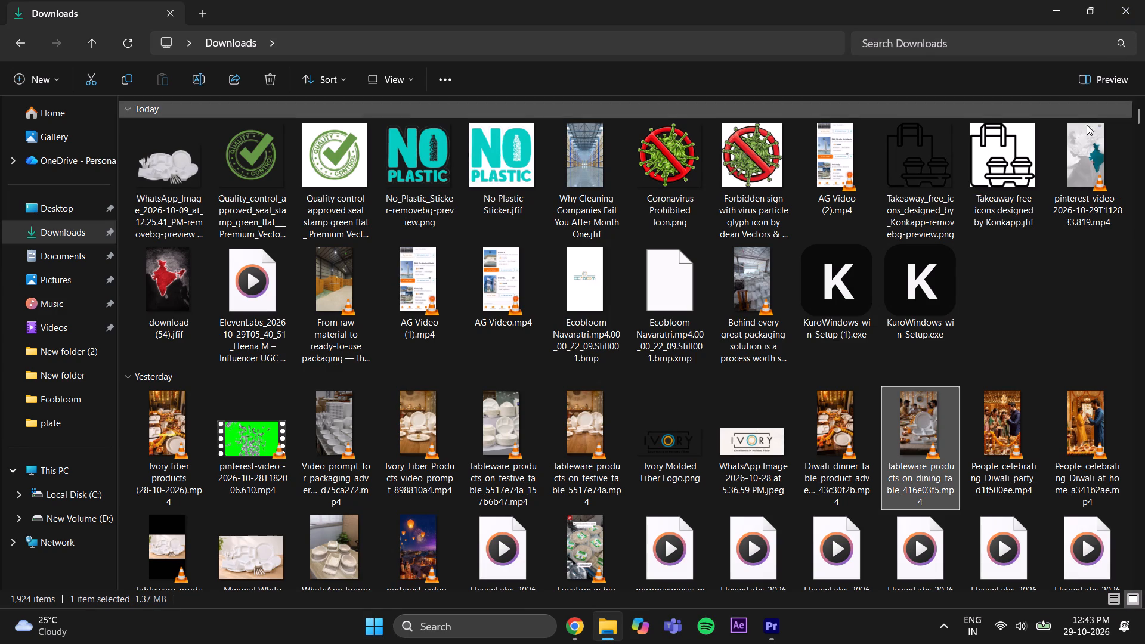
left_click(442, 438)
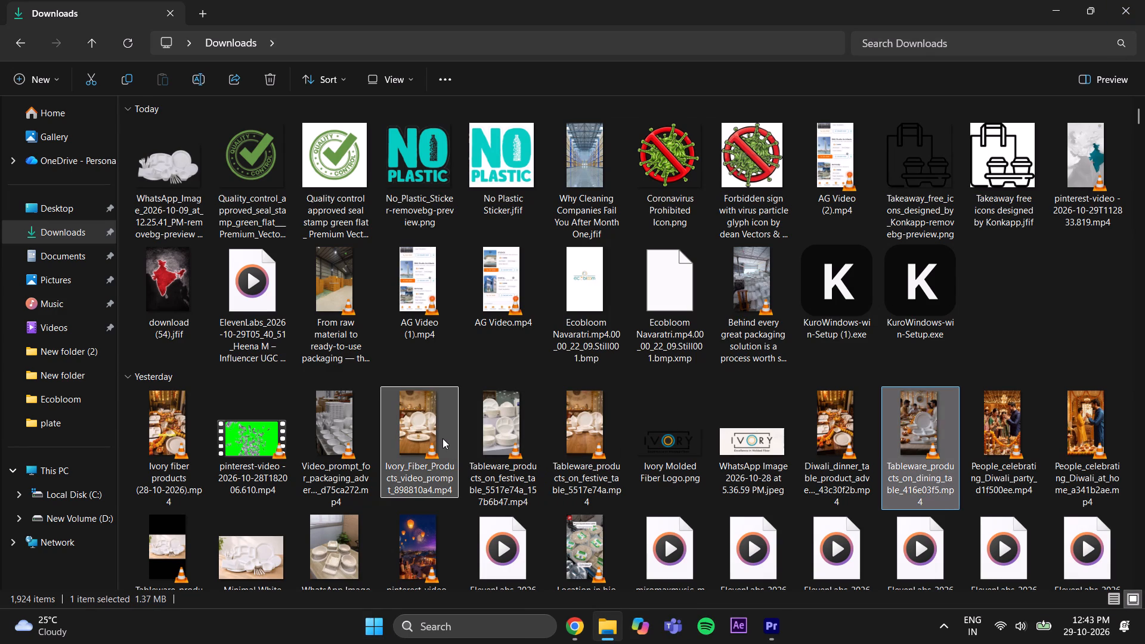
left_click(442, 438)
double_click(442, 438)
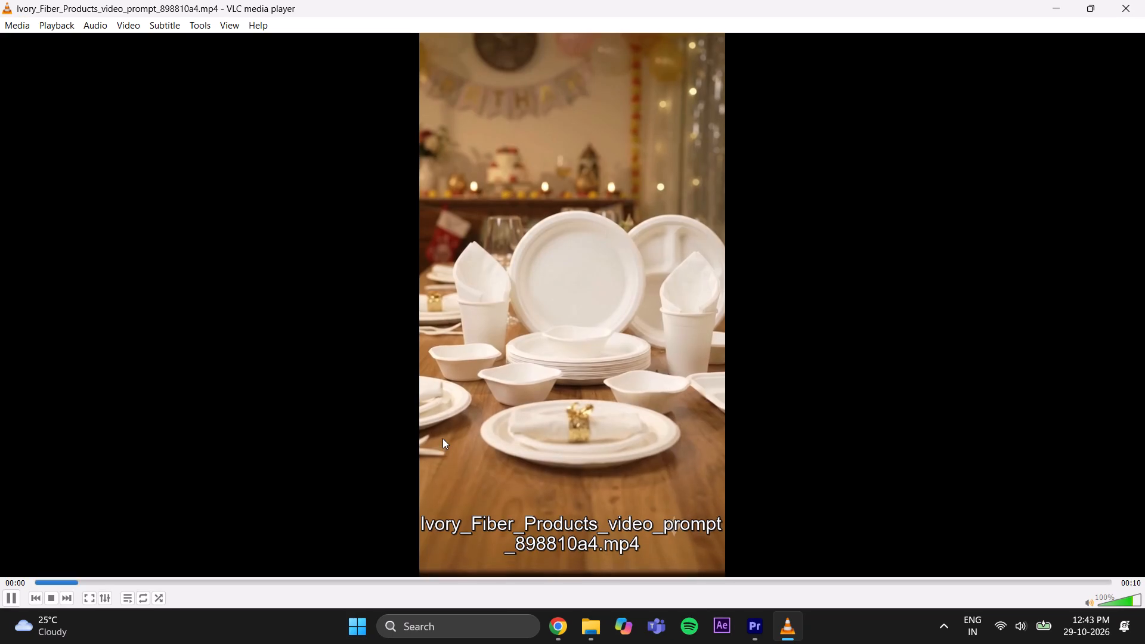
left_click(1144, 0)
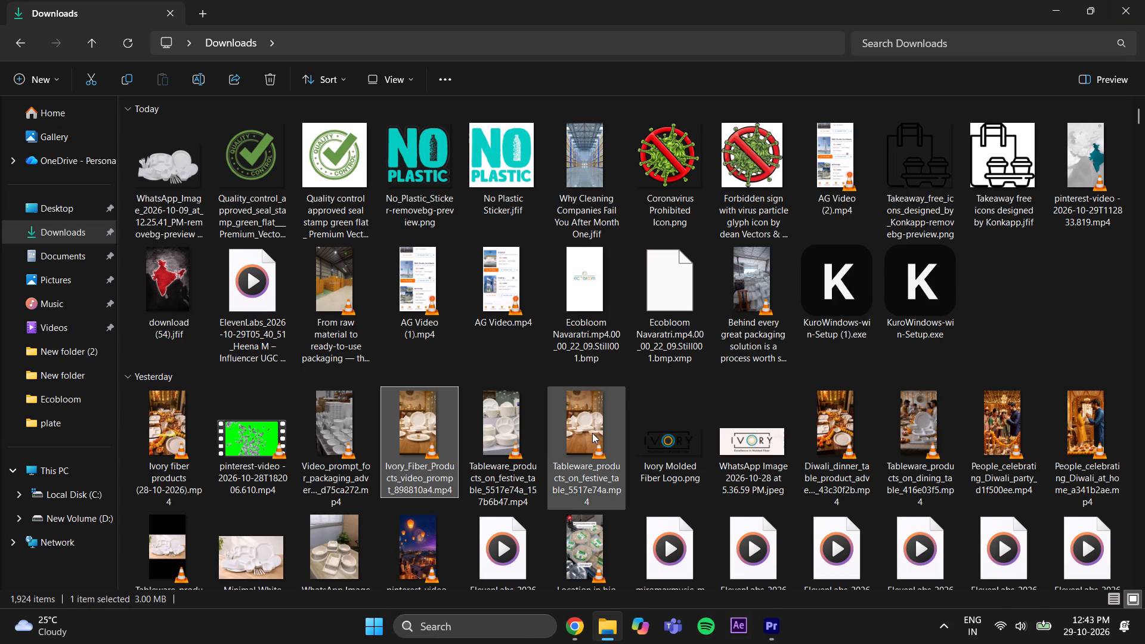
Preview the Tableware_product_advertisement video in Downloads as a candidate for the next shot.
scroll(345, 531, "down", 1)
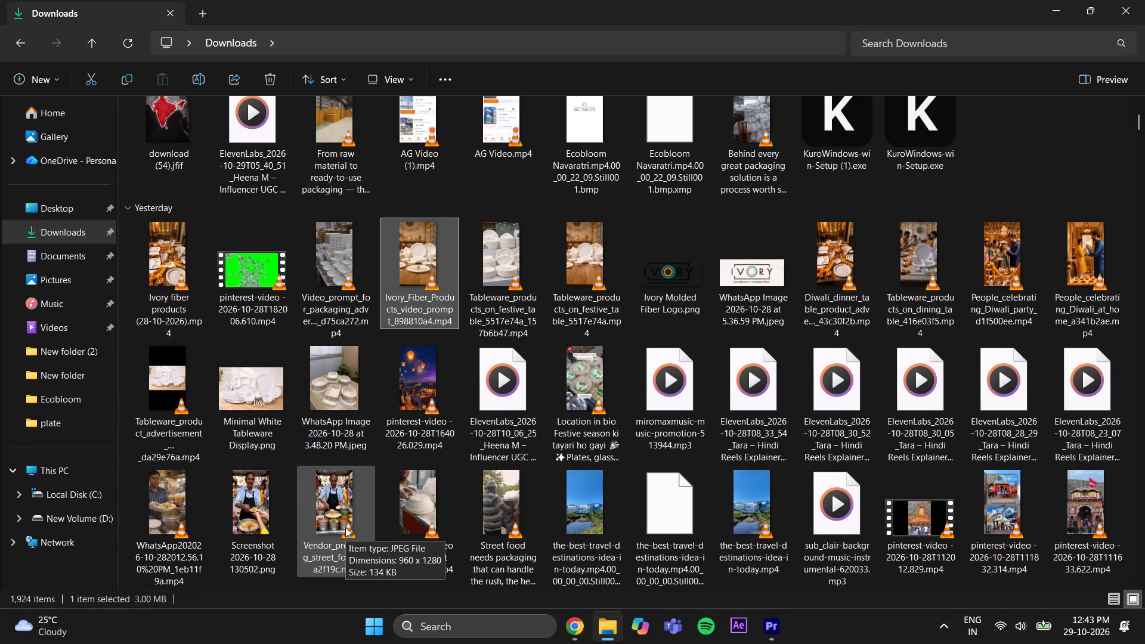
double_click(181, 383)
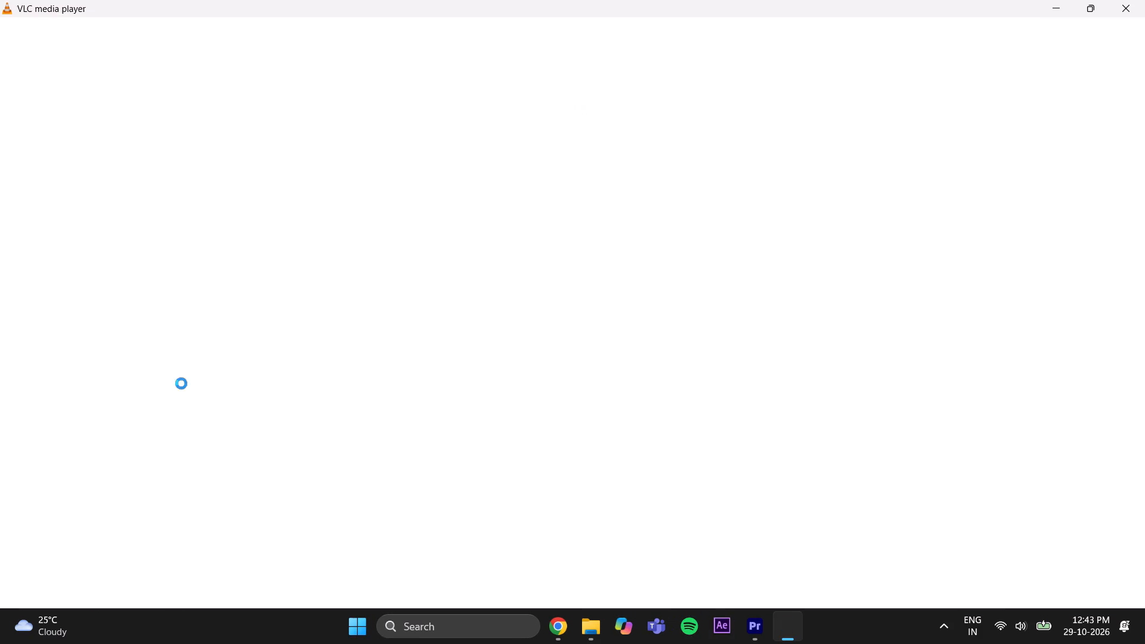
left_click_drag(83, 575, 180, 577)
left_click_drag(177, 580, 202, 579)
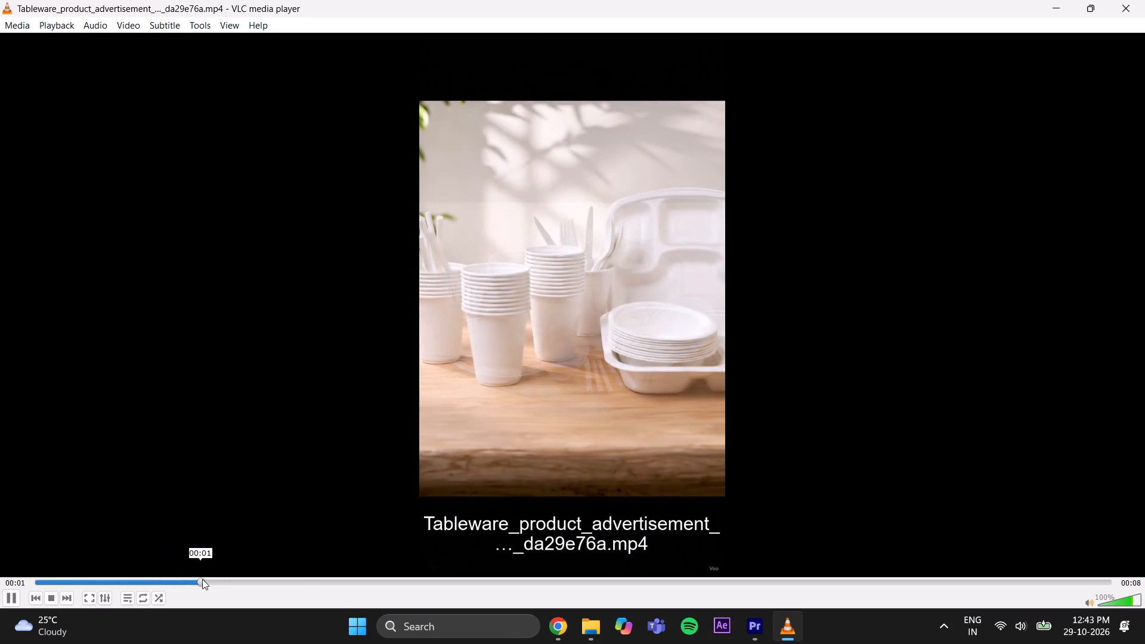
left_click_drag(202, 579, 768, 569)
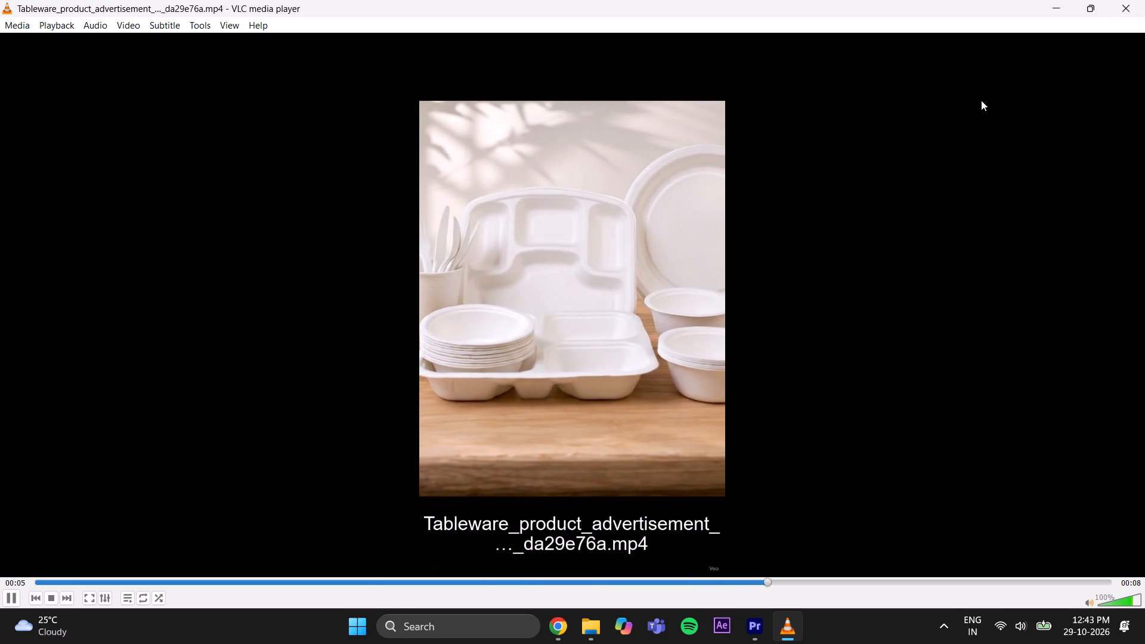
left_click_drag(1144, 0, 1135, 11)
Bring the Tableware_product_advertisement video from Downloads into Premiere Pro's Source monitor.
left_click_drag(172, 407, 779, 630)
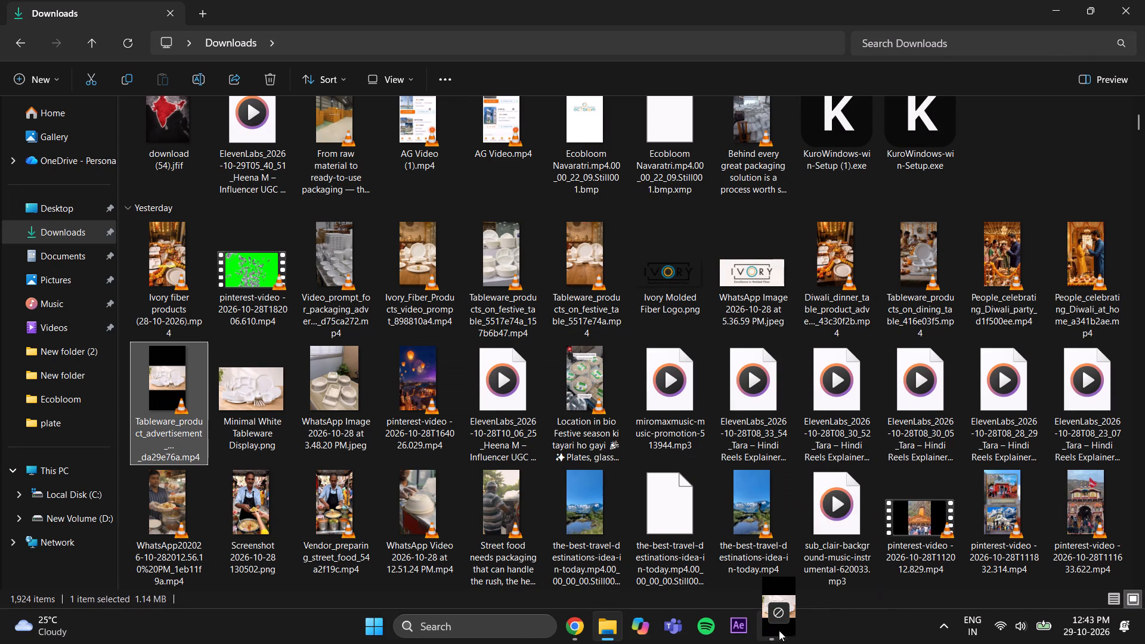
left_click_drag(779, 630, 242, 67)
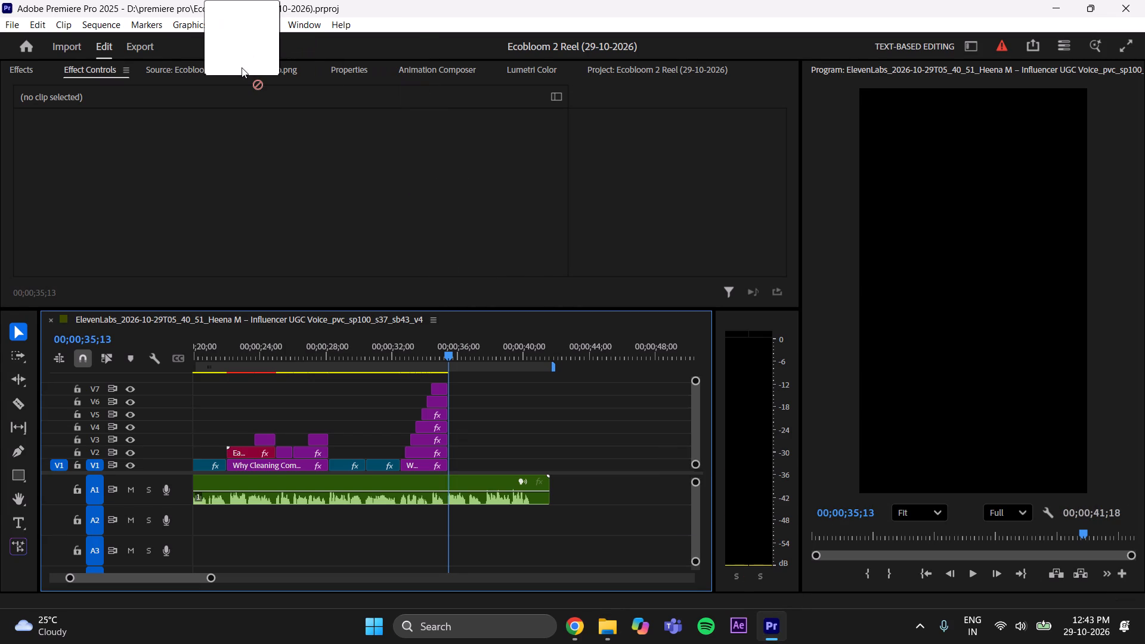
left_click_drag(242, 67, 404, 171)
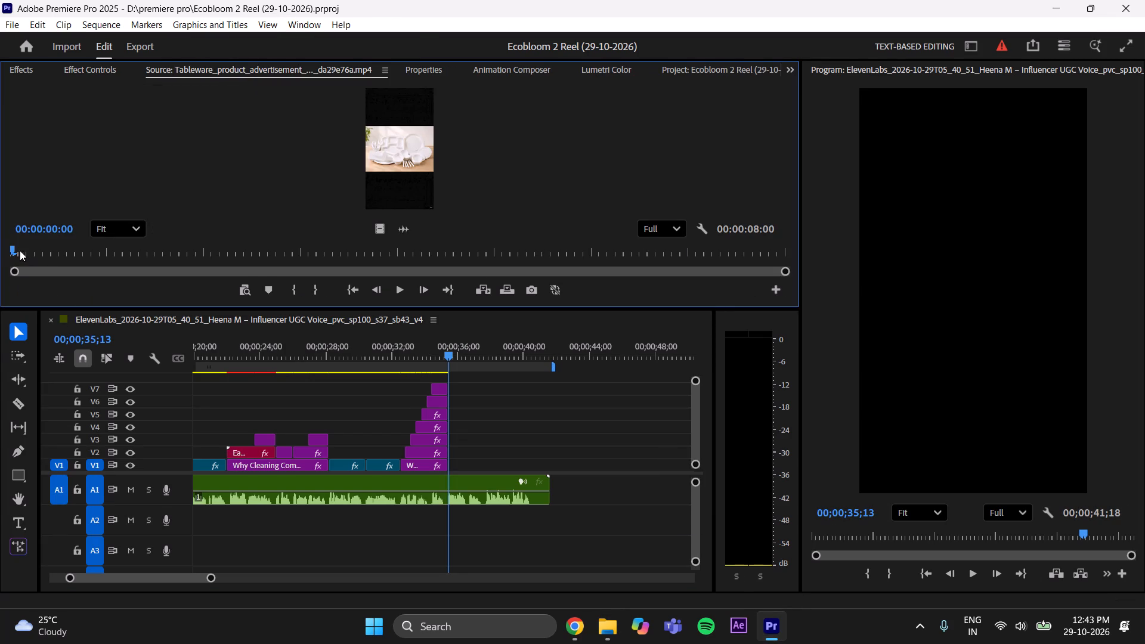
Mark the tableware source from 00:00:03:00 to 00:00:05:12 and place only its video on V1 at 00;00;35;13.
left_click_drag(20, 250, 602, 297)
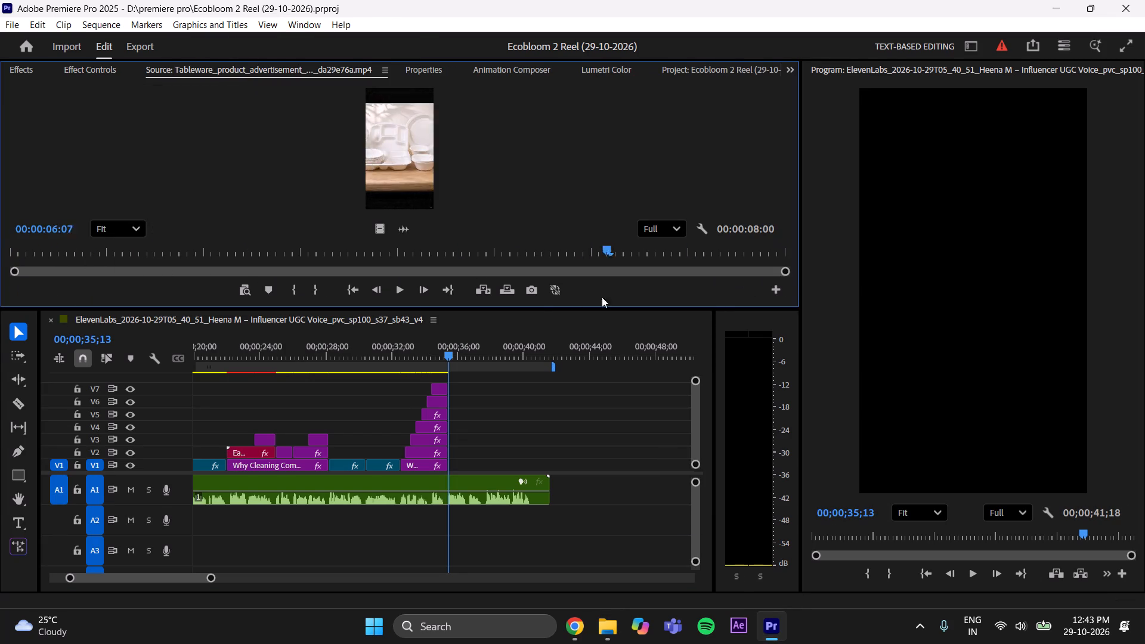
left_click_drag(602, 297, 270, 325)
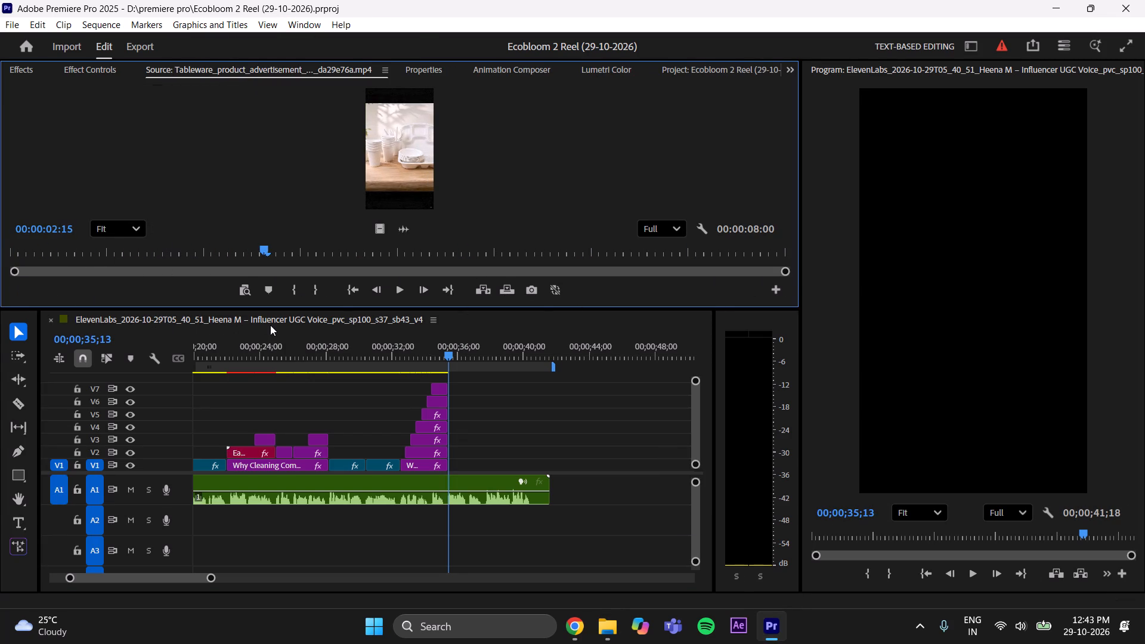
left_click_drag(270, 325, 308, 317)
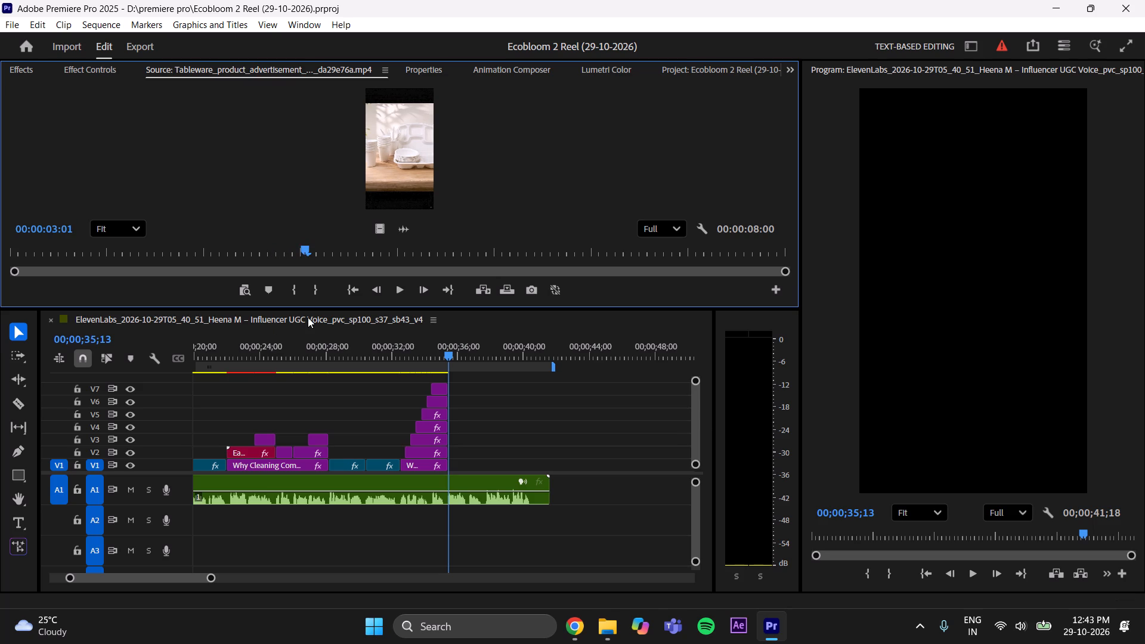
left_click_drag(308, 317, 302, 323)
left_click(292, 284)
left_click_drag(304, 250, 474, 269)
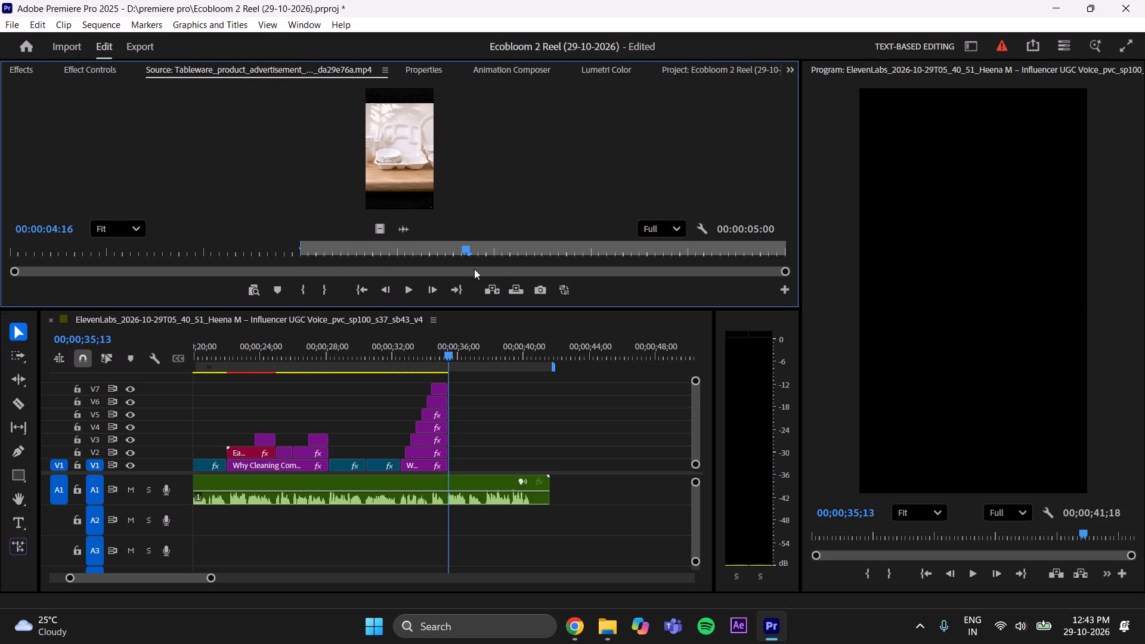
left_click_drag(474, 269, 547, 278)
left_click(322, 294)
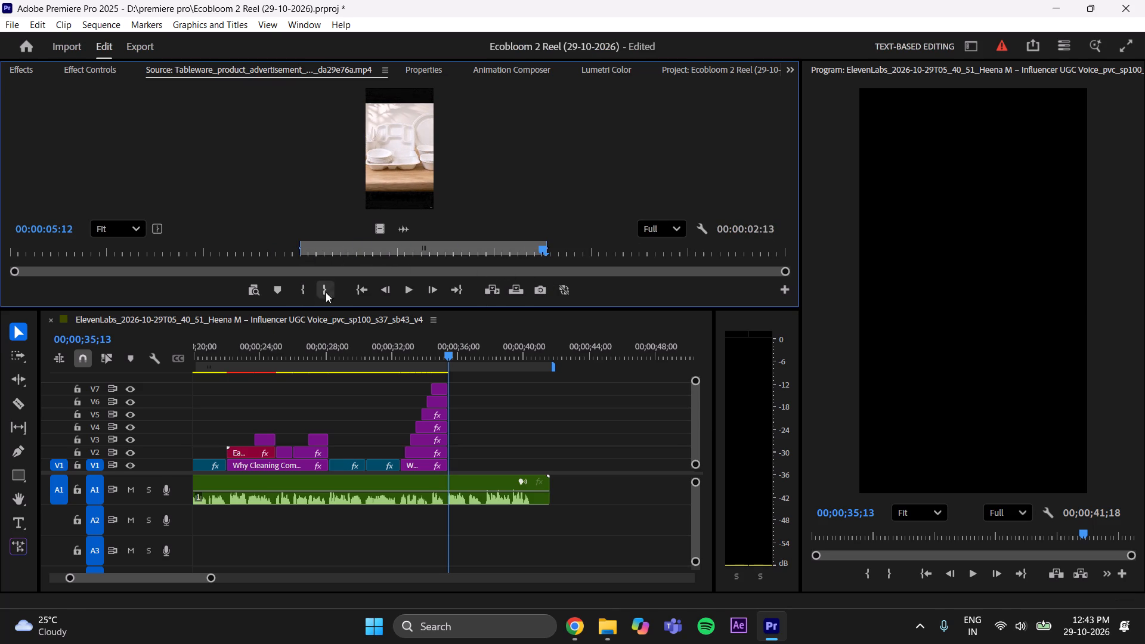
left_click_drag(382, 232, 444, 467)
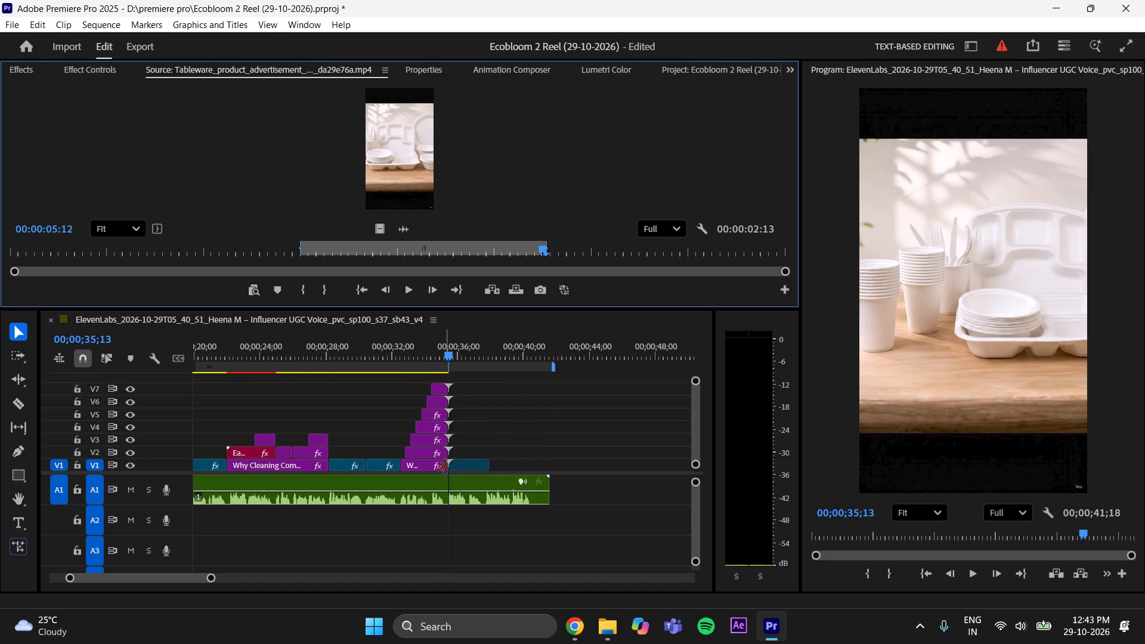
Scale the new tableware clip on V1 up to 136.
left_click(467, 463)
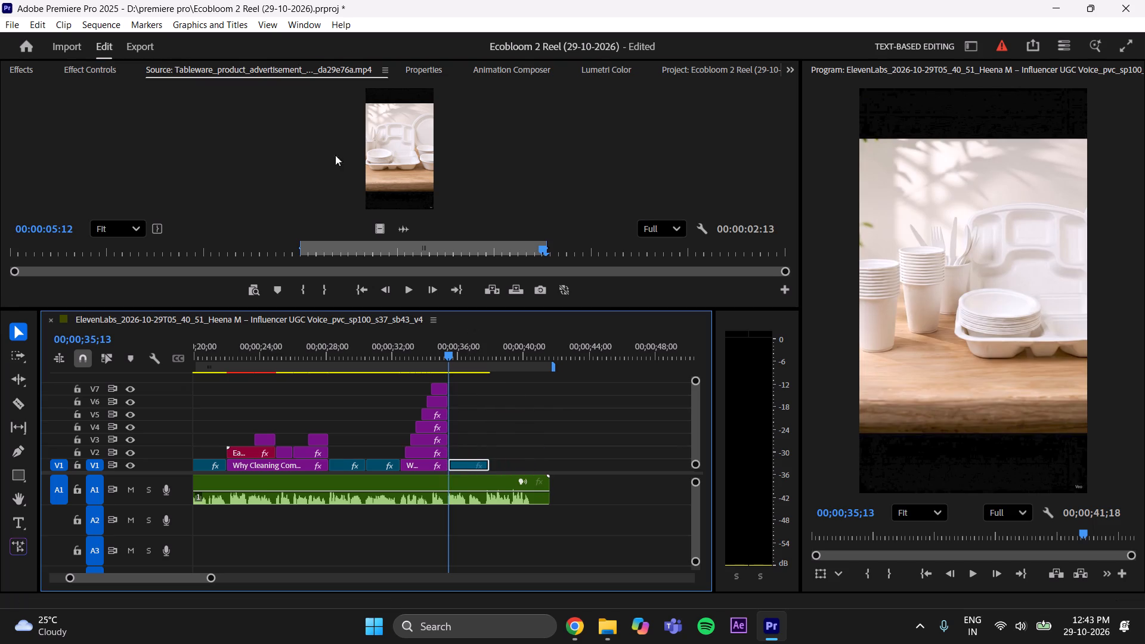
left_click(97, 70)
left_click_drag(298, 163, 299, 163)
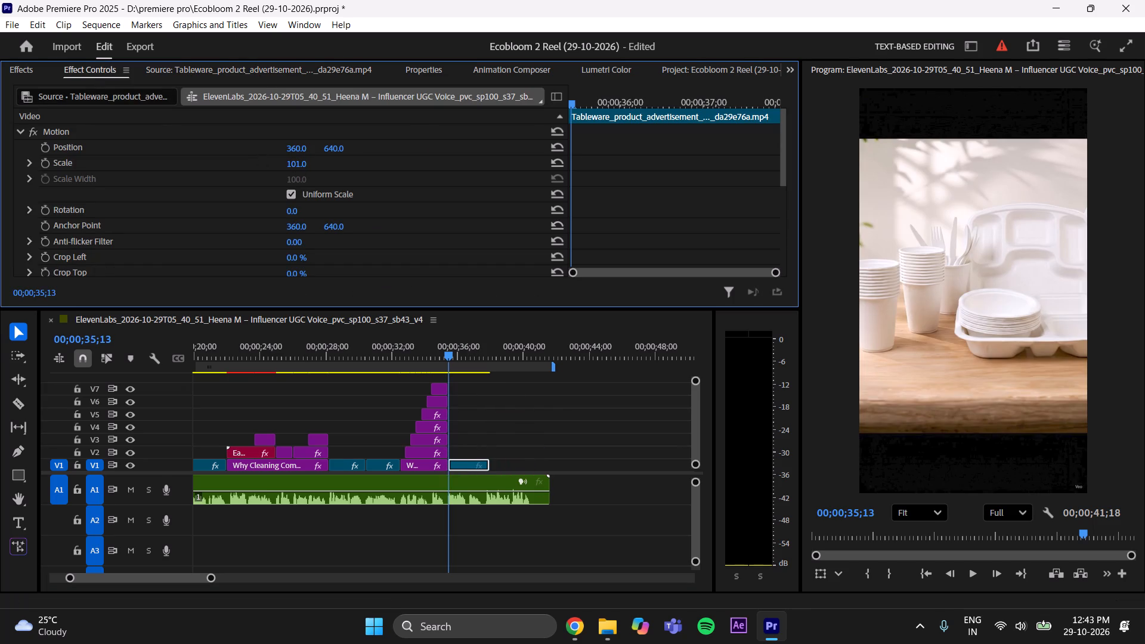
left_click_drag(299, 163, 316, 157)
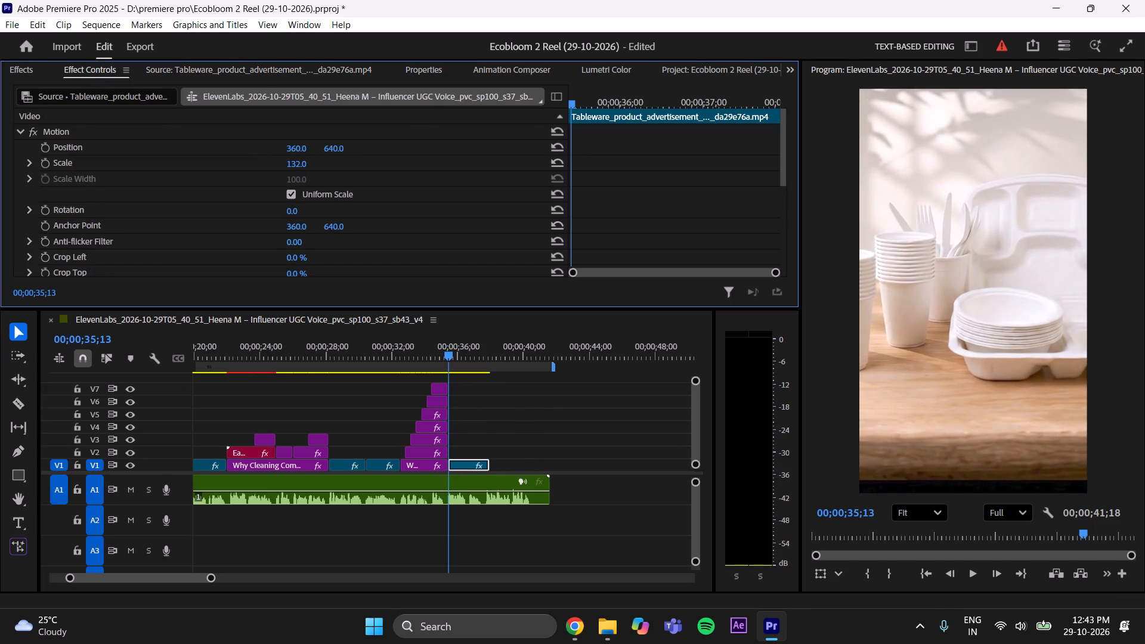
left_click_drag(316, 157, 319, 157)
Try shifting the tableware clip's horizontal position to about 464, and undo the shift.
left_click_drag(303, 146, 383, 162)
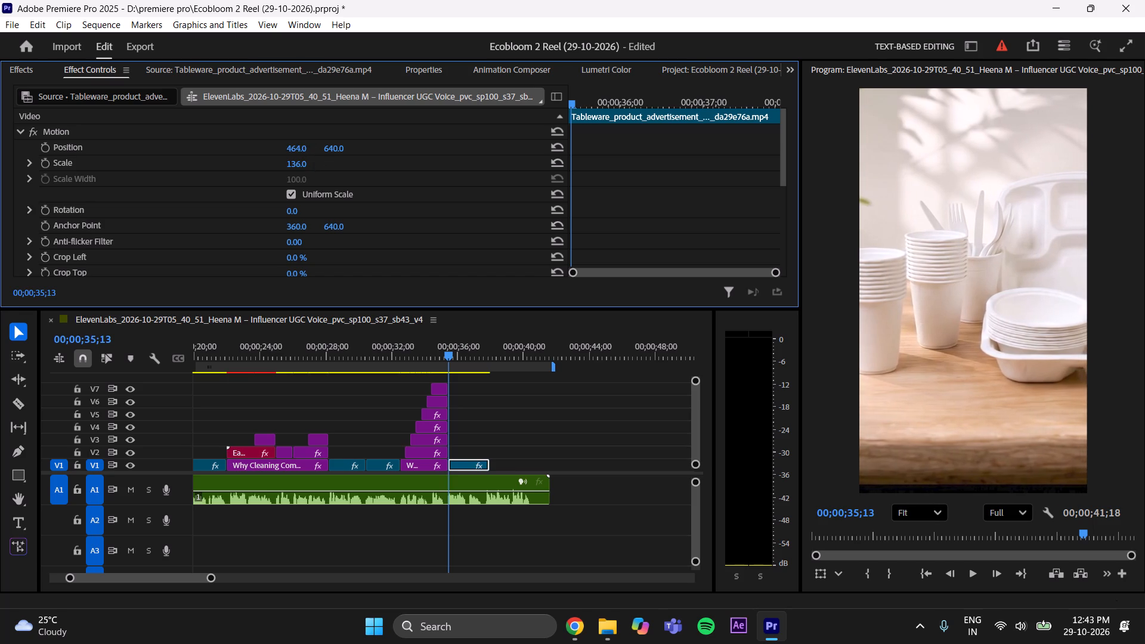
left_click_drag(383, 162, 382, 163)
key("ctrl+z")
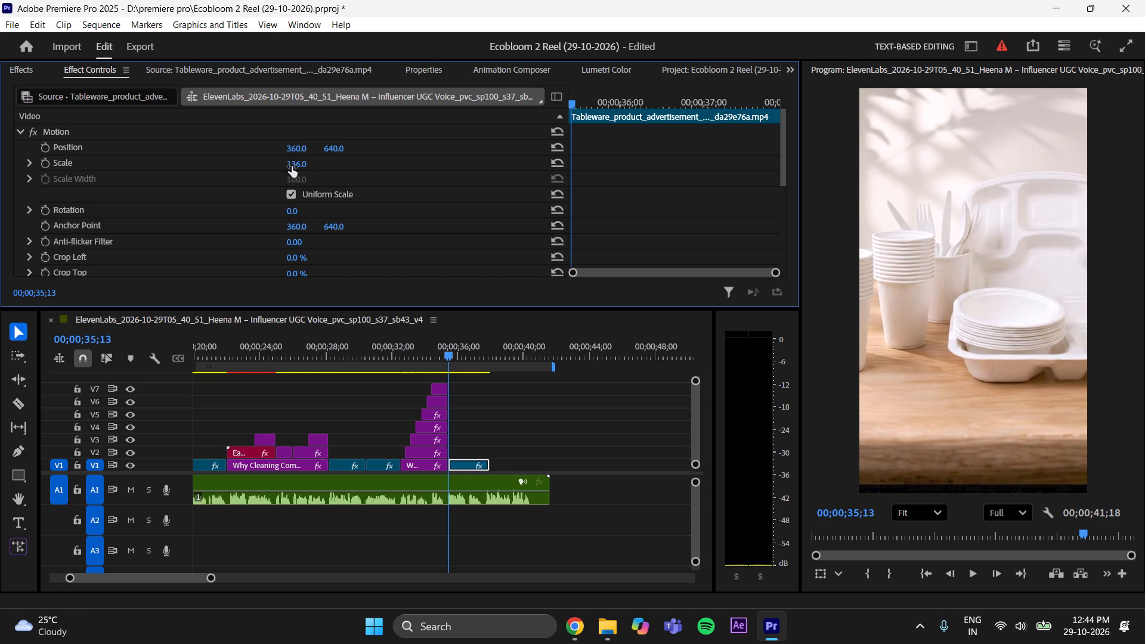
Set the tableware clip's scale to 144.
left_click_drag(296, 163, 302, 163)
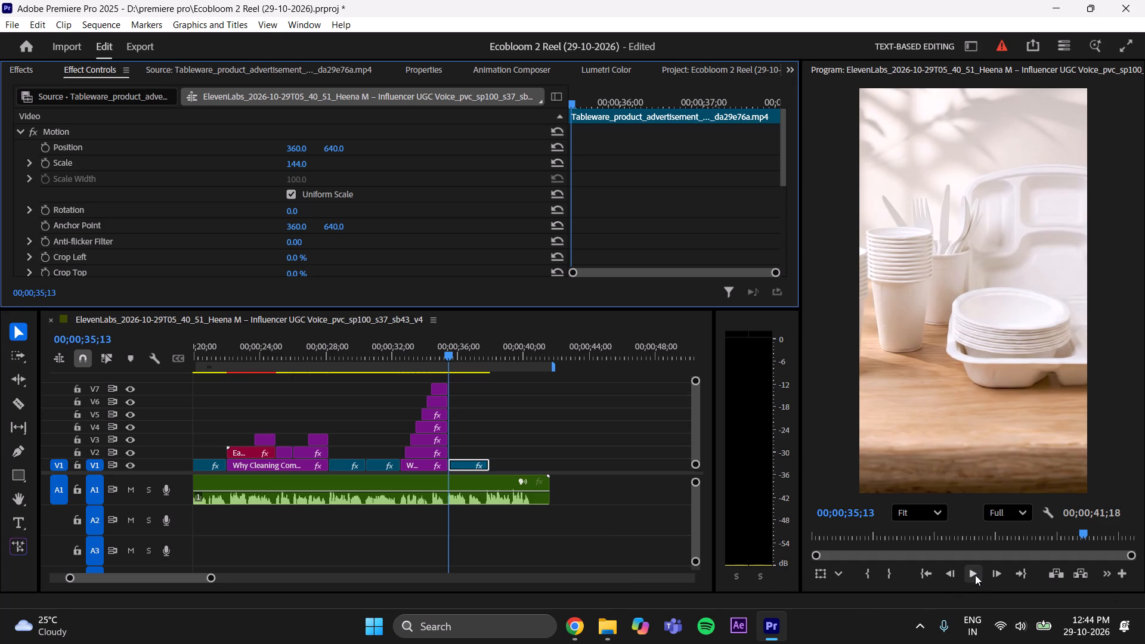
Play the tableware clip against the voiceover and trim its end to 00;00;37;23.
left_click(975, 574)
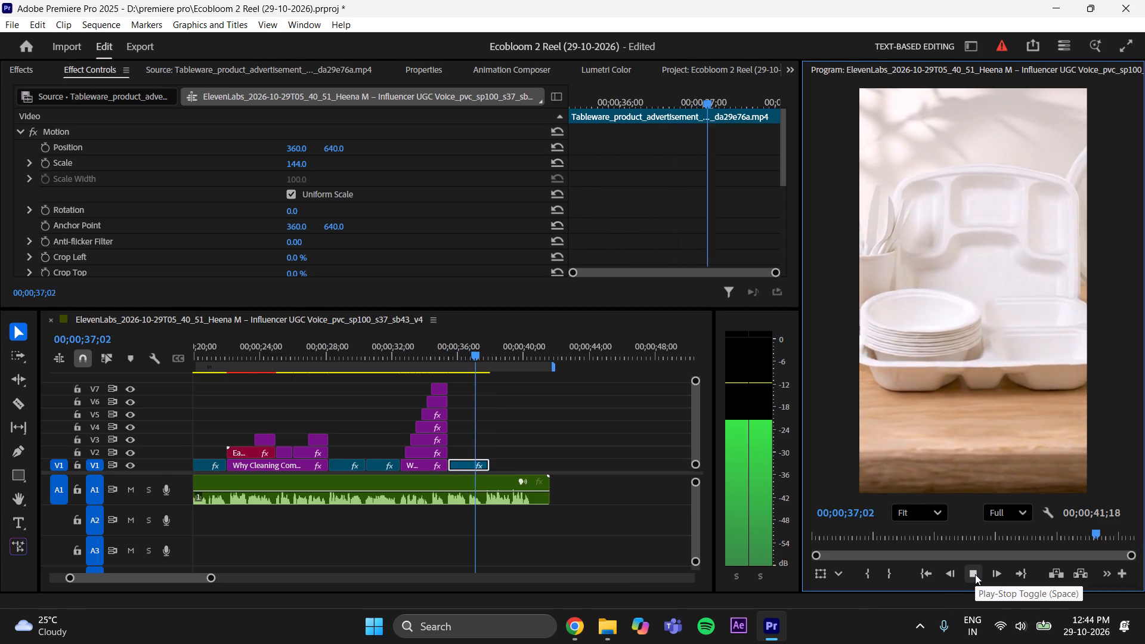
left_click(975, 574)
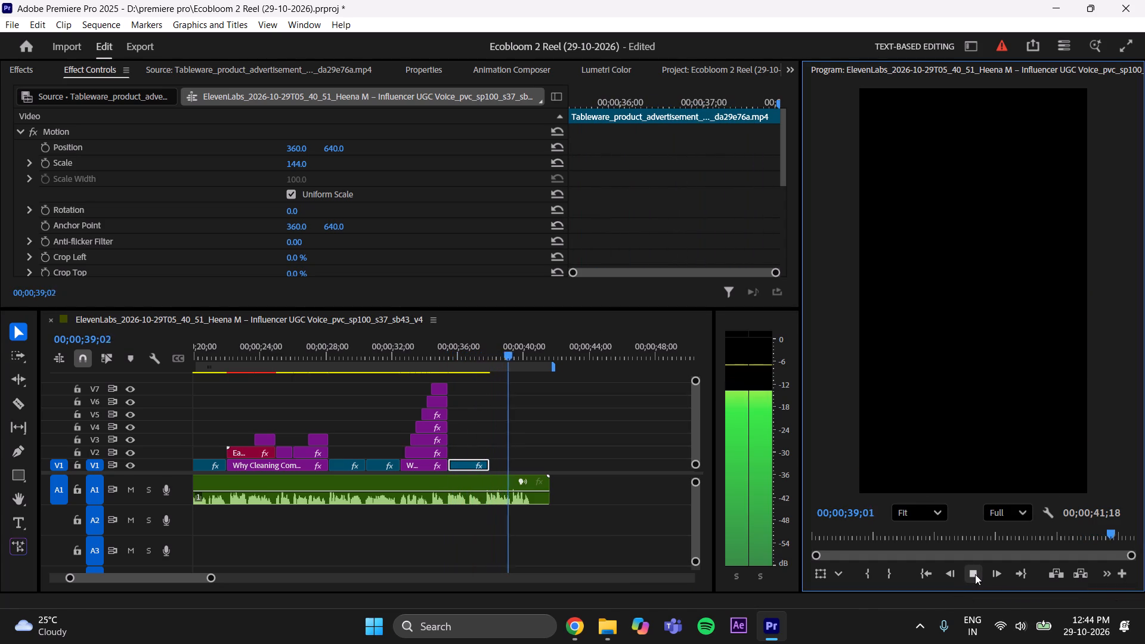
left_click_drag(509, 347, 489, 376)
left_click(495, 459)
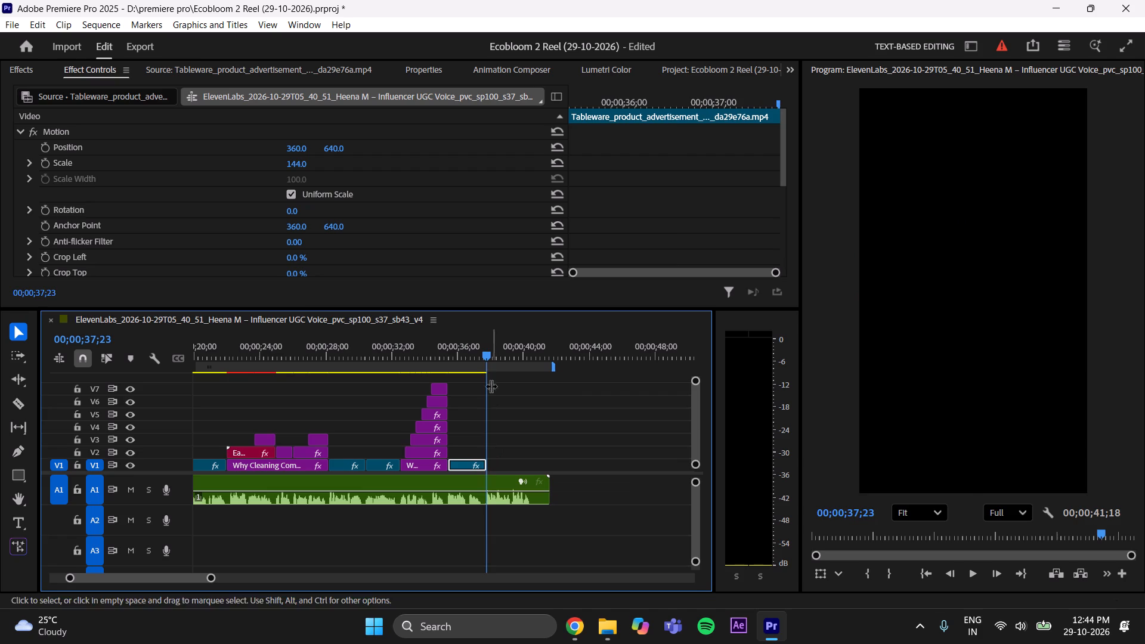
Play back the trimmed tableware clip to check where it should end in the voiceover.
left_click_drag(481, 358, 445, 391)
left_click(984, 575)
left_click(966, 577)
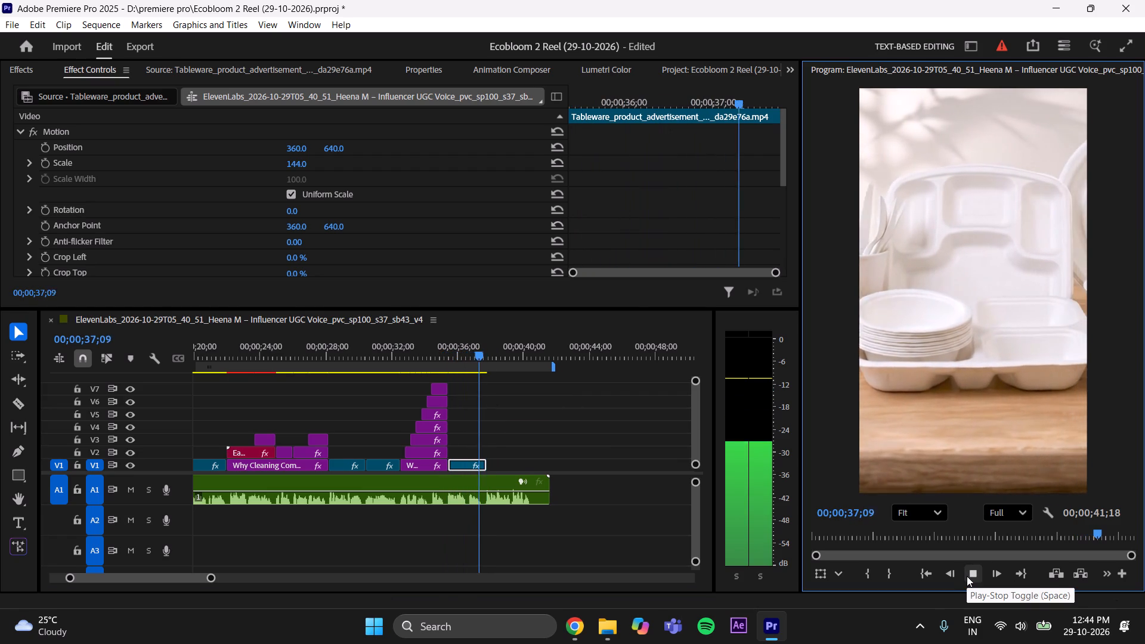
left_click(967, 576)
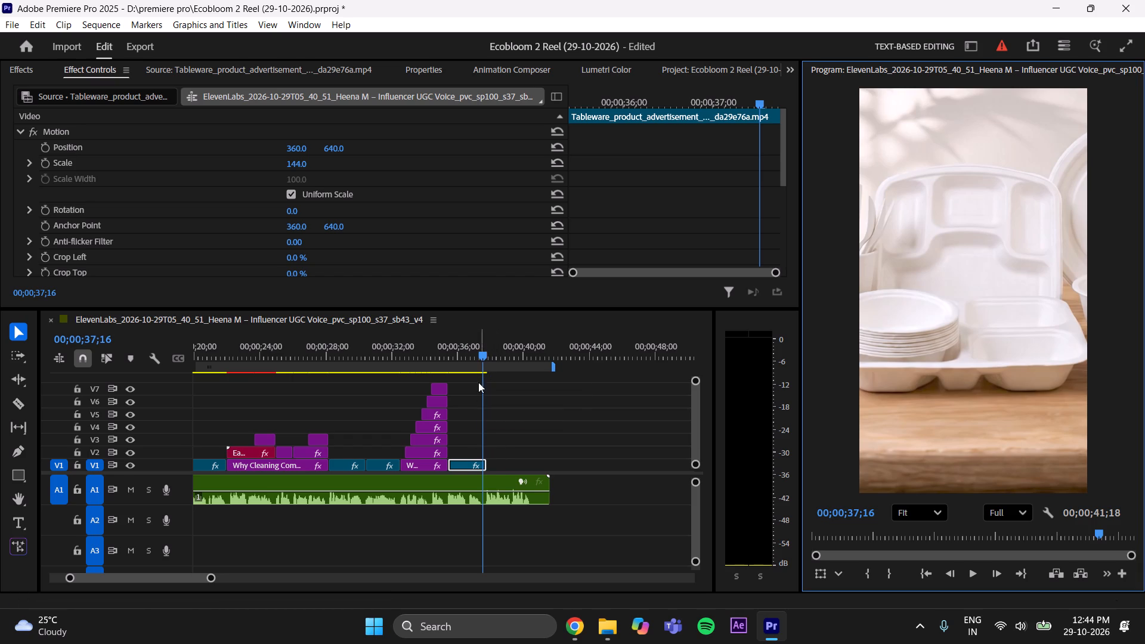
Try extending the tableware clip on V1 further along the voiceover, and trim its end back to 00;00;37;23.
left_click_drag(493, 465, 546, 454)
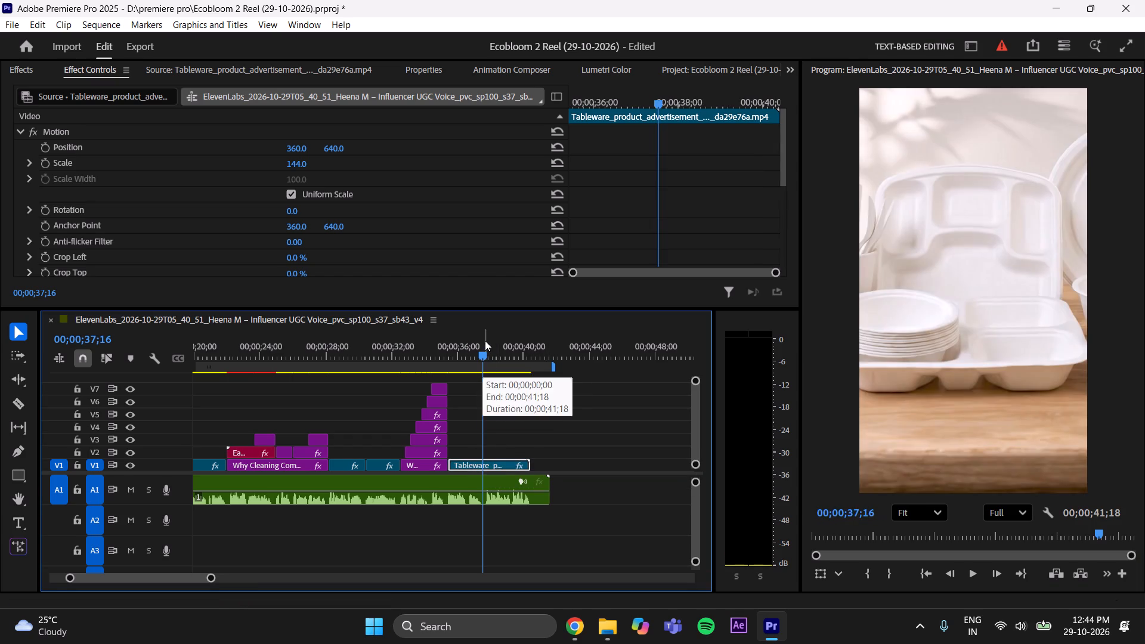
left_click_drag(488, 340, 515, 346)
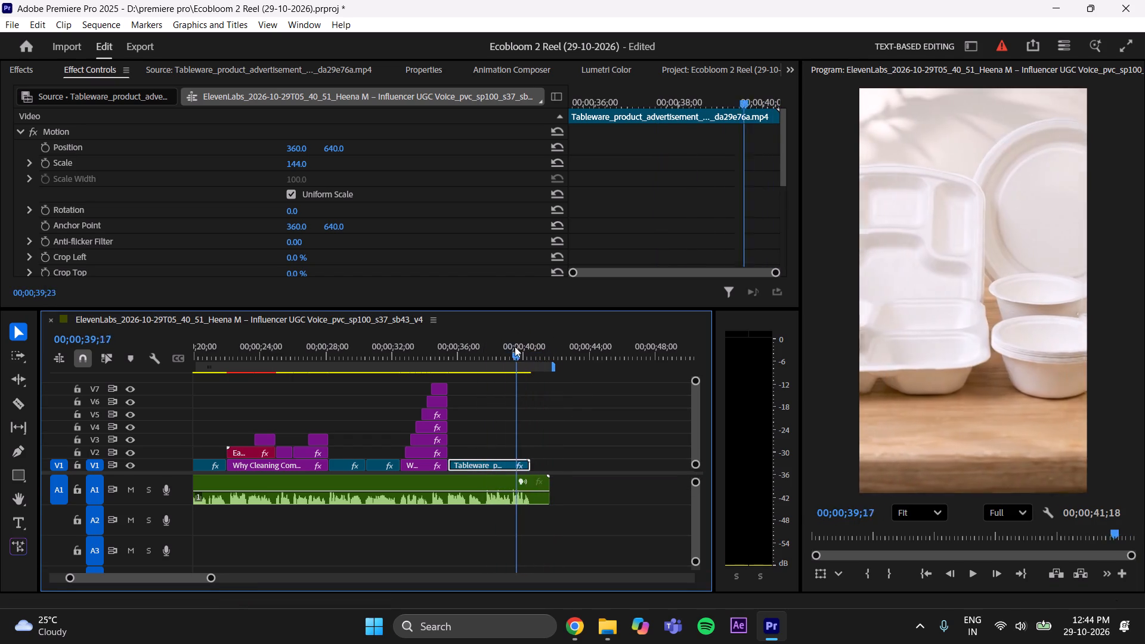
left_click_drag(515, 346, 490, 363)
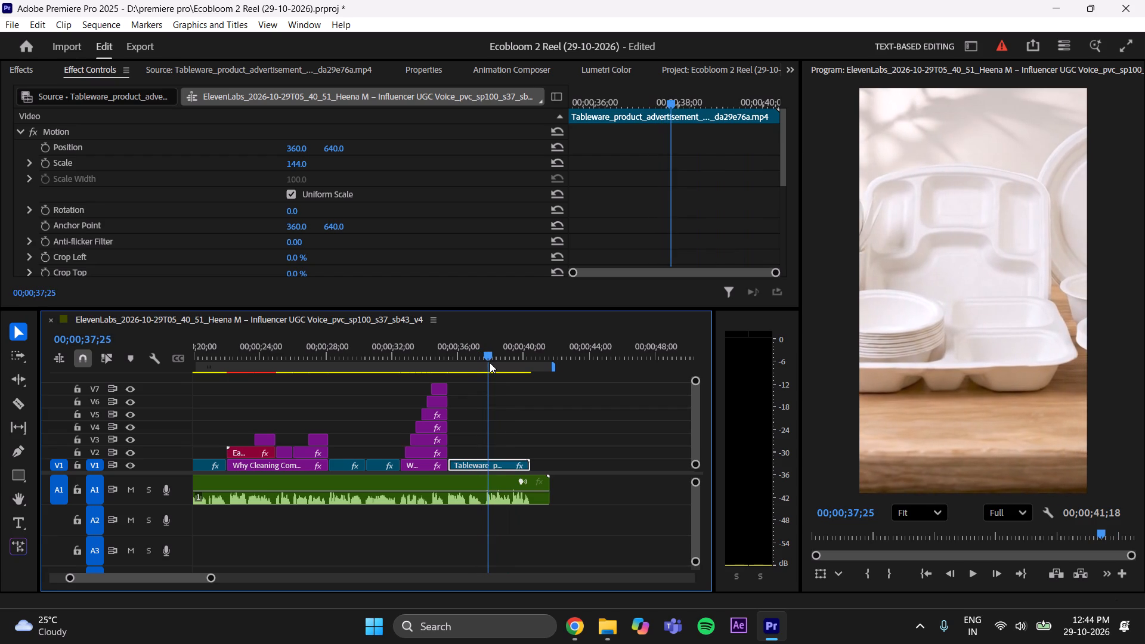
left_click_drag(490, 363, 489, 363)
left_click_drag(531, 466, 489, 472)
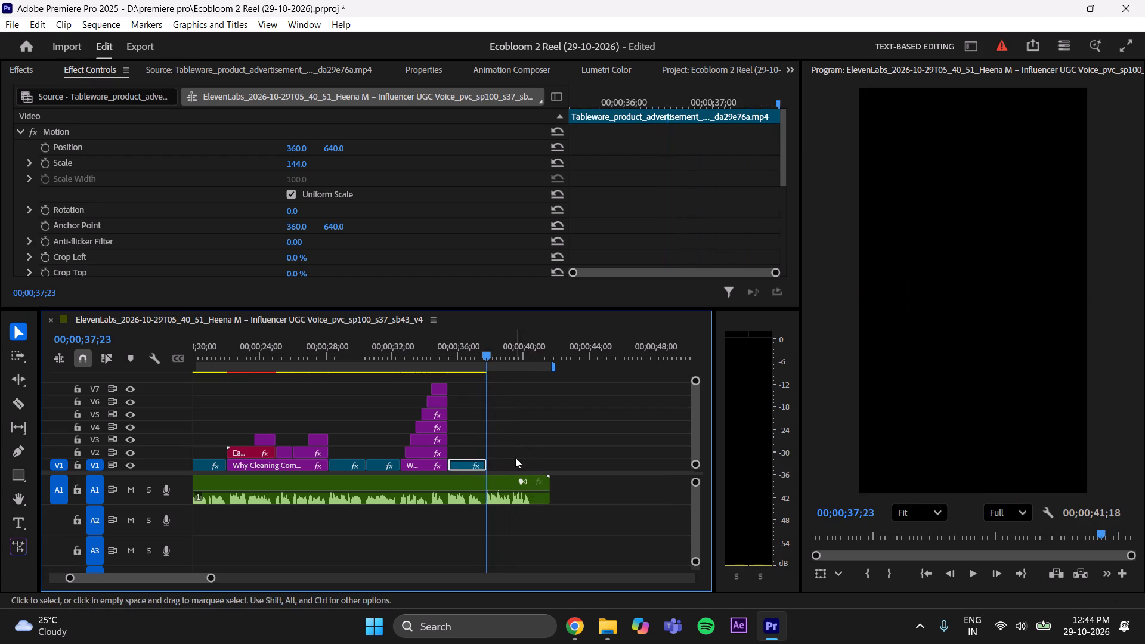
Play back the tableware shot from the end of the product and logo section to check its timing.
left_click(515, 457)
left_click_drag(491, 339, 442, 377)
left_click(974, 575)
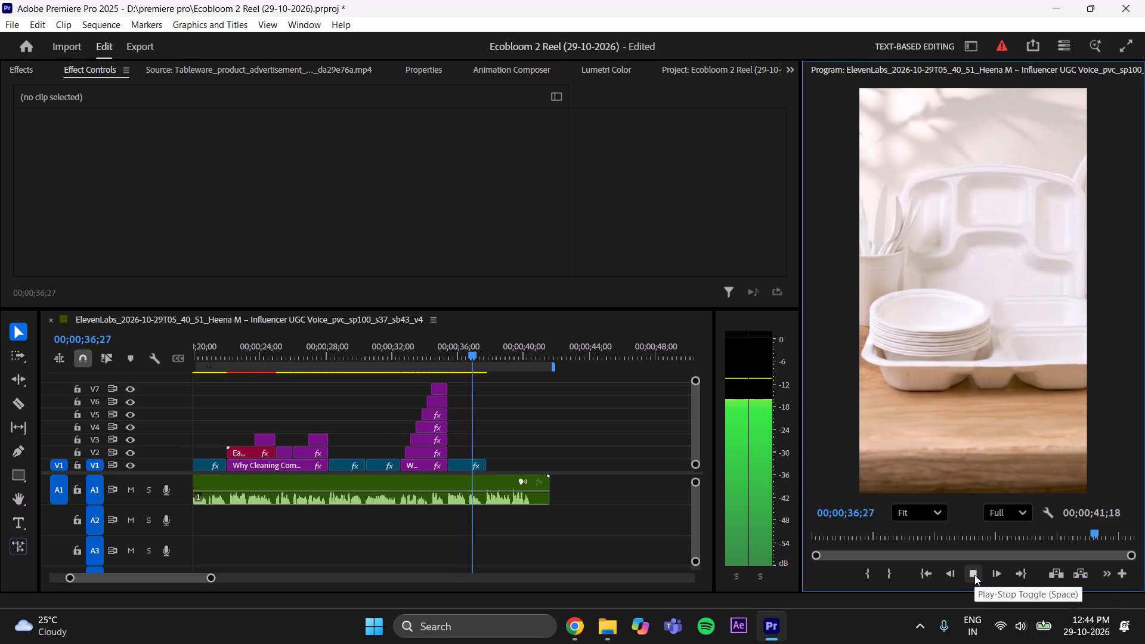
left_click(974, 575)
Save the project.
left_click(595, 464)
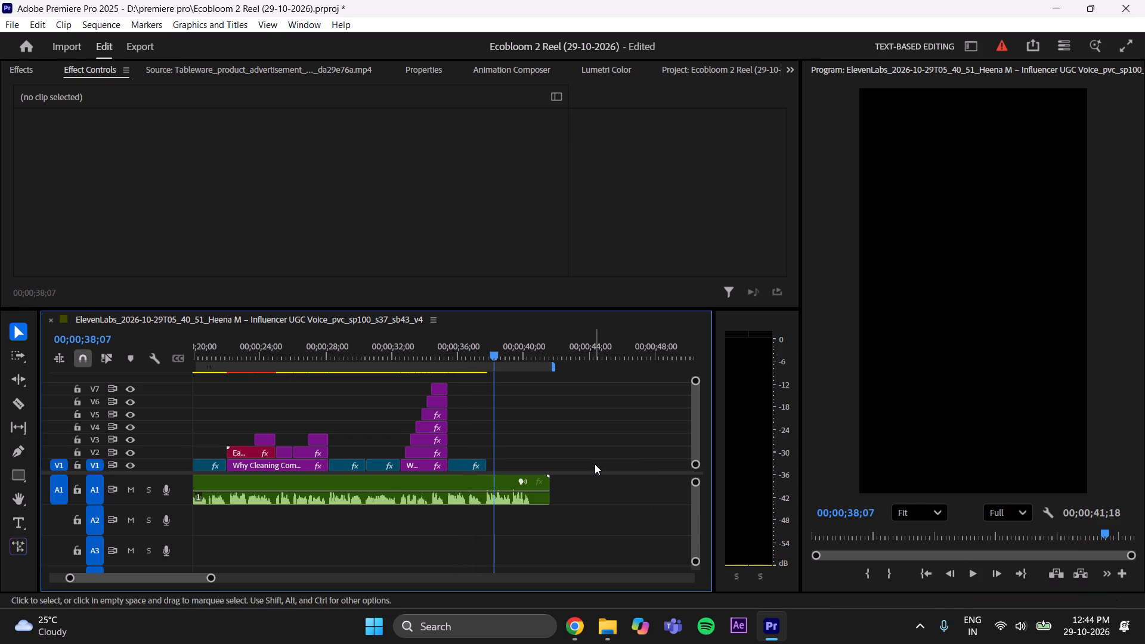
key("ctrl+s")
key("ctrl+s")
key("ctrl+s")
key("ctrl+s")
key("ctrl+s")
key("ctrl+s")
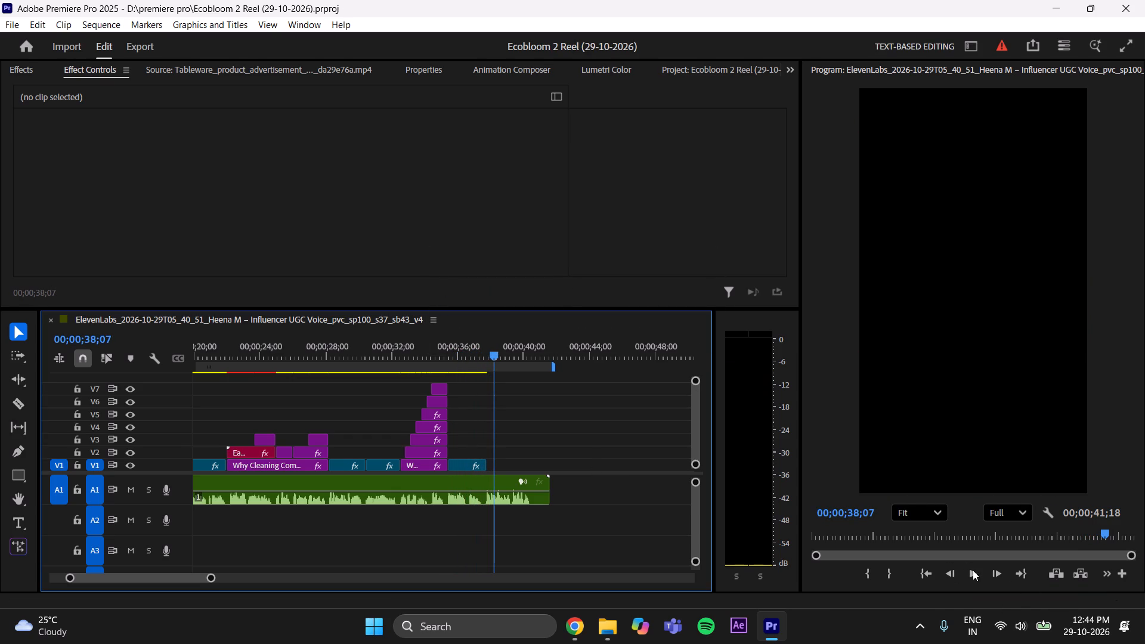
Play back the end of the product and logo section into the tableware shot to check its timing.
left_click_drag(495, 346, 487, 381)
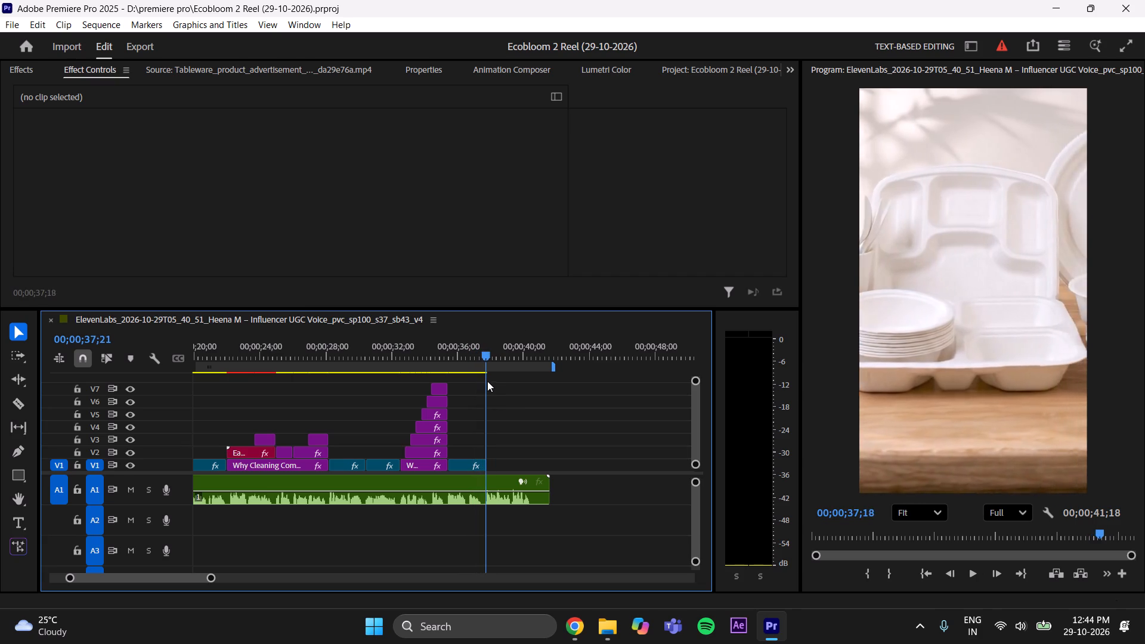
left_click_drag(487, 381, 488, 382)
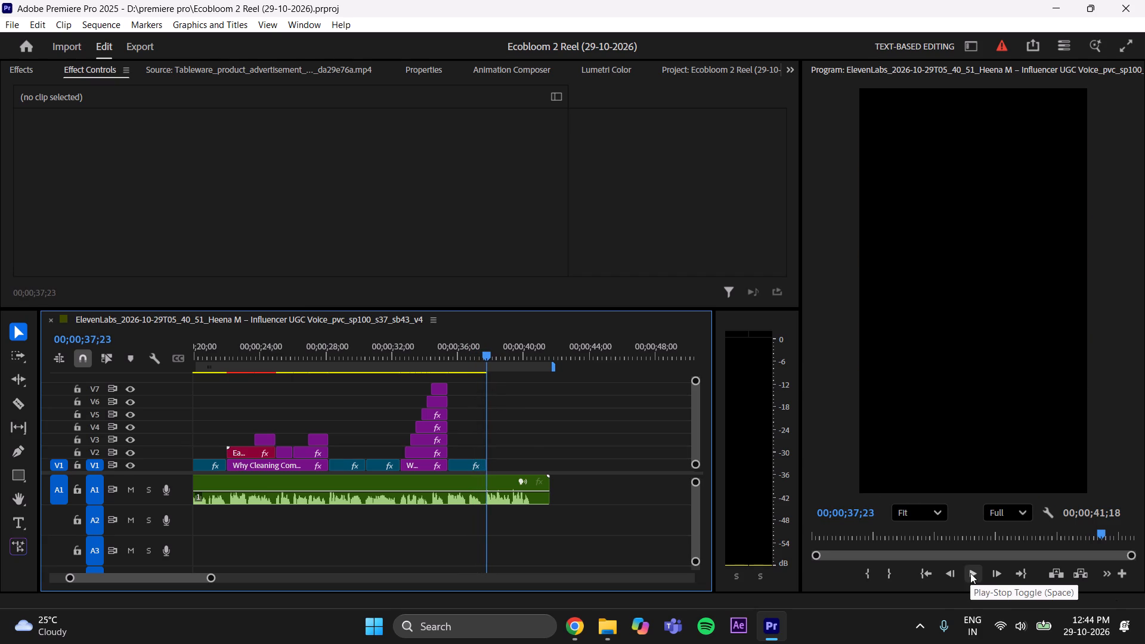
left_click_drag(490, 349, 443, 391)
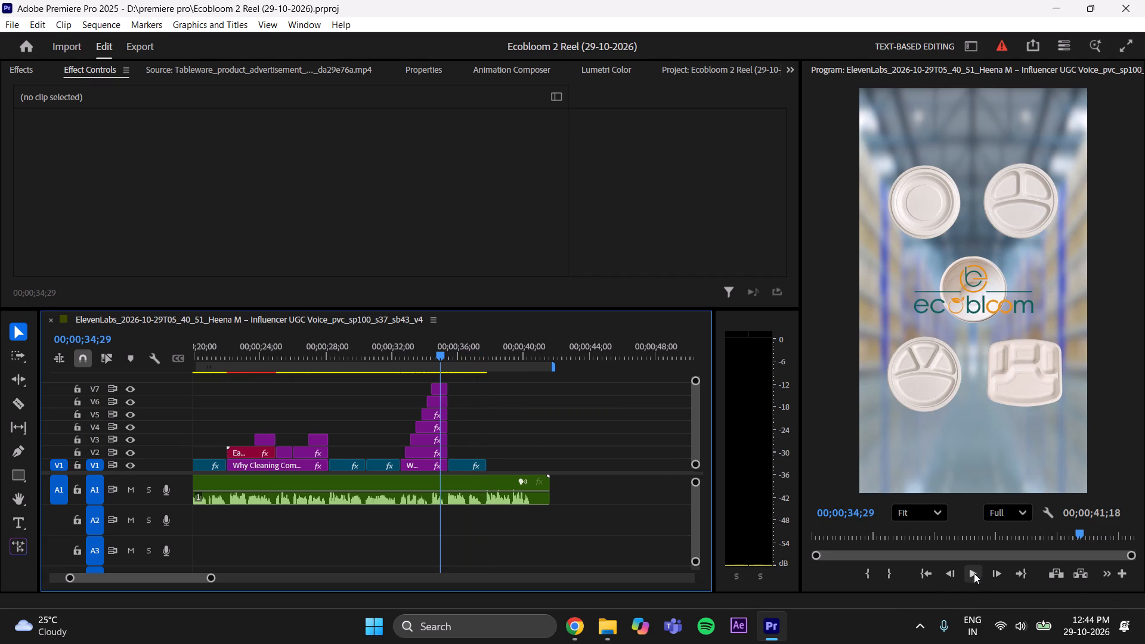
left_click(975, 572)
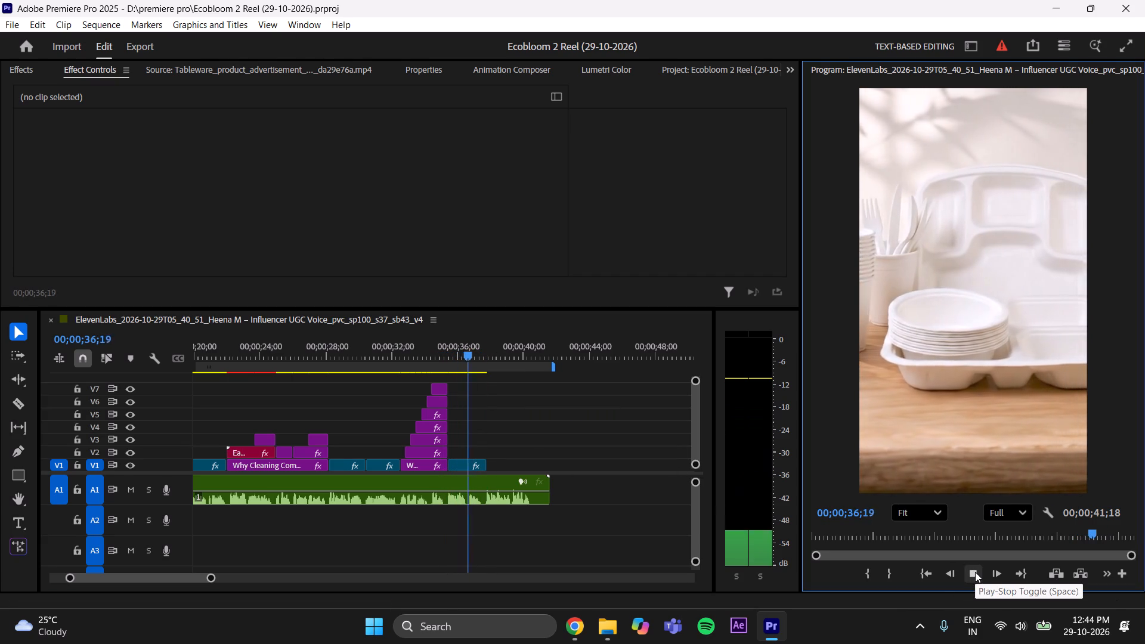
left_click(975, 572)
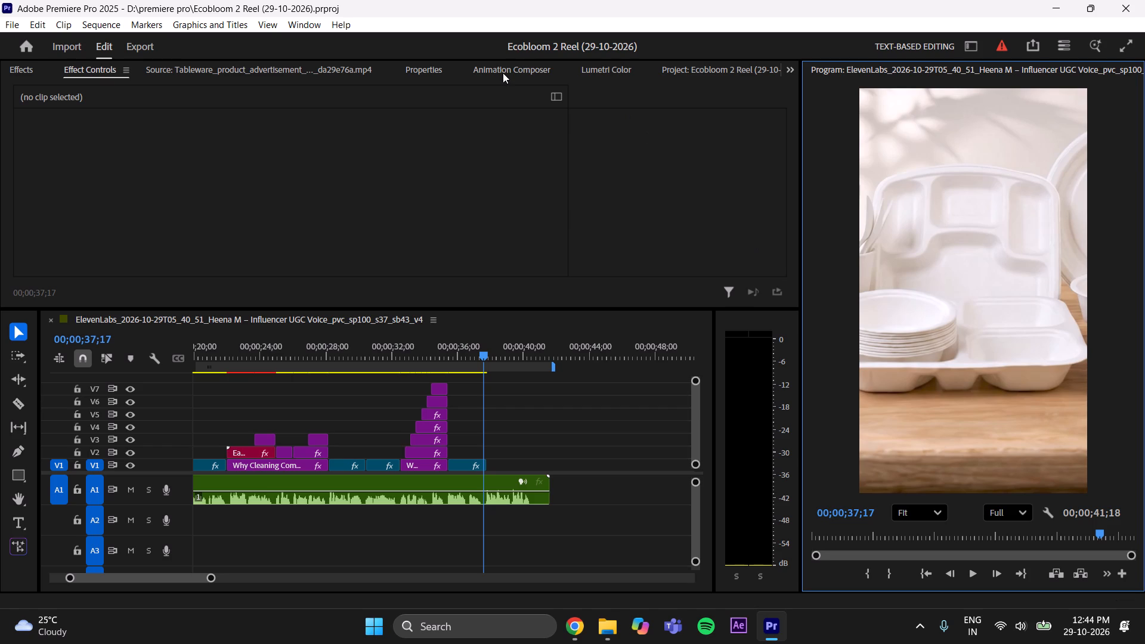
Add the Ease Position Y Bottom text preset from Animation Composer and align it on V2 with the tableware clip's start.
left_click(509, 73)
left_click(21, 97)
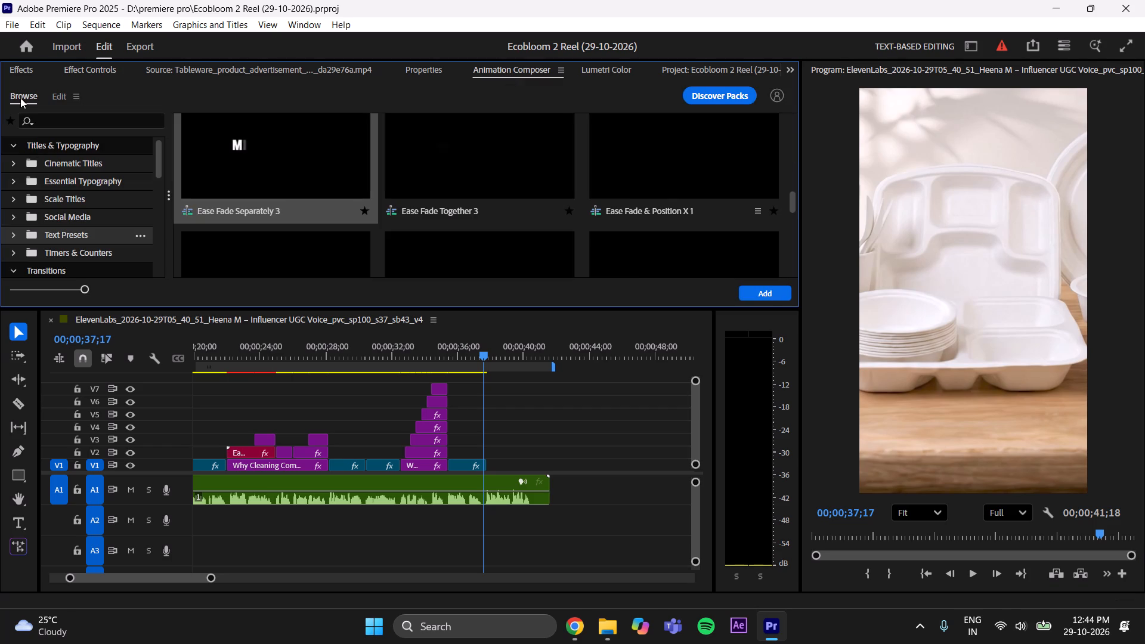
left_click(60, 209)
left_click(62, 233)
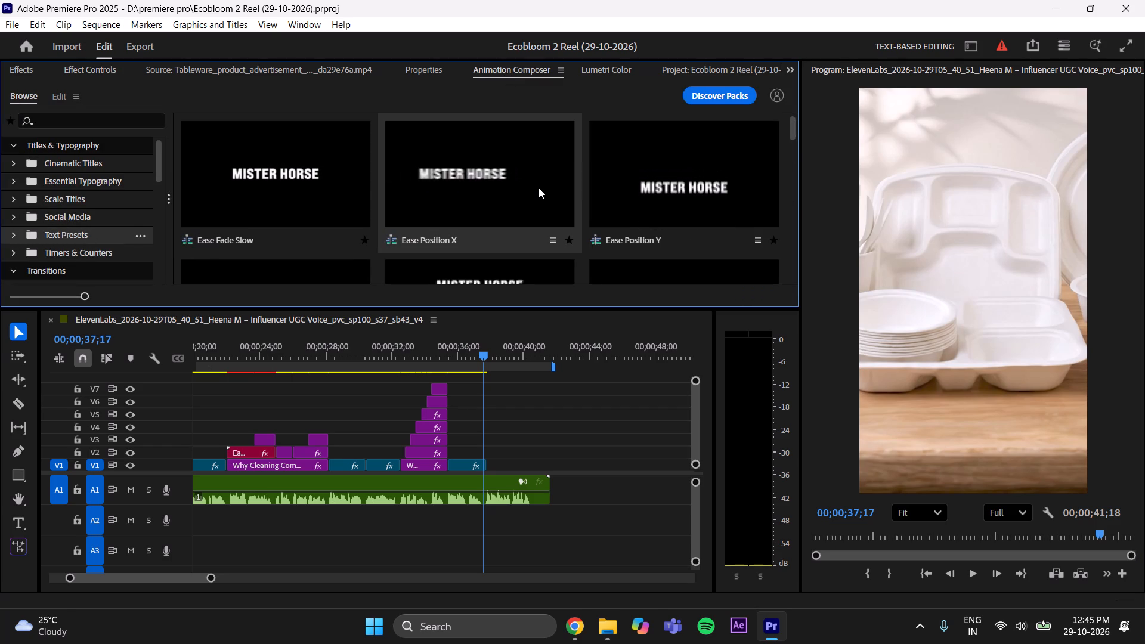
scroll(674, 185, "down", 1)
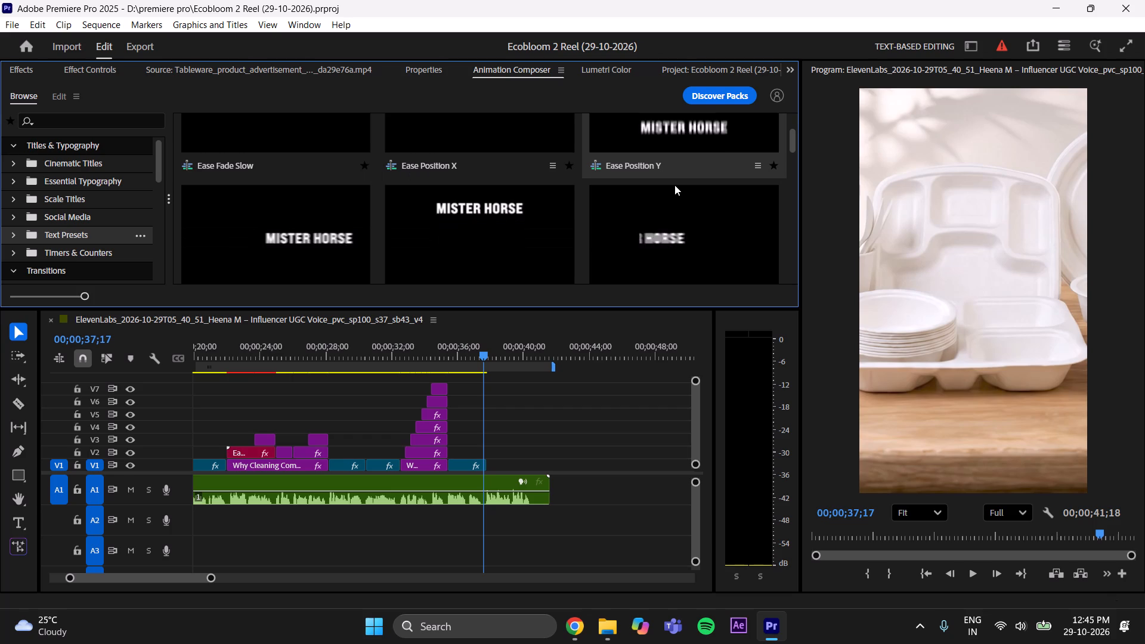
scroll(674, 185, "up", 2)
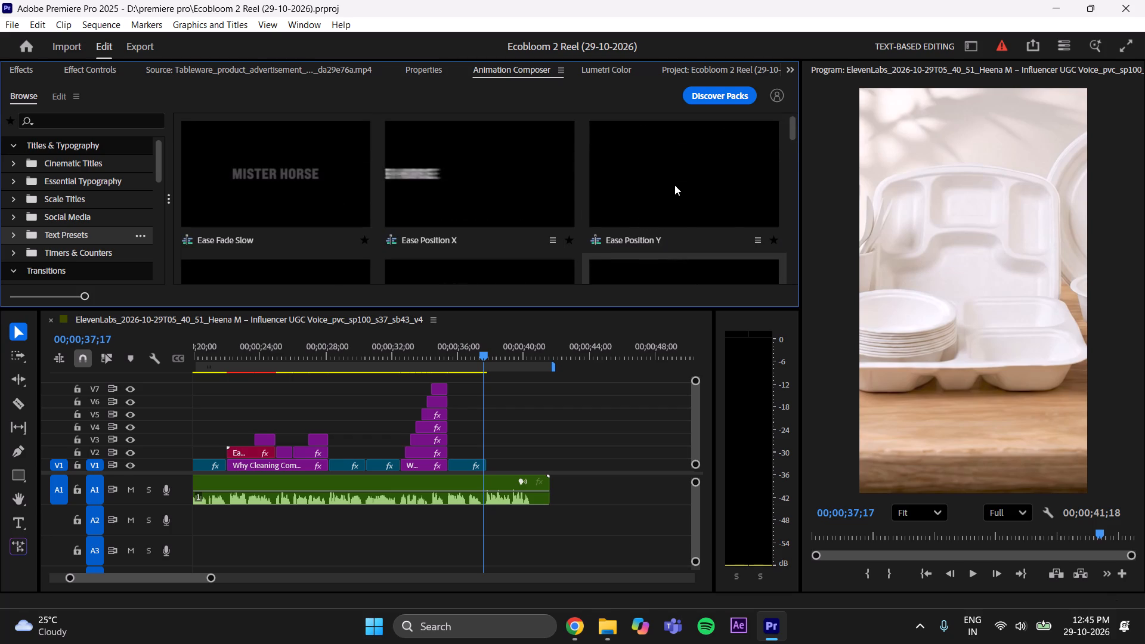
left_click(674, 185)
left_click(770, 289)
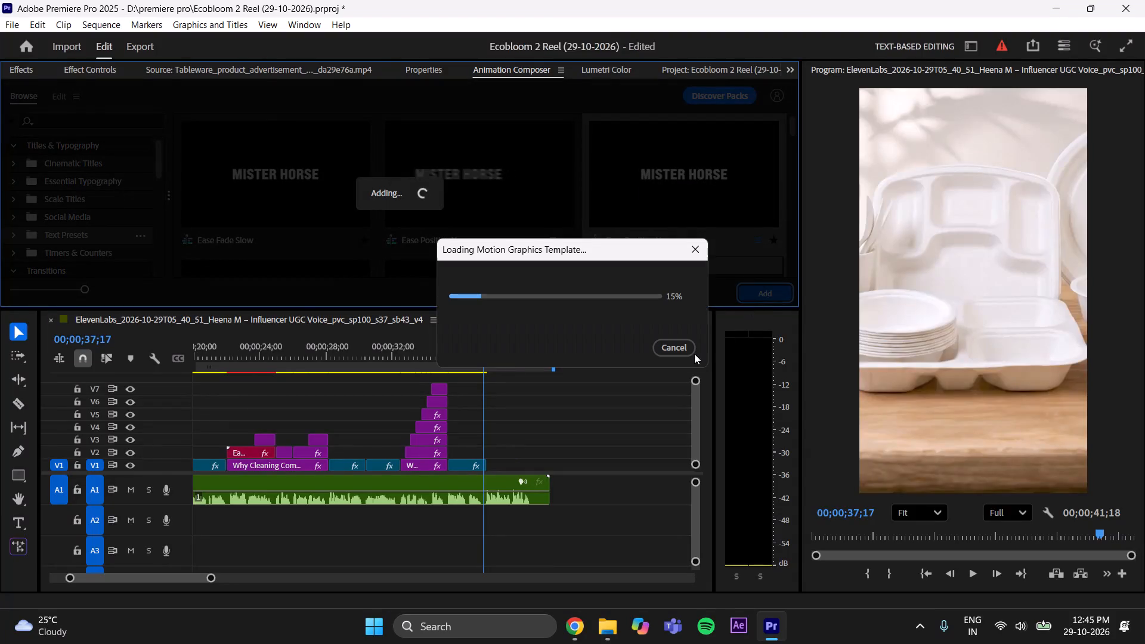
left_click_drag(494, 451, 464, 450)
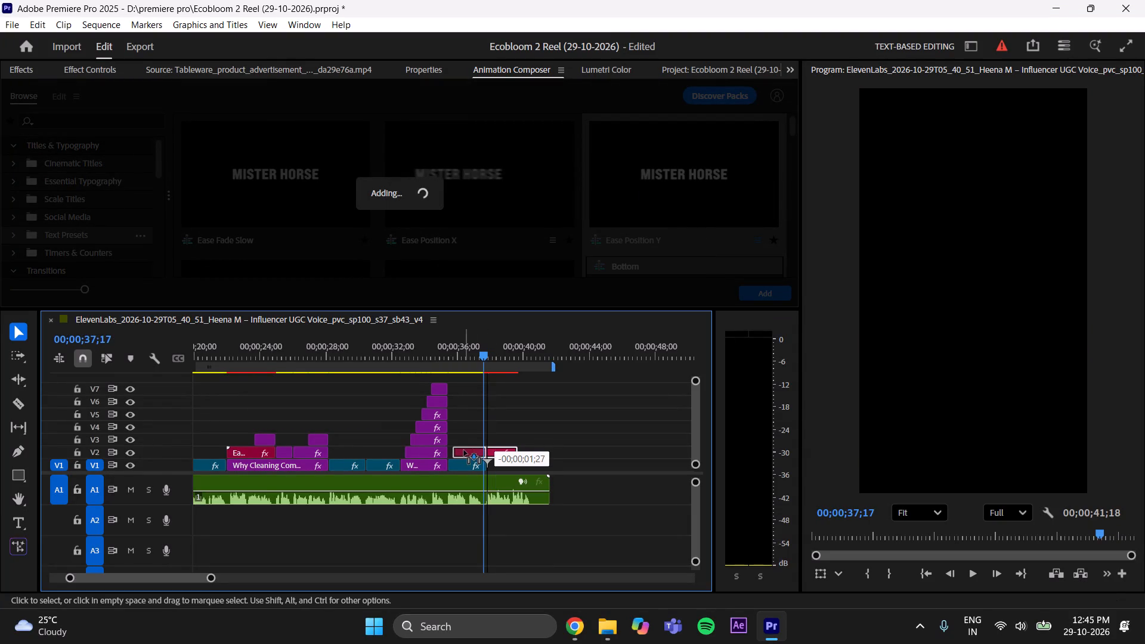
left_click_drag(464, 450, 459, 452)
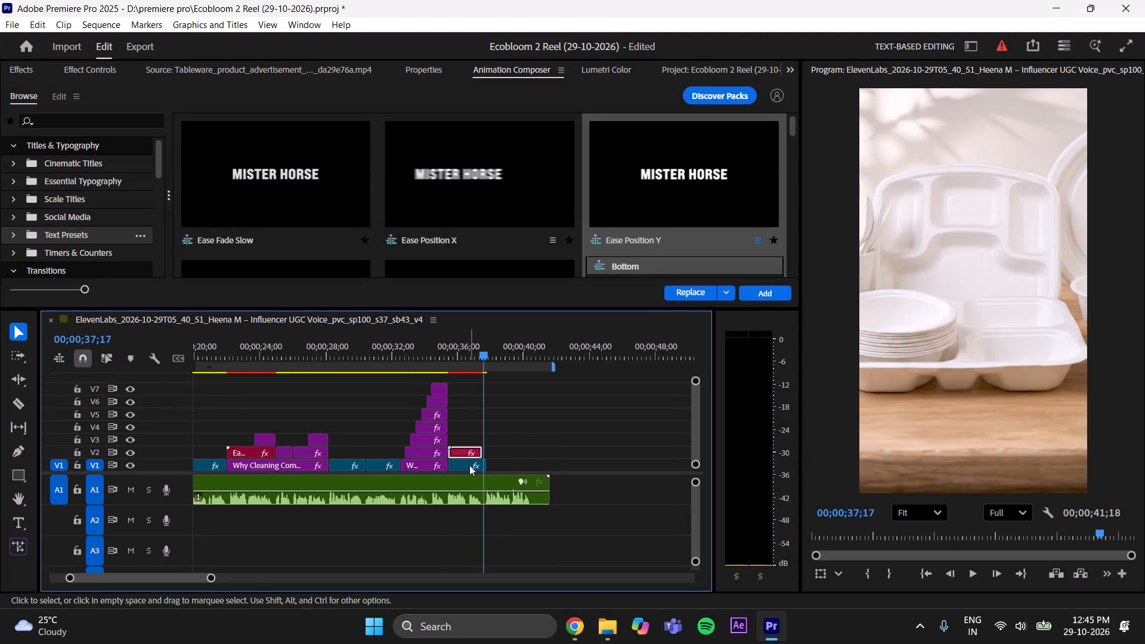
Lengthen the Ease Position Y title to 00:00:02;20 and trim its end to match the tableware clip's end.
left_click_drag(212, 578, 162, 581)
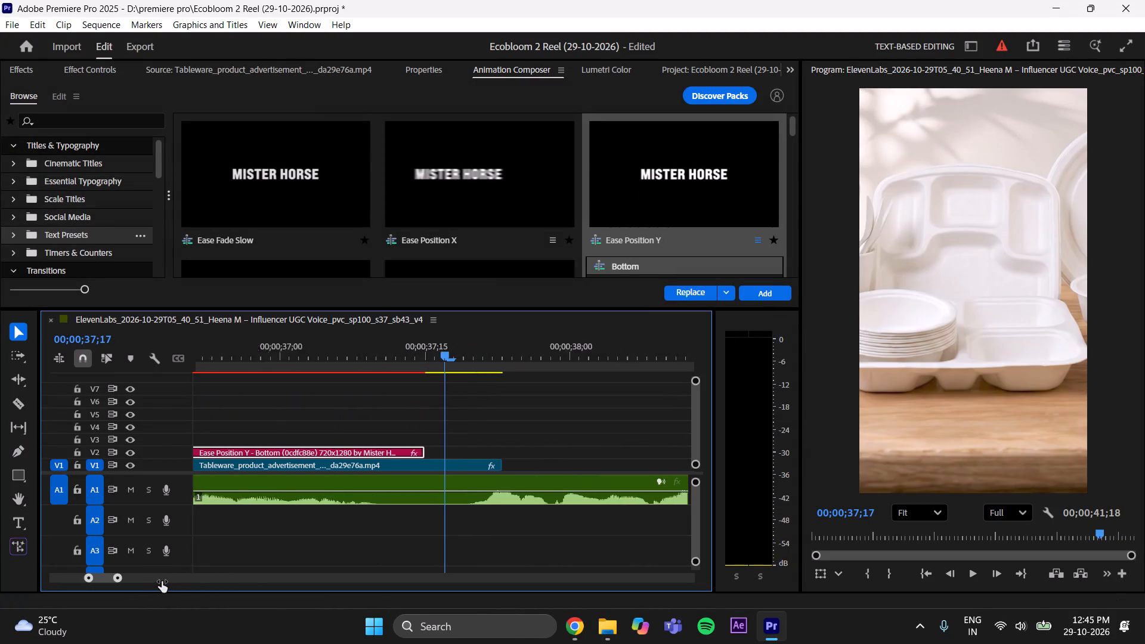
left_click_drag(162, 581, 174, 577)
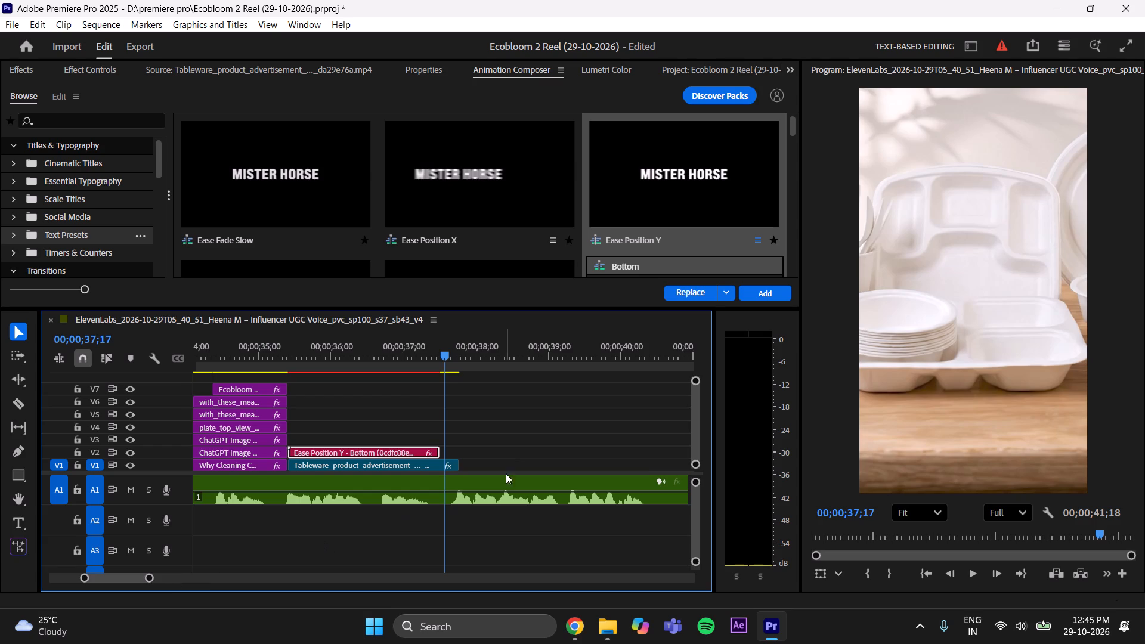
left_click(55, 98)
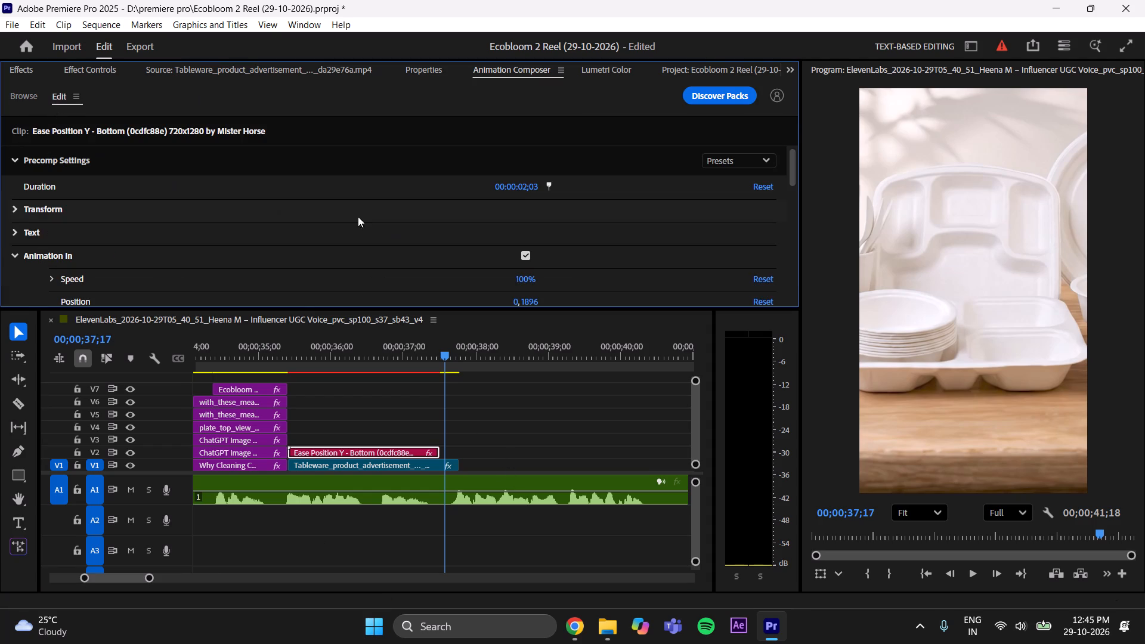
left_click_drag(524, 188, 533, 184)
left_click_drag(482, 450, 459, 467)
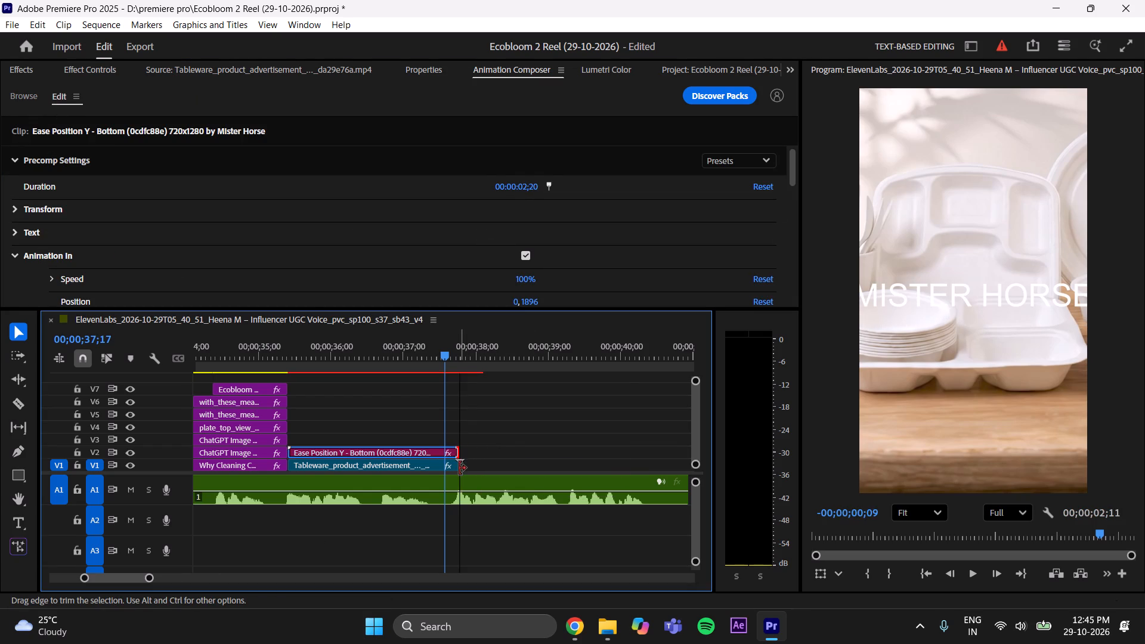
Reduce the font size of the title over the tableware shot to 57.1.
left_click(425, 70)
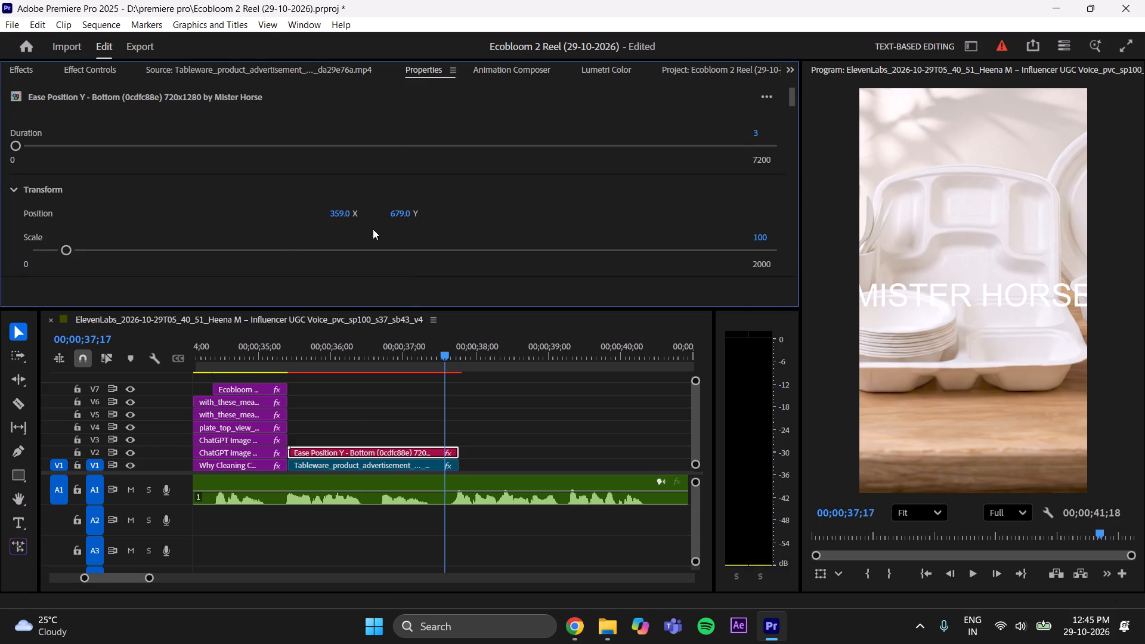
scroll(172, 208, "down", 20)
scroll(172, 208, "down", 20)
scroll(172, 208, "down", 4)
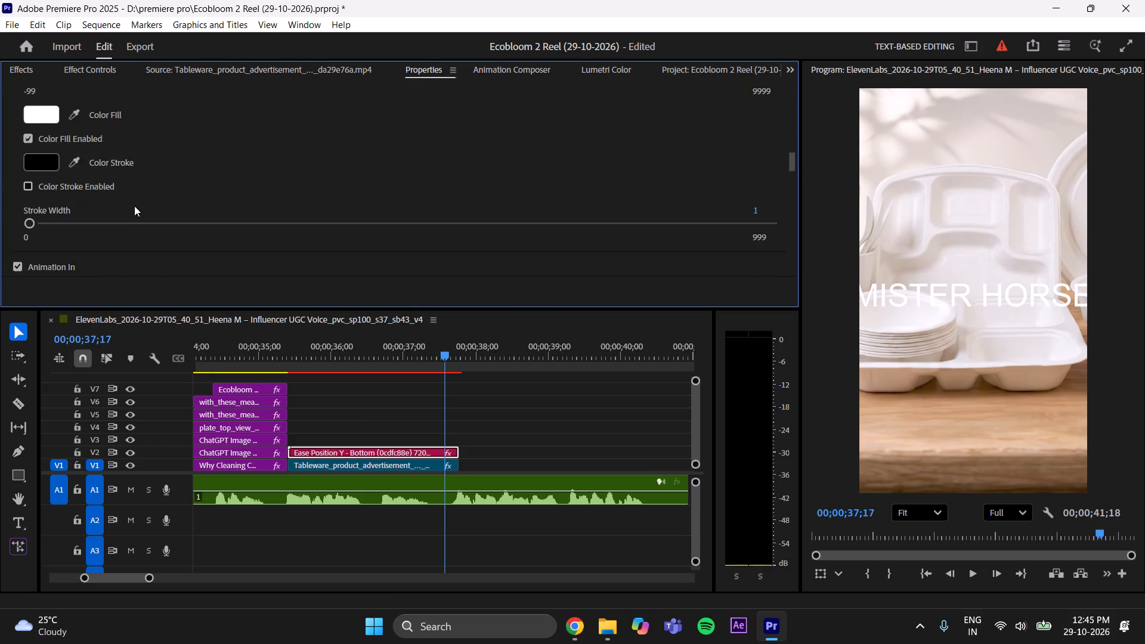
scroll(134, 206, "down", 4)
scroll(46, 206, "down", 17)
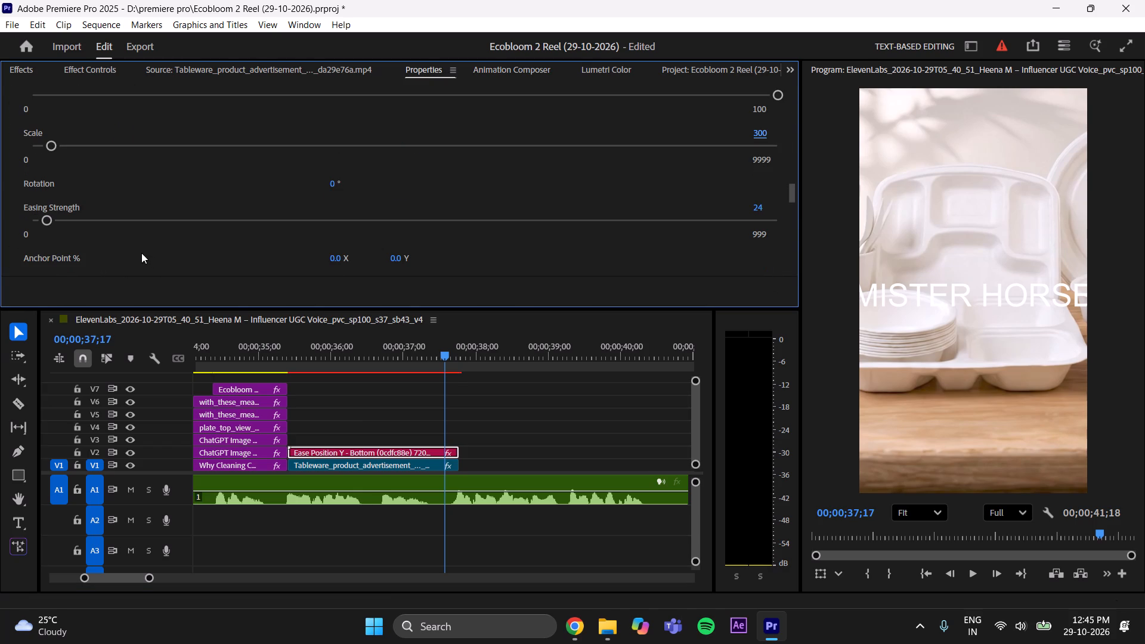
left_click_drag(420, 352, 358, 363)
scroll(180, 194, "up", 20)
scroll(180, 194, "up", 16)
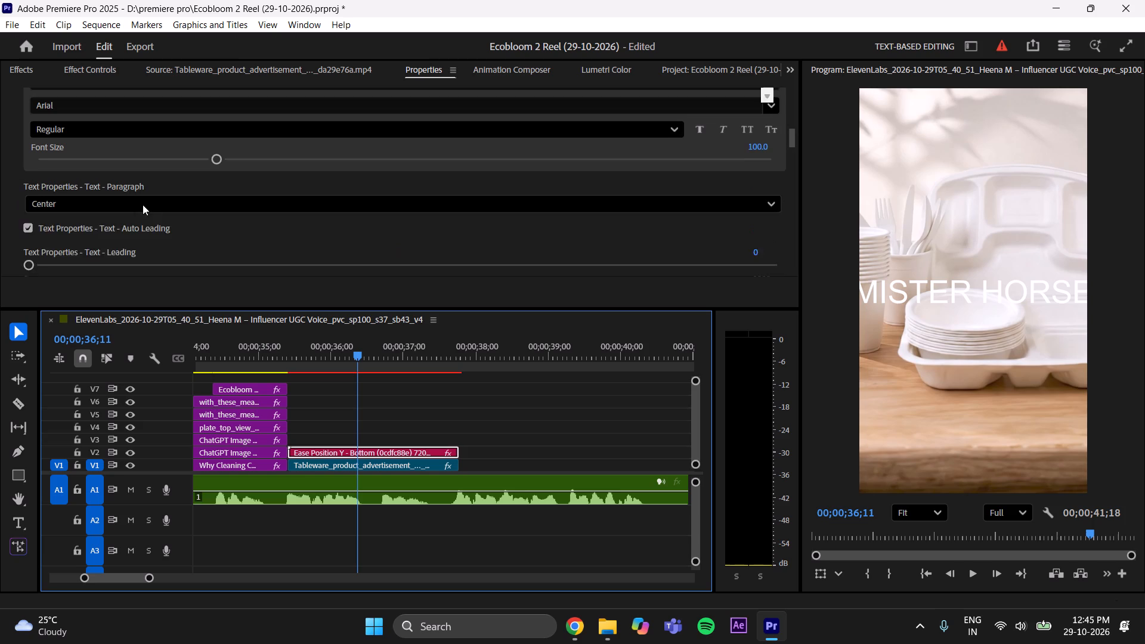
scroll(143, 205, "up", 3)
left_click_drag(213, 184, 135, 201)
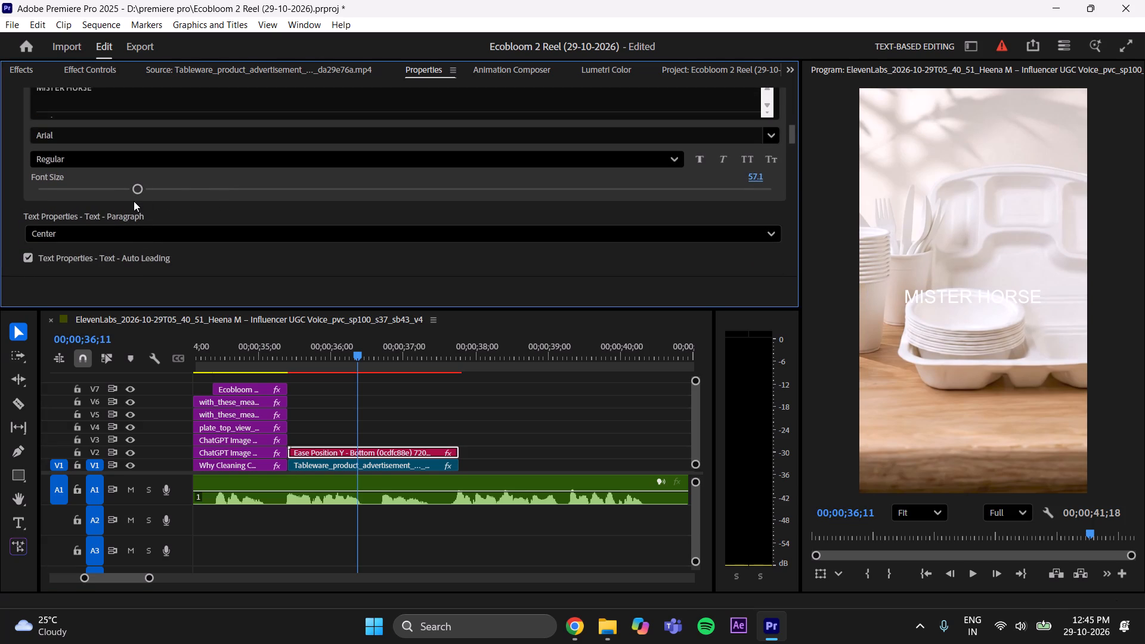
scroll(238, 221, "up", 6)
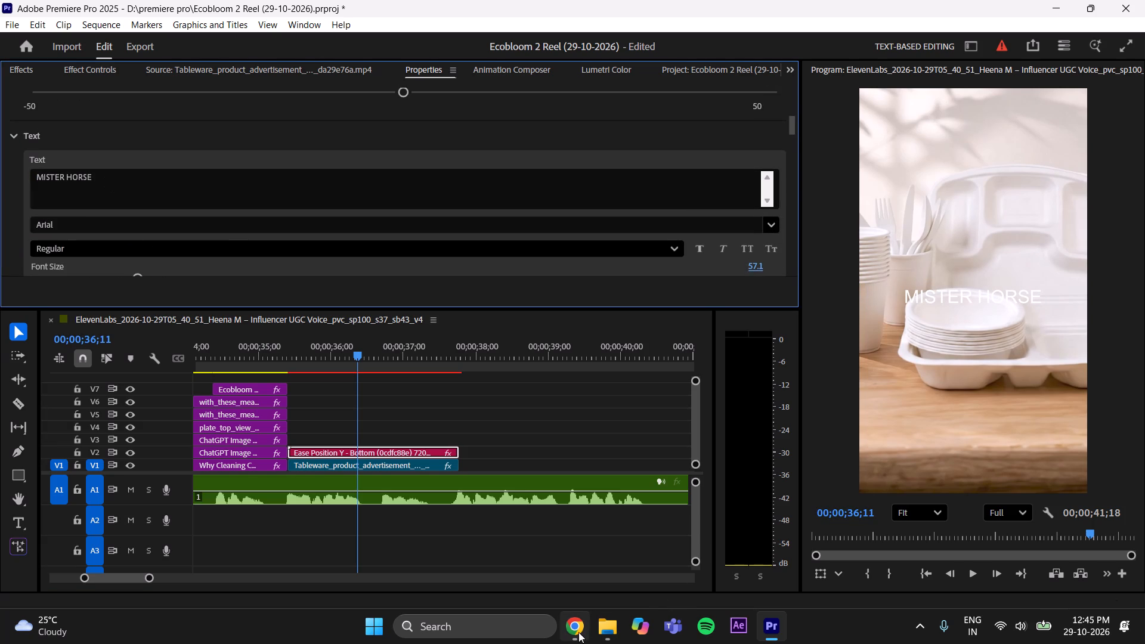
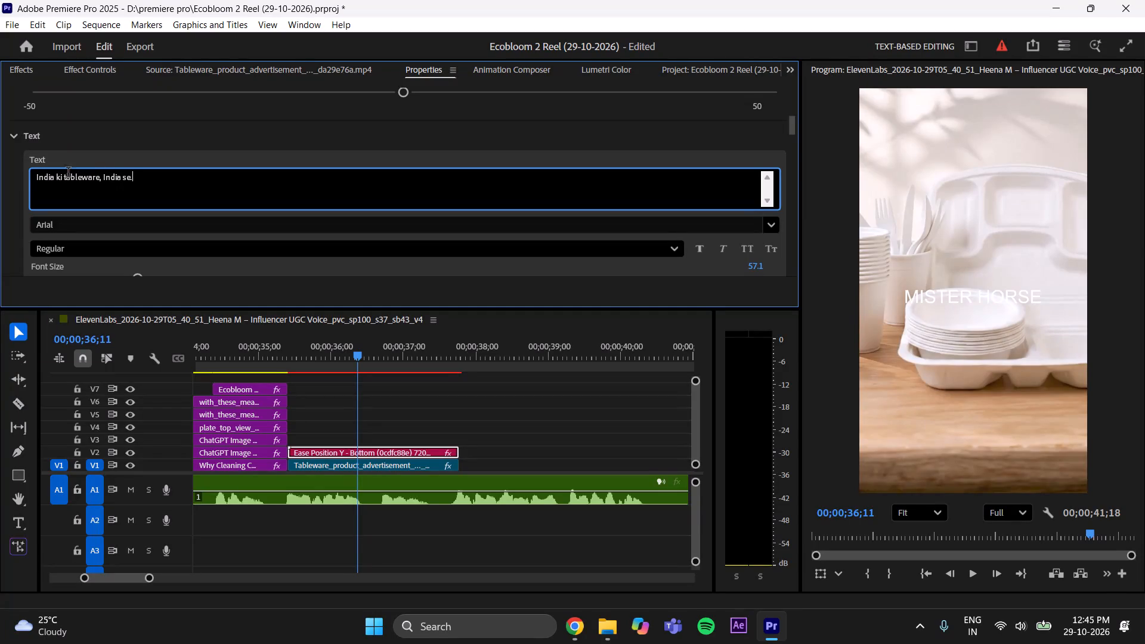
Edit the title over the tableware shot to read "India Ki Tableware" with "India Se" on a second line, without punctuation.
left_click(59, 181)
key("BackSpace")
key("shift+k")
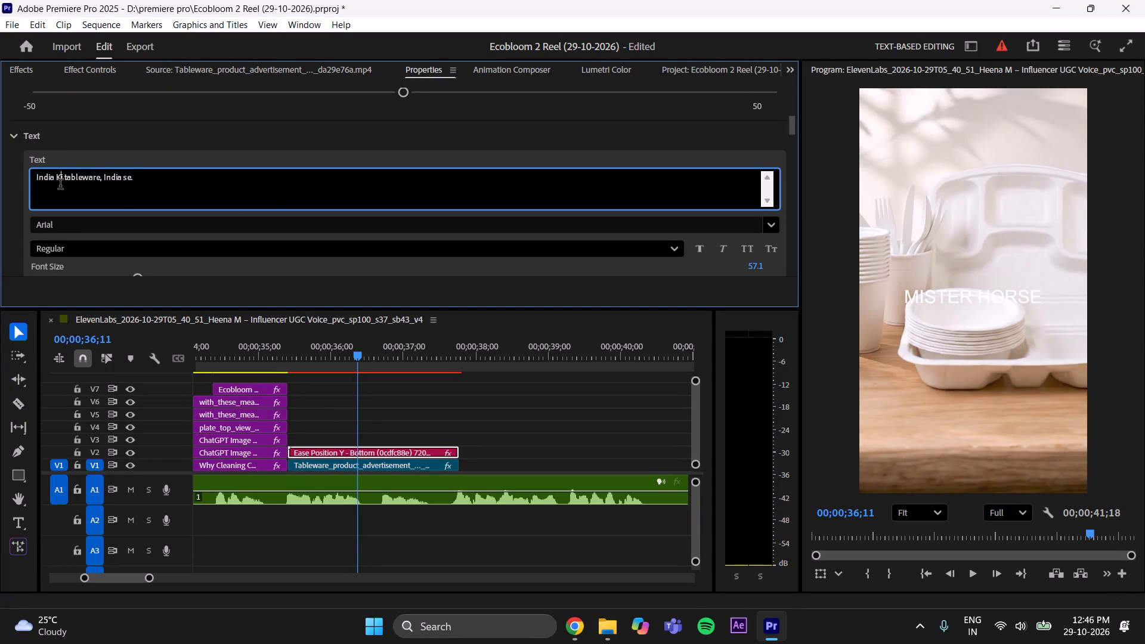
left_click(65, 178)
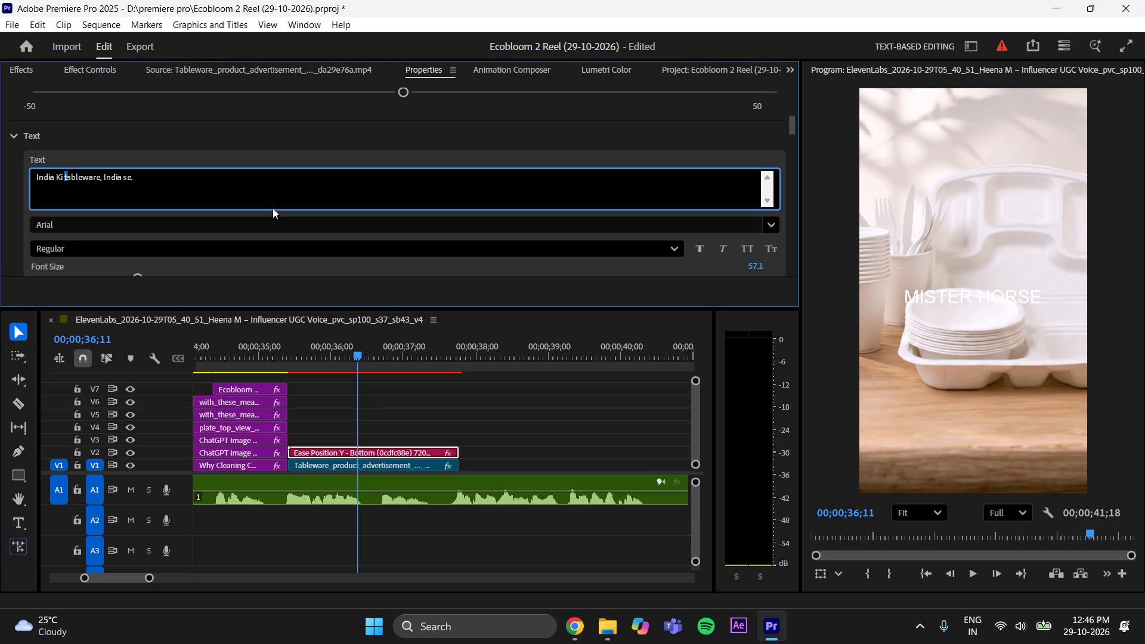
key("BackSpace")
key("shift+t")
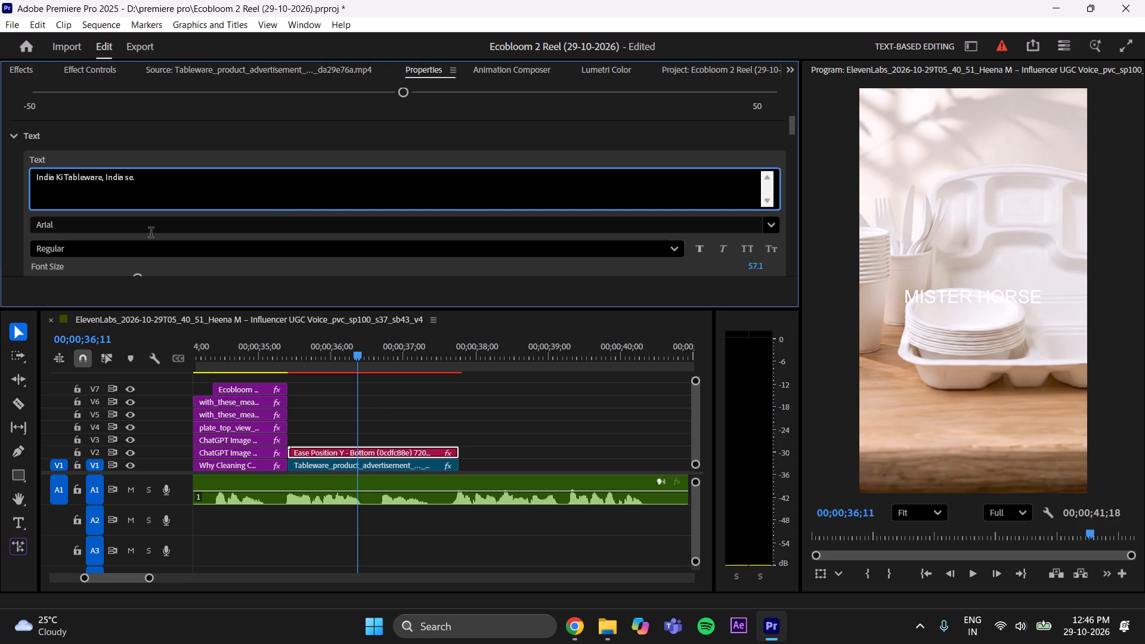
left_click(104, 177)
key("BackSpace")
left_click(127, 178)
key("BackSpace")
key("shift+s")
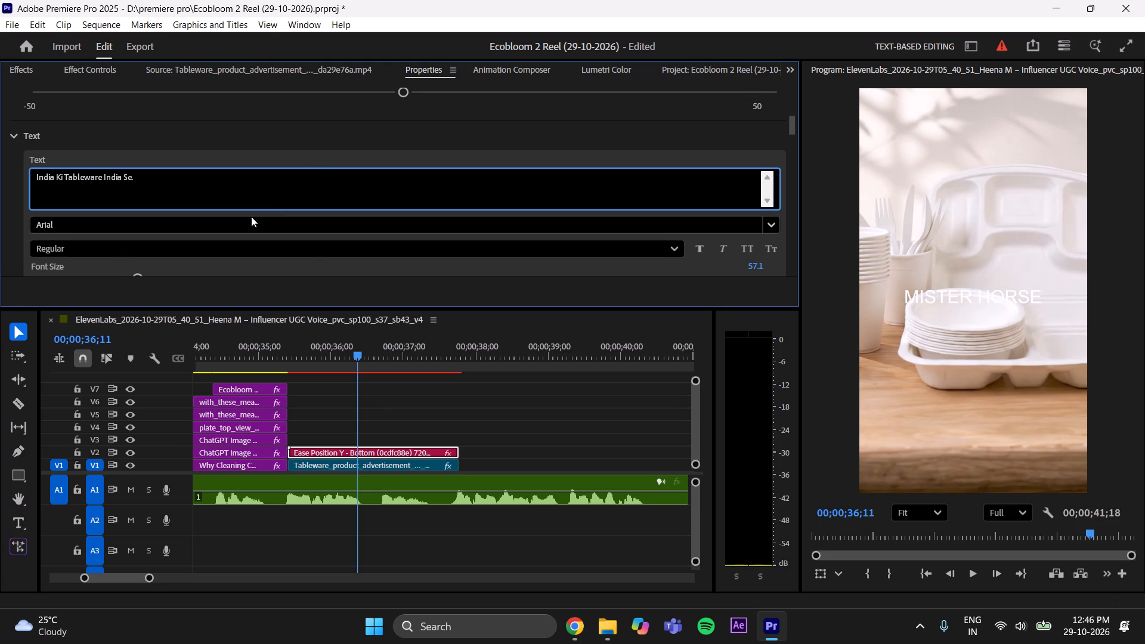
left_click(138, 172)
key("BackSpace")
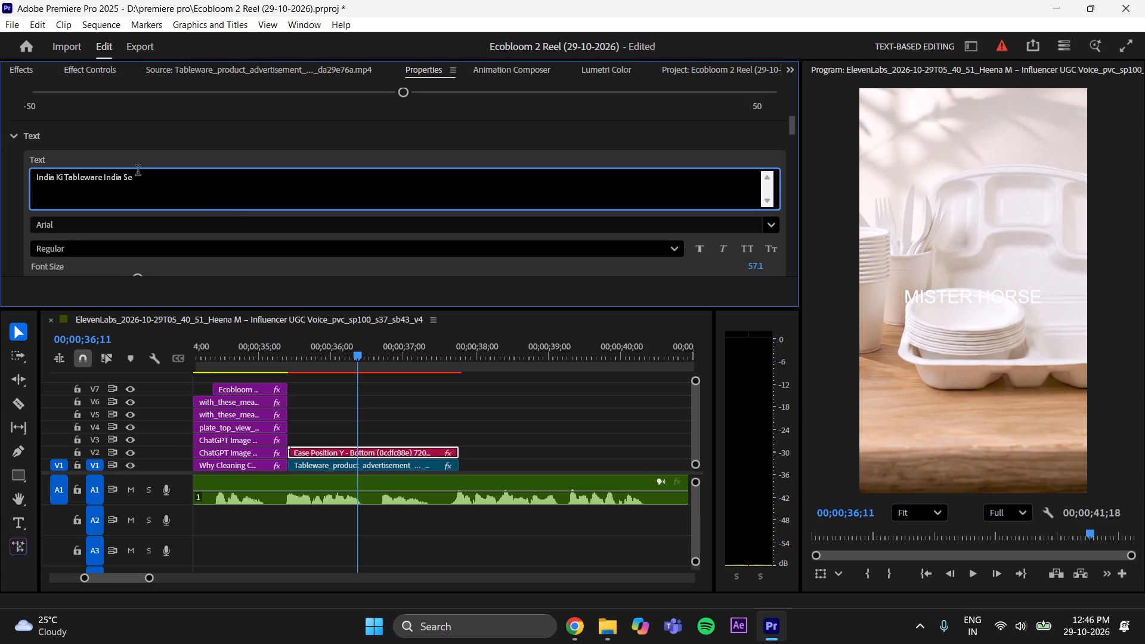
left_click(104, 179)
key("BackSpace")
key("Return")
left_click(0, 208)
Set the tableware title's font to Franklin Gothic Heavy and reduce its font size to about 56.5.
left_click(77, 230)
key("BackSpace")
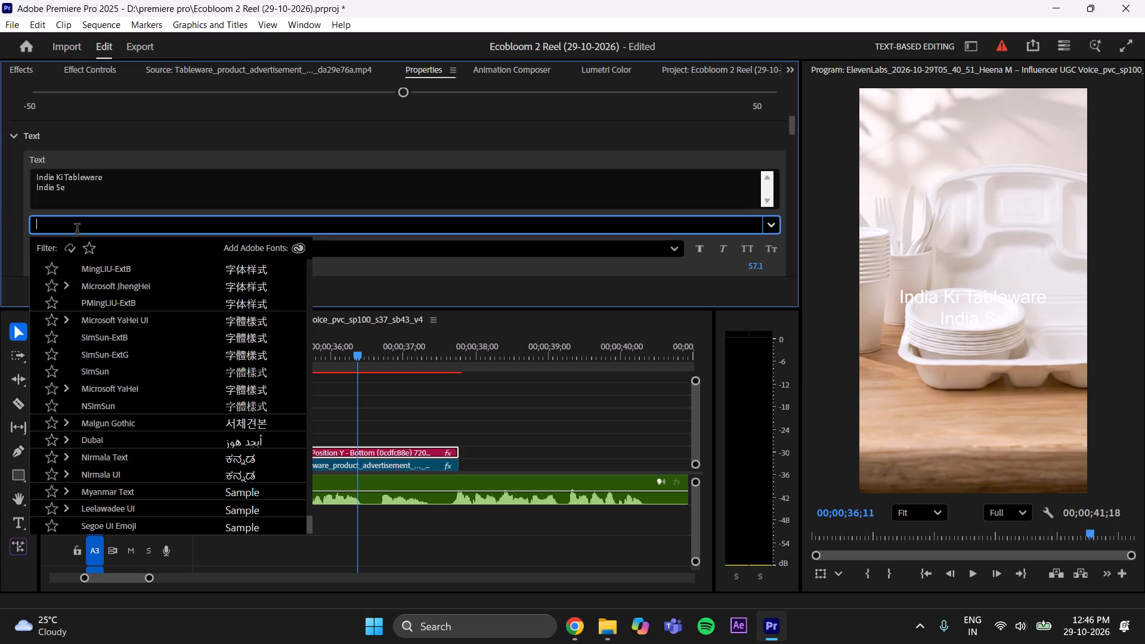
type("frankl")
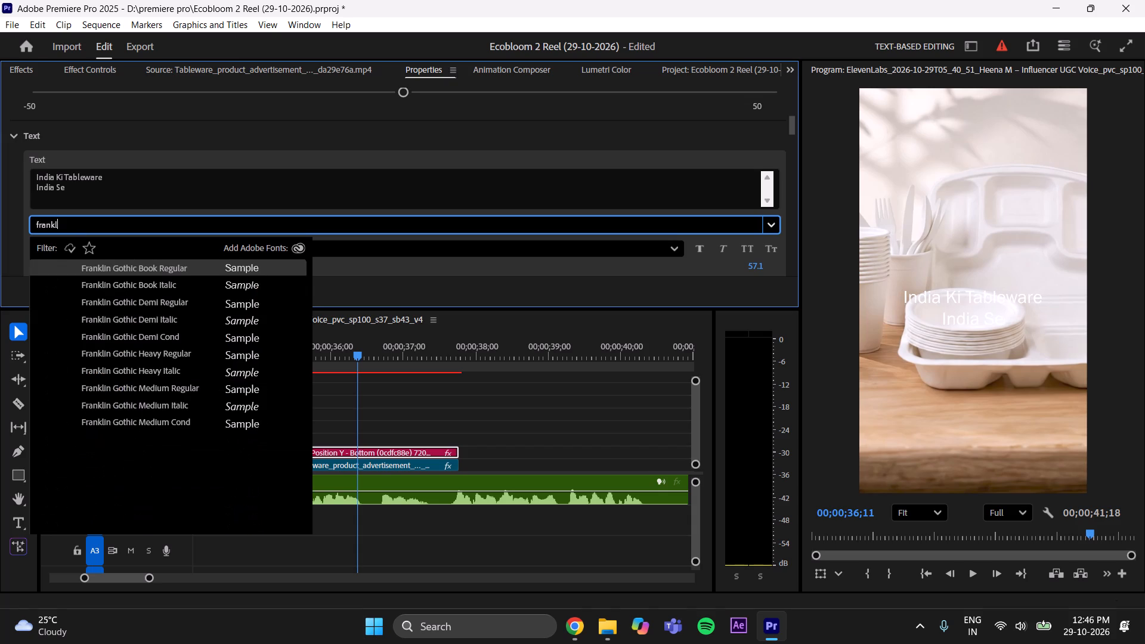
left_click(140, 351)
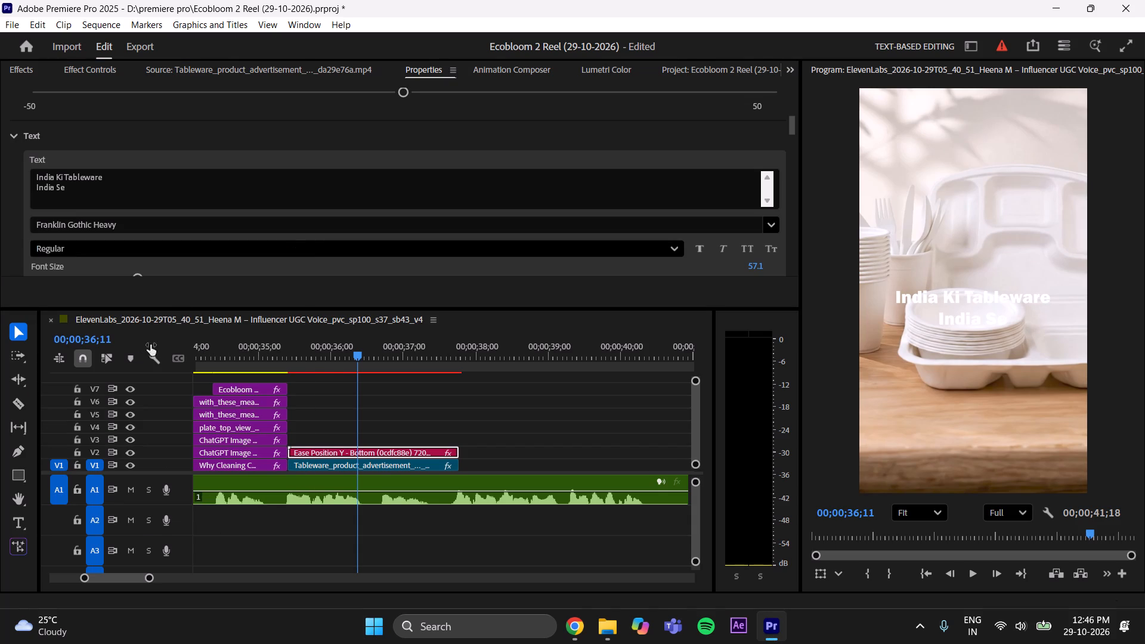
scroll(0, 173, "down", 5)
scroll(0, 228, "down", 7)
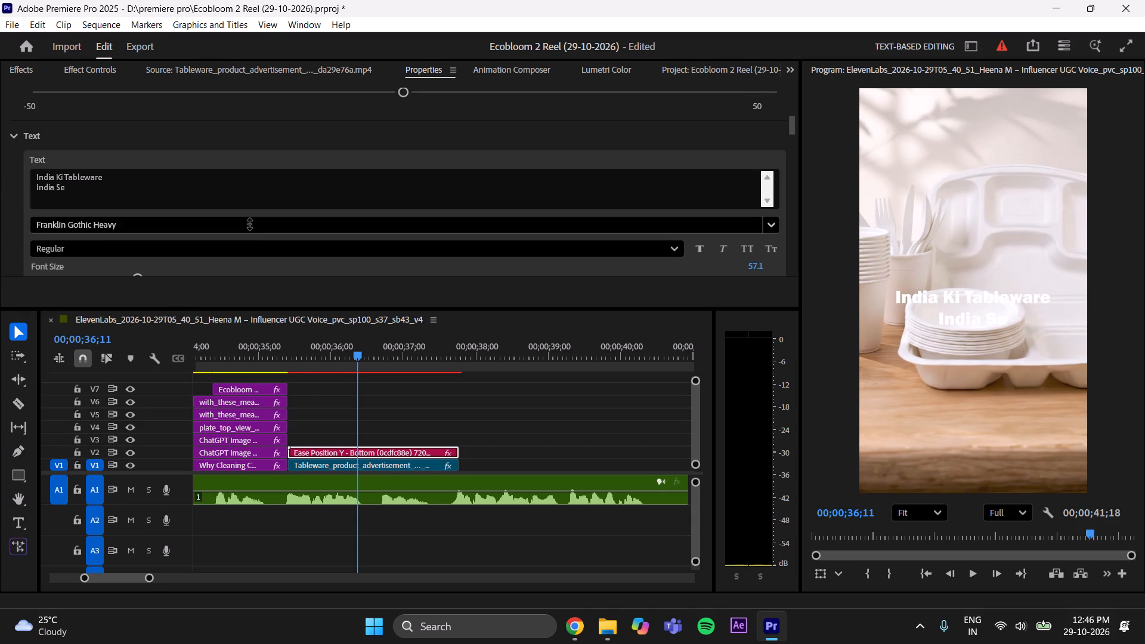
scroll(250, 224, "down", 5)
key("ctrl+z")
scroll(188, 266, "down", 5)
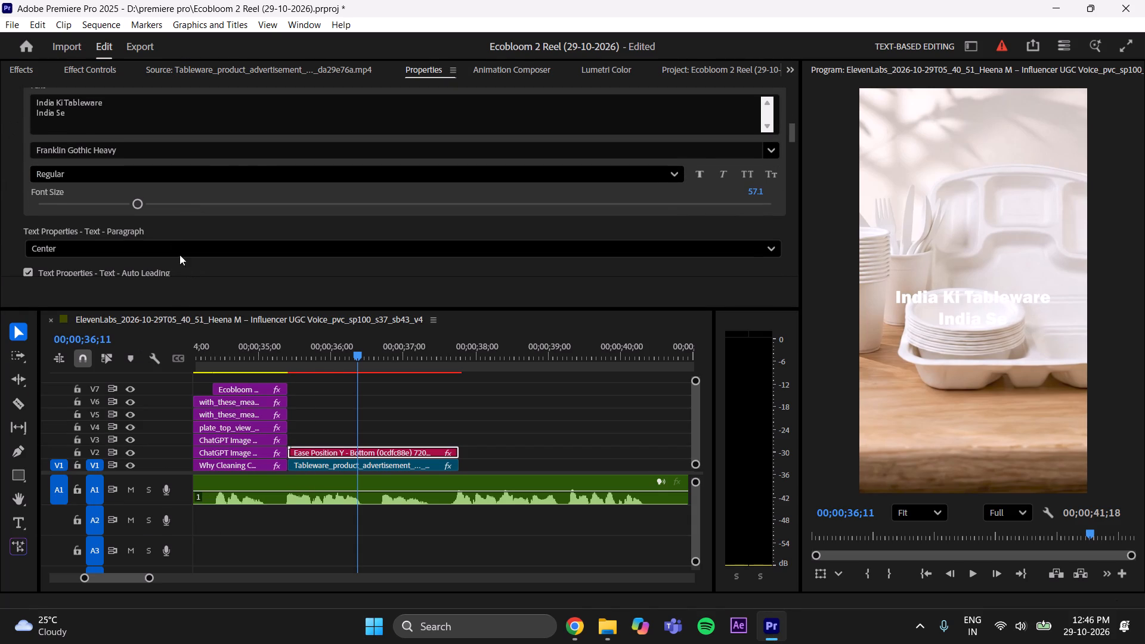
left_click(137, 203)
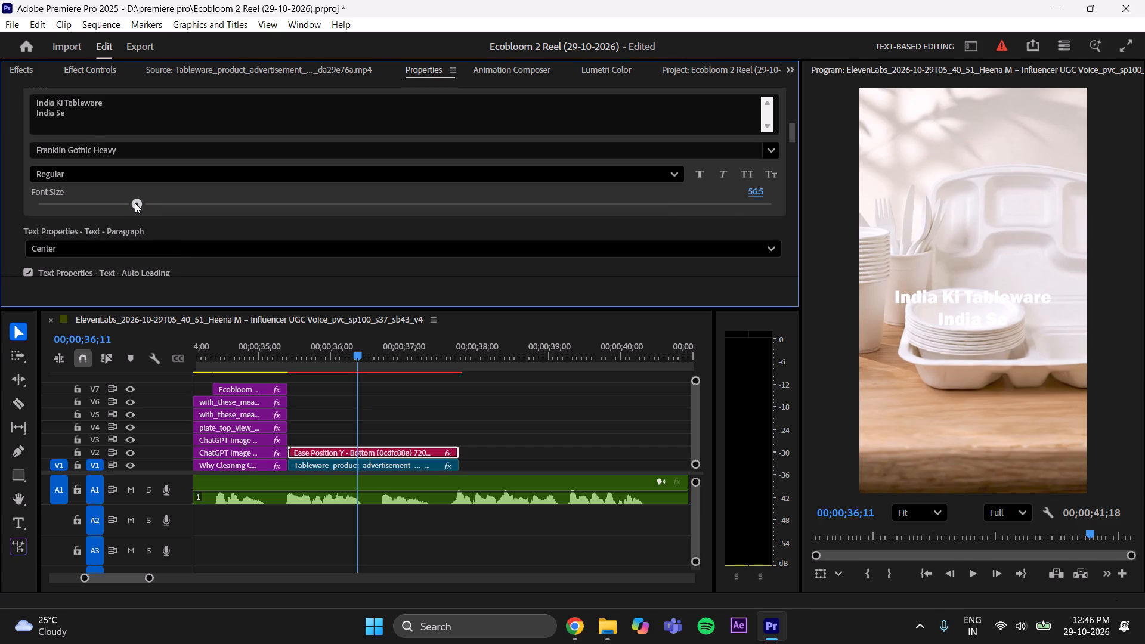
Enable the colour stroke on the tableware title and set its stroke width to 6.
scroll(220, 226, "down", 16)
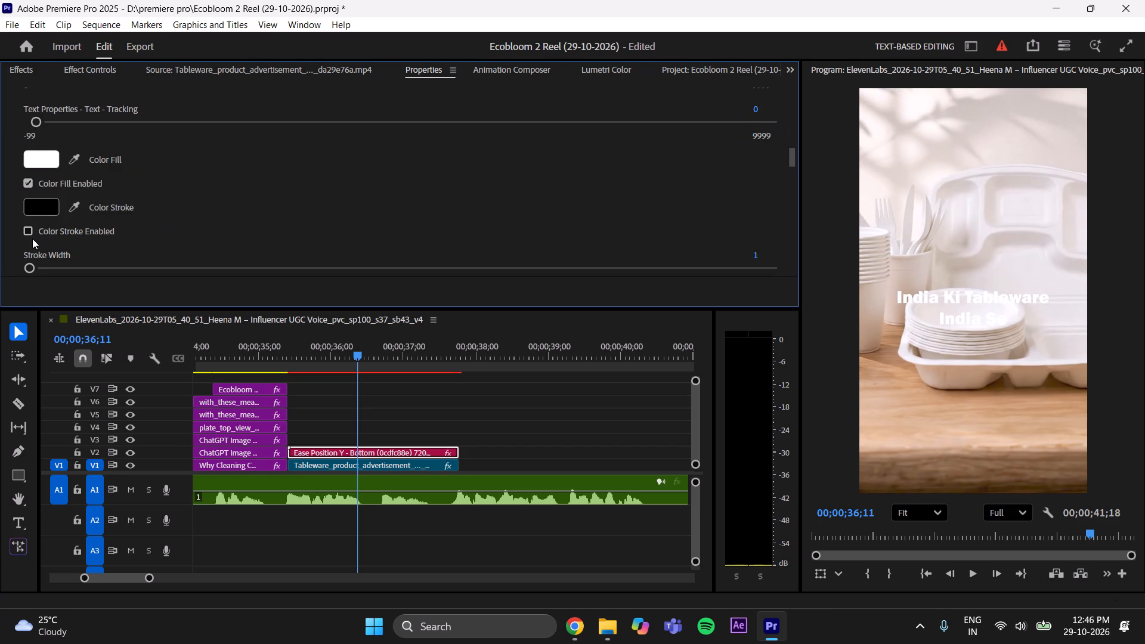
left_click(30, 233)
left_click(33, 265)
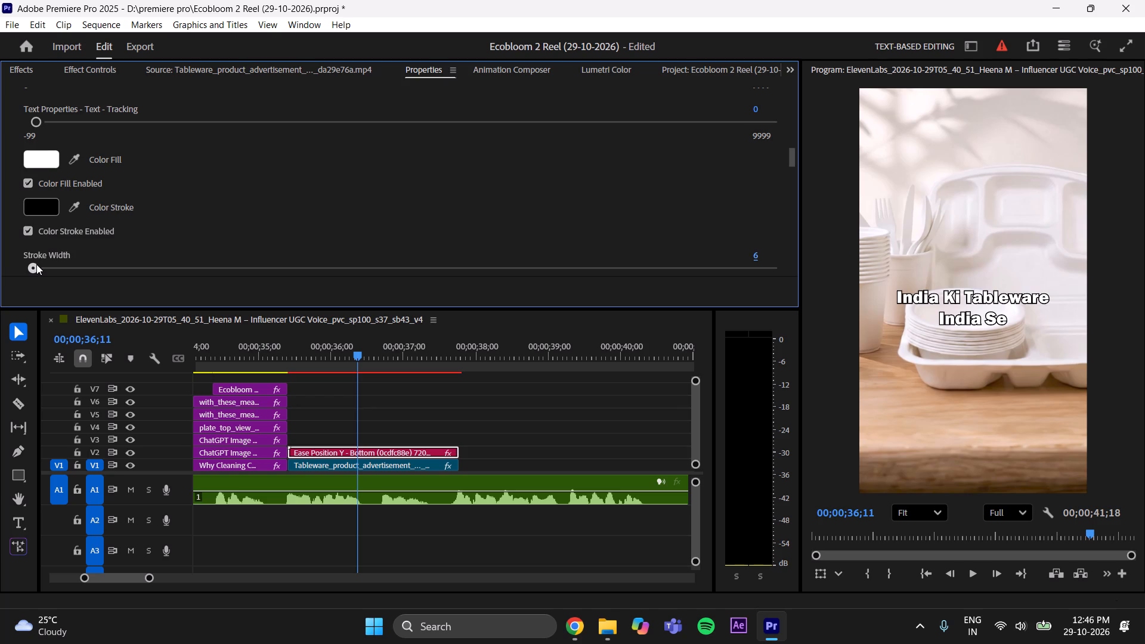
Change the tableware title's fill colour to yellow F6FF00 and save the project.
left_click(48, 154)
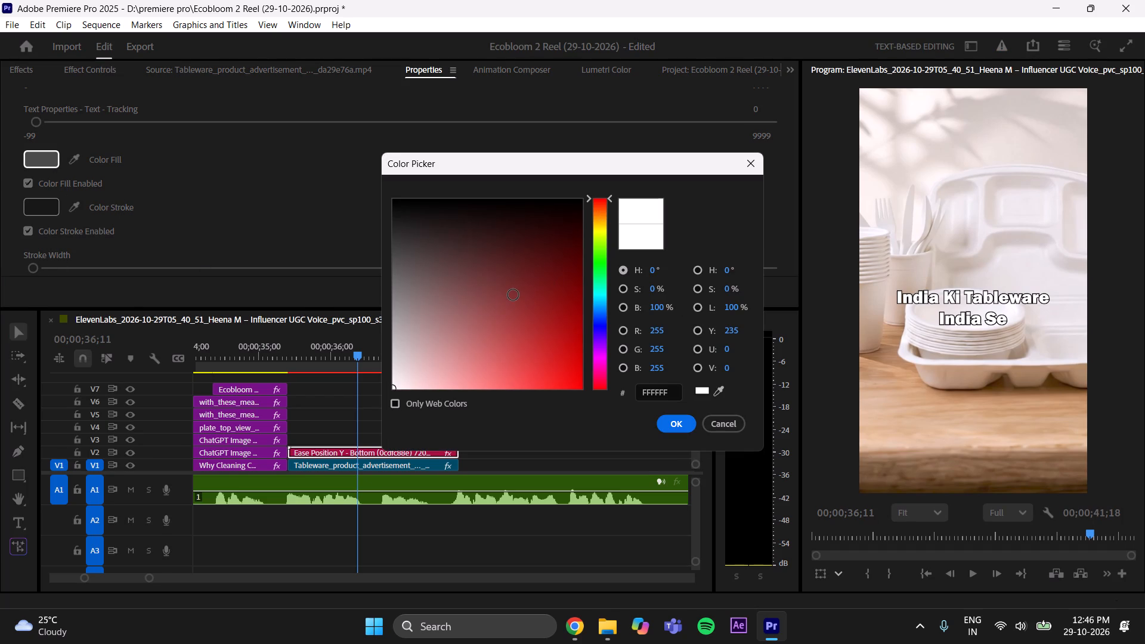
left_click_drag(510, 295, 670, 369)
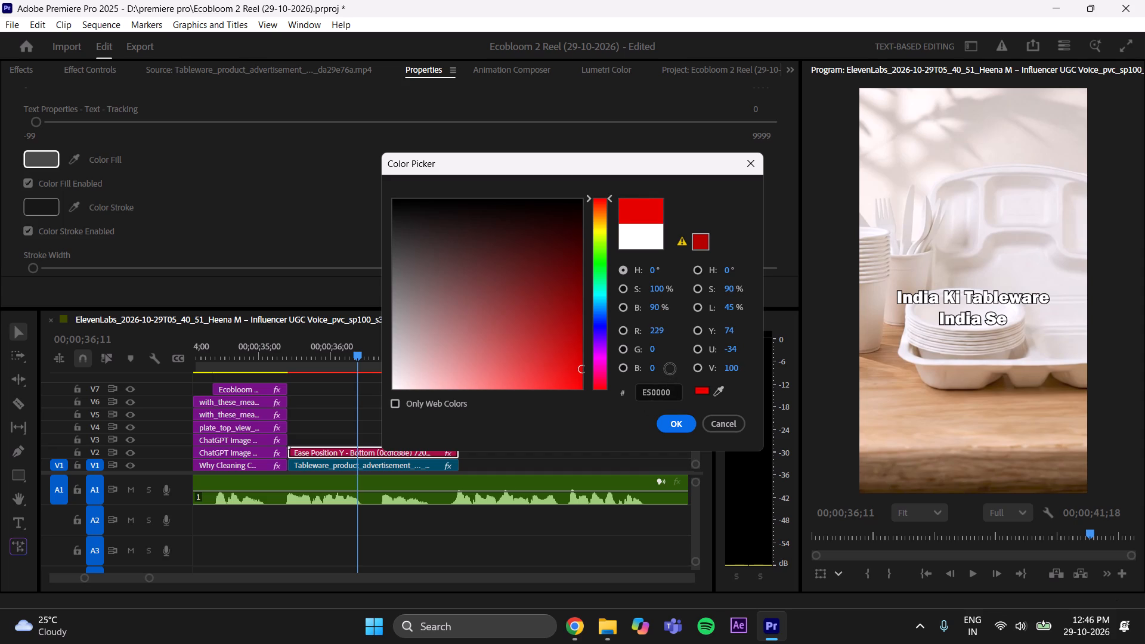
left_click_drag(670, 369, 676, 366)
left_click_drag(599, 196, 623, 236)
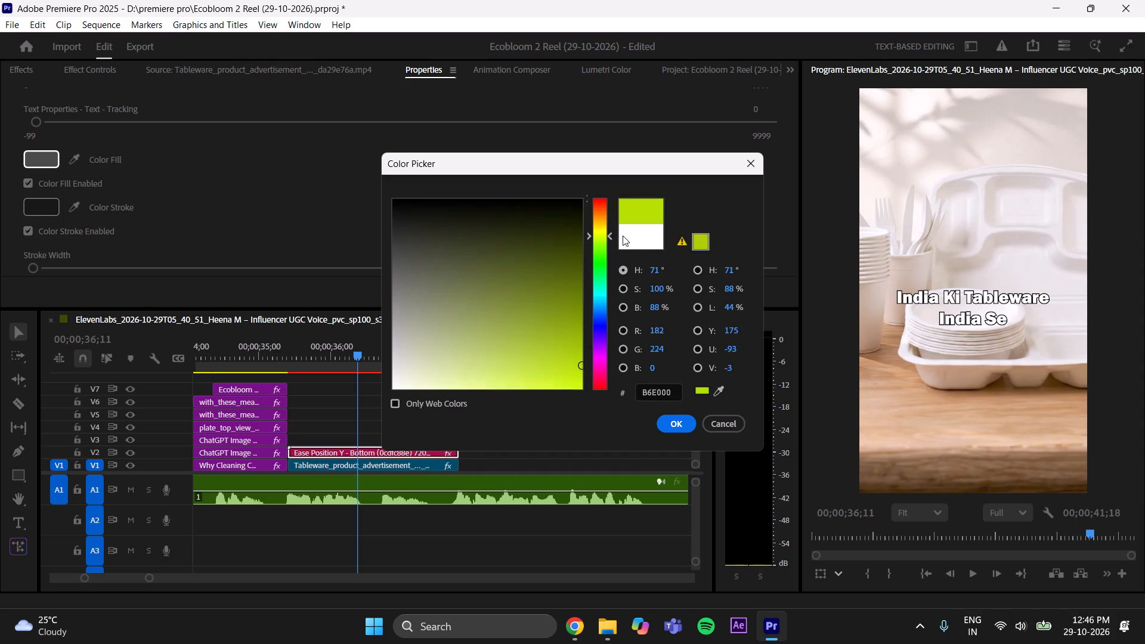
left_click_drag(623, 236, 624, 231)
left_click_drag(553, 388, 628, 426)
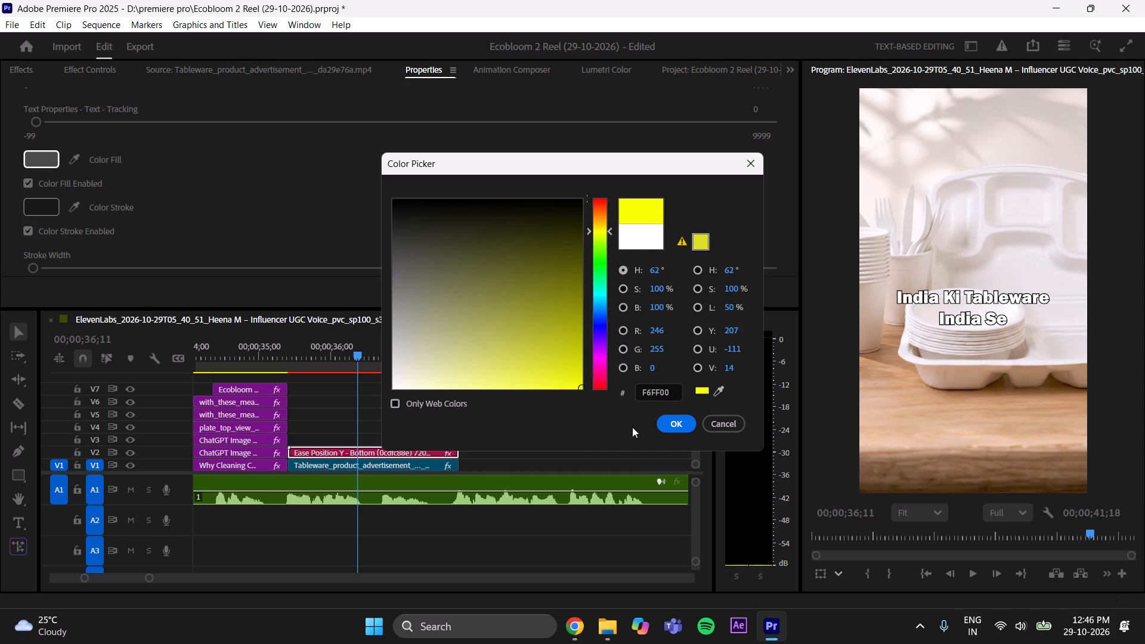
left_click(671, 428)
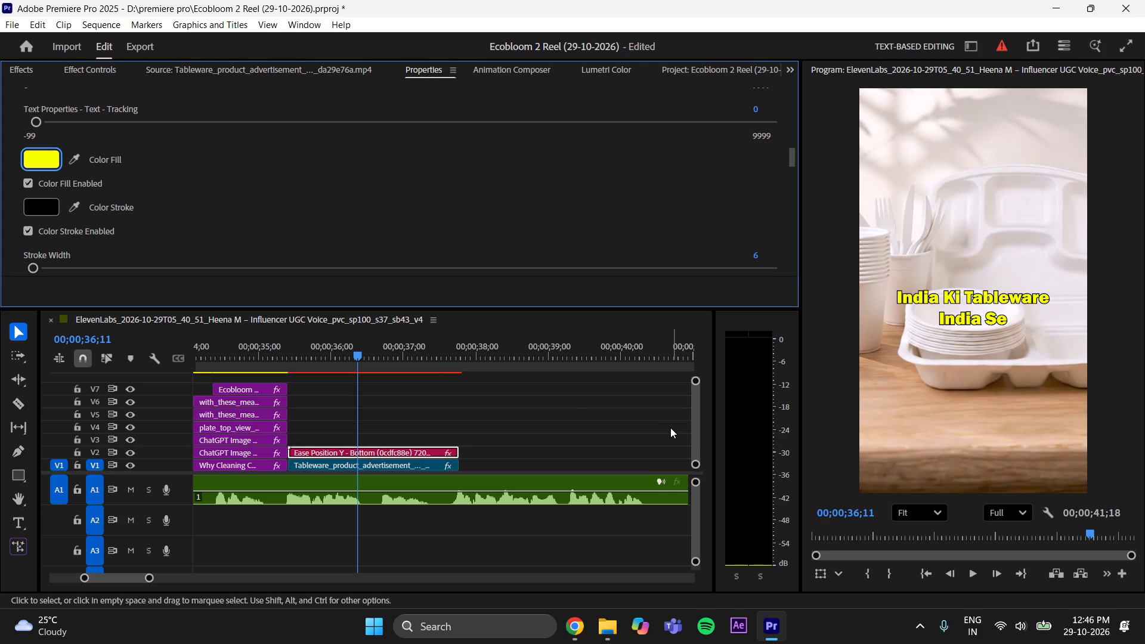
key("ctrl+s")
Play back the tableware shot from the end of the logo section to check the title's animation against the voiceover, and save.
left_click(479, 402)
key("space")
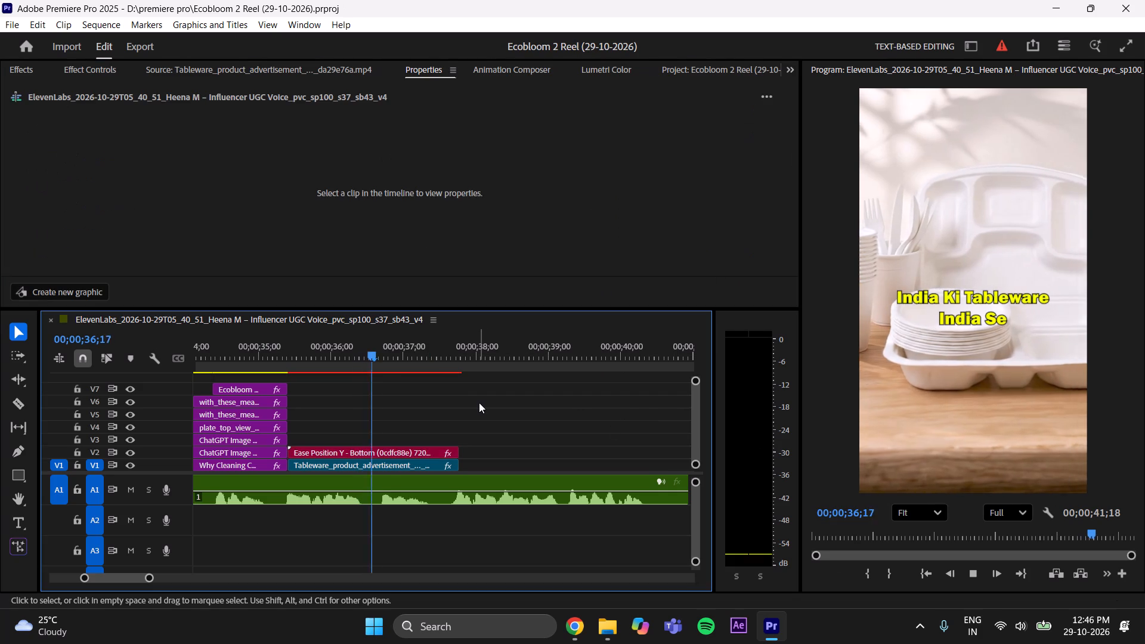
key("space")
left_click_drag(494, 352, 251, 421)
key("space")
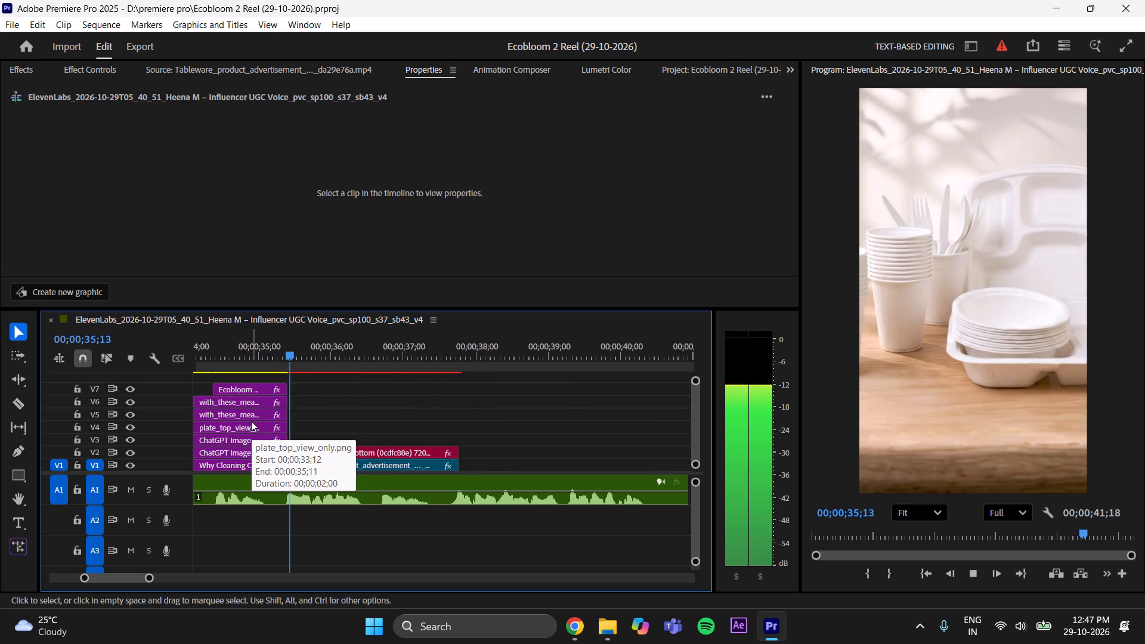
key("space")
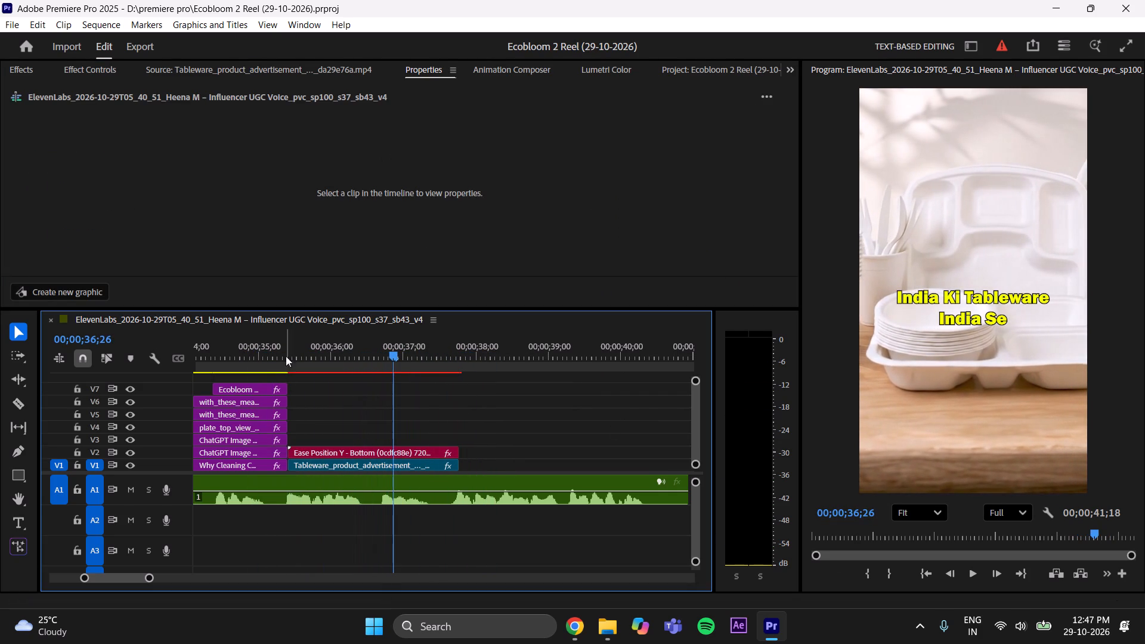
left_click_drag(392, 354, 268, 391)
key("space")
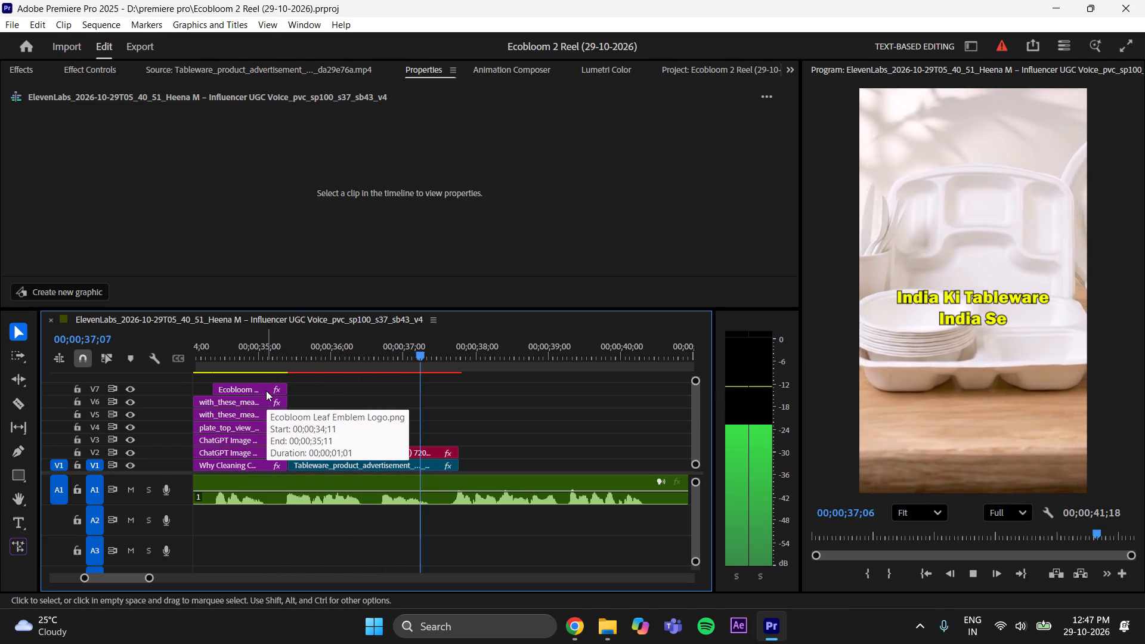
key("space")
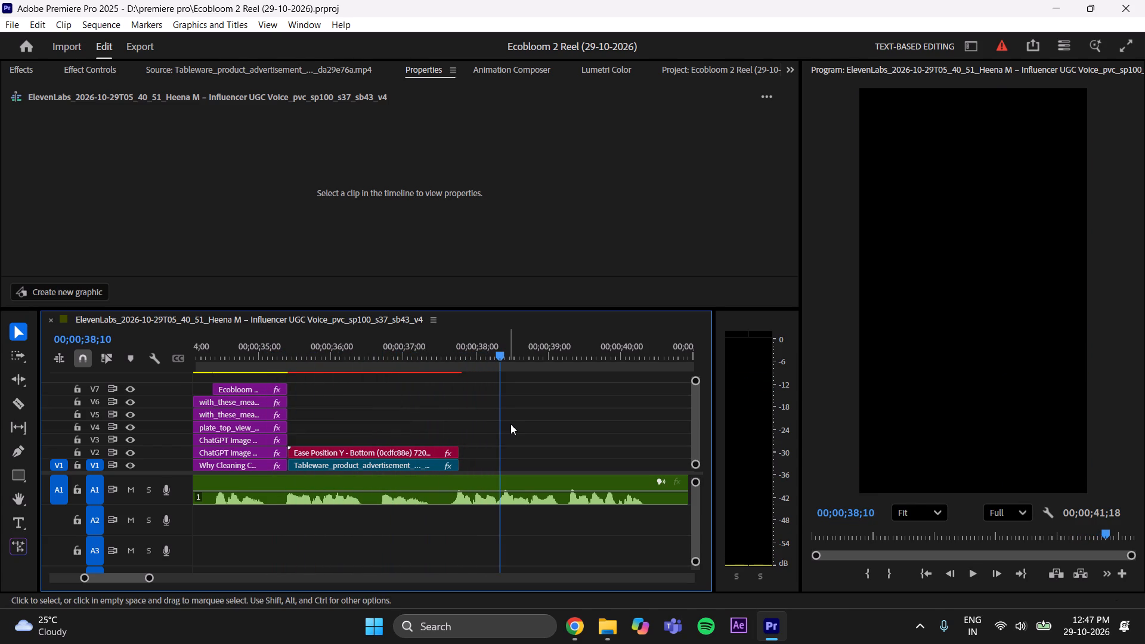
key("ctrl+s")
Play the remaining voiceover after the tableware shot to find where the next footage should go, stopping at 00;00;39;09, and save.
left_click(267, 73)
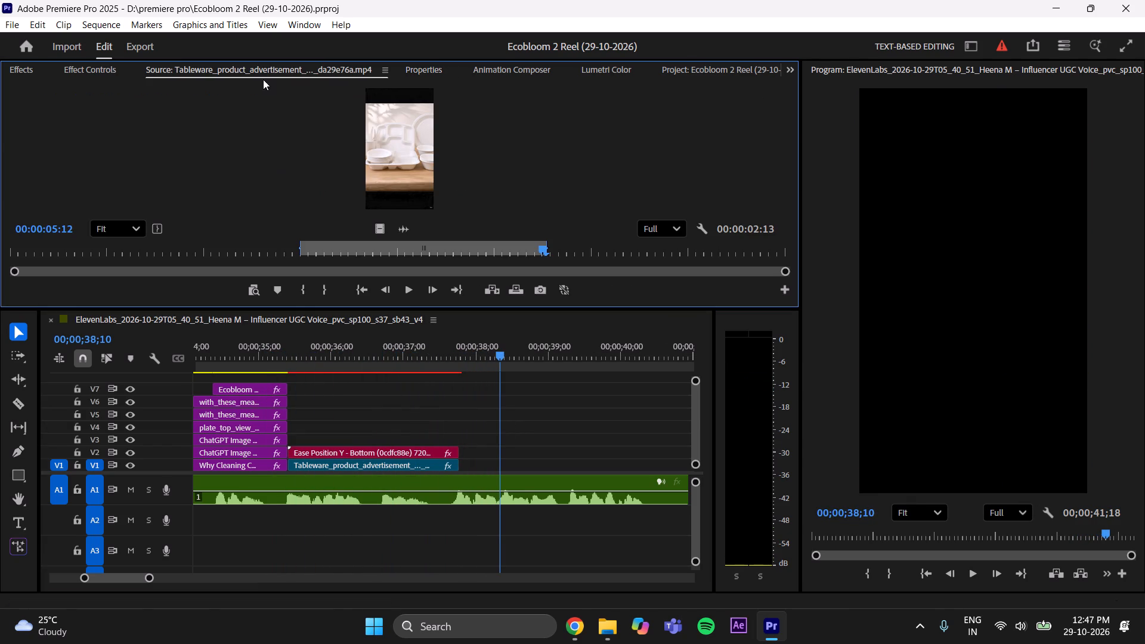
left_click_drag(153, 580, 176, 581)
key("space")
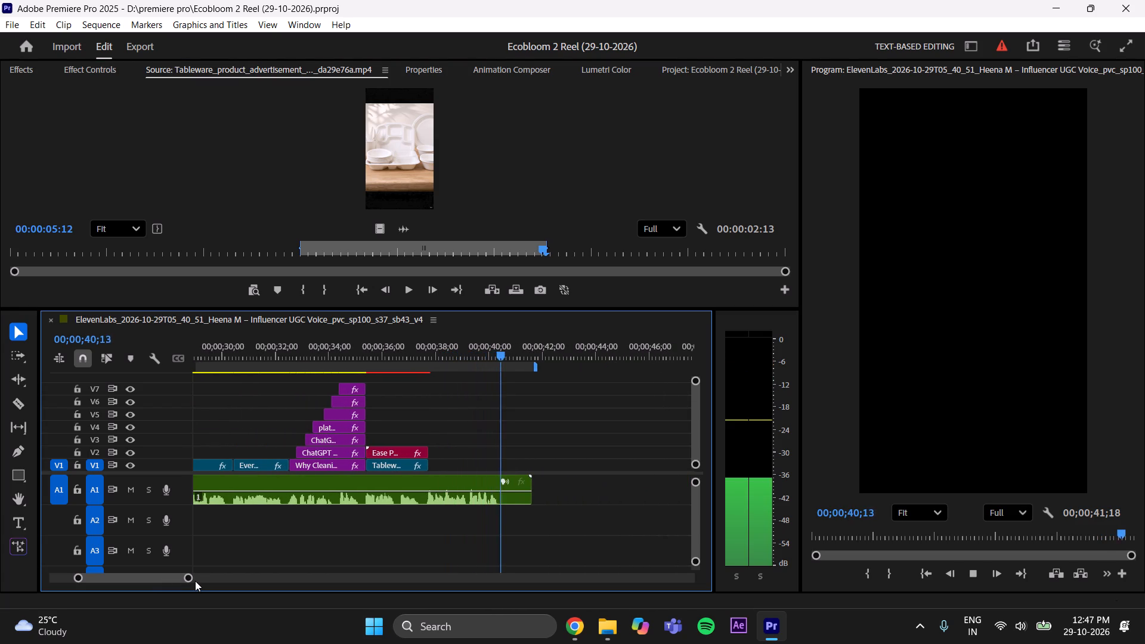
key("space")
left_click_drag(499, 349, 417, 409)
key("space")
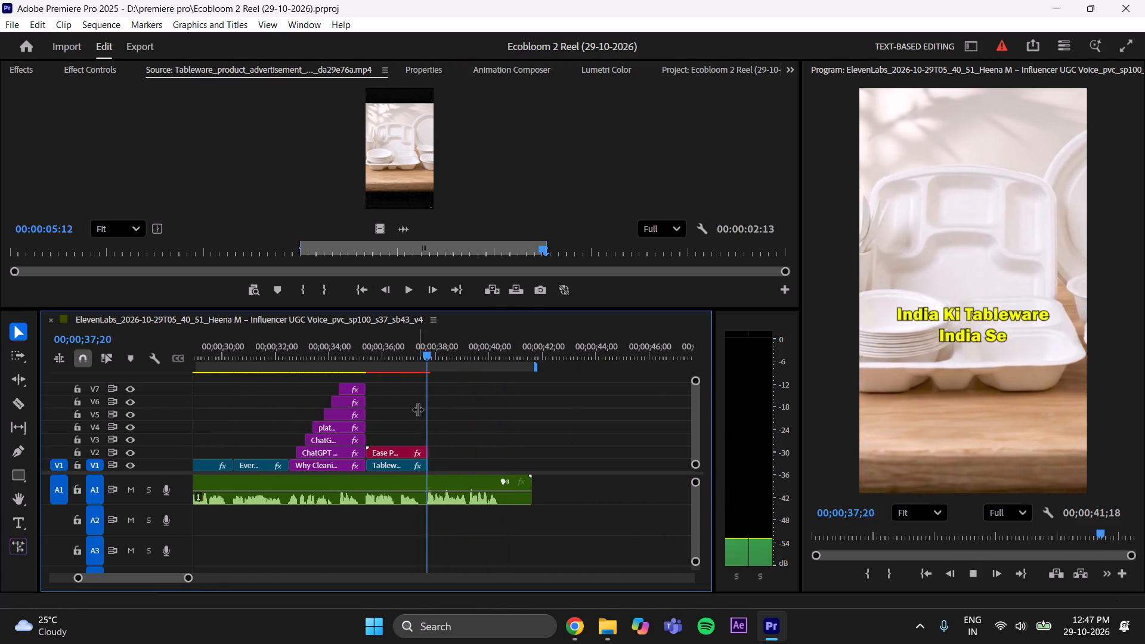
key("space")
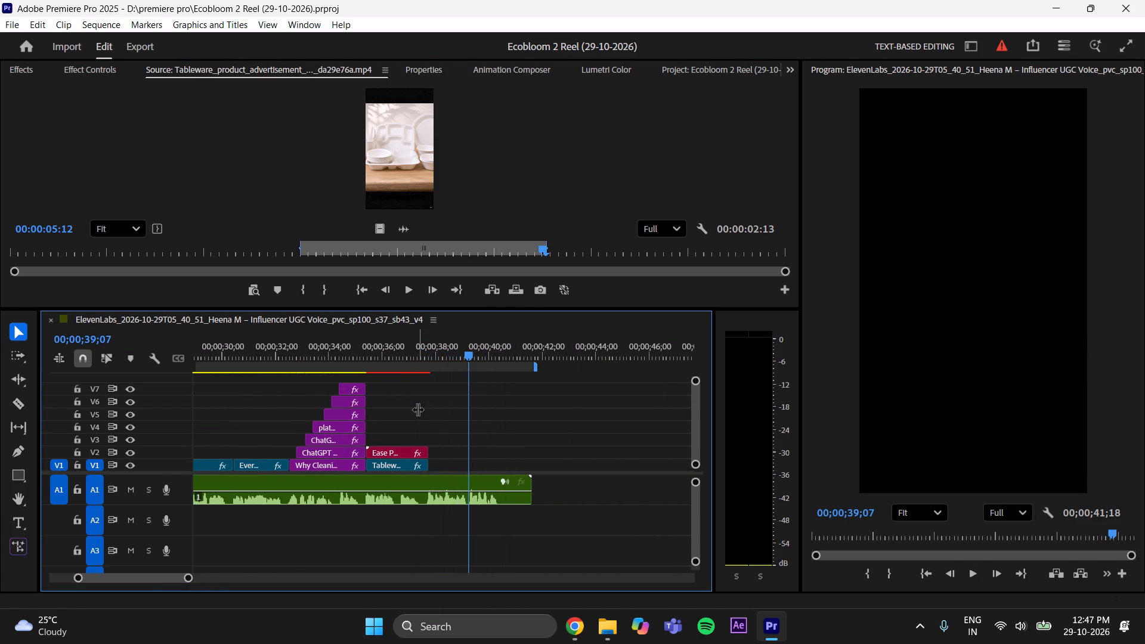
key("space")
key("space")
left_click_drag(475, 351, 472, 355)
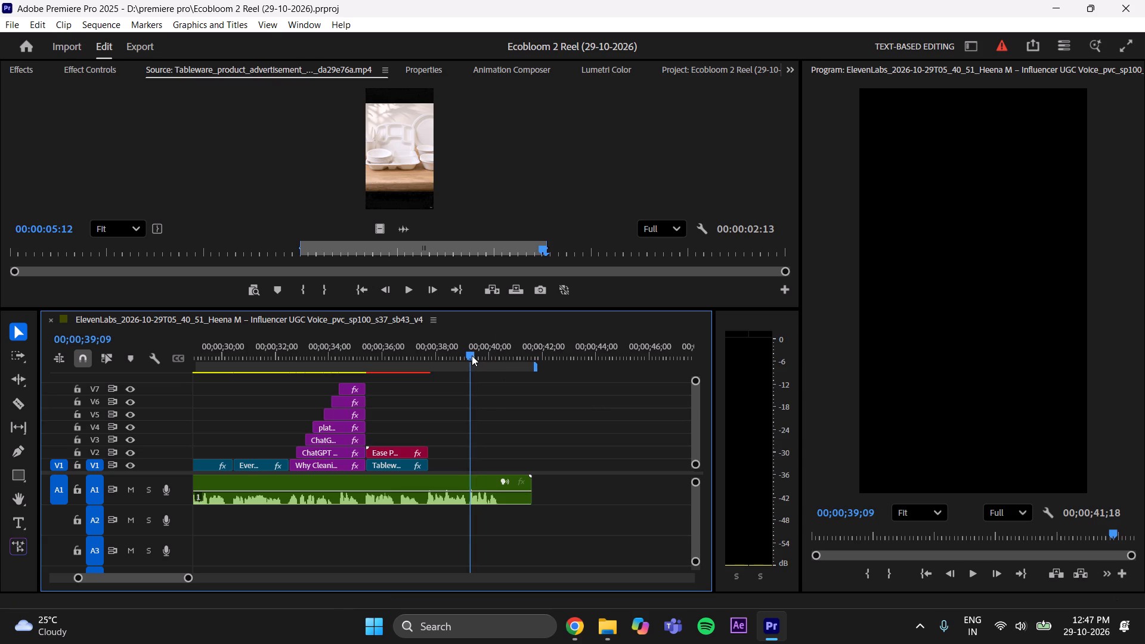
left_click_drag(472, 355, 472, 356)
left_click(534, 436)
key("ctrl+s")
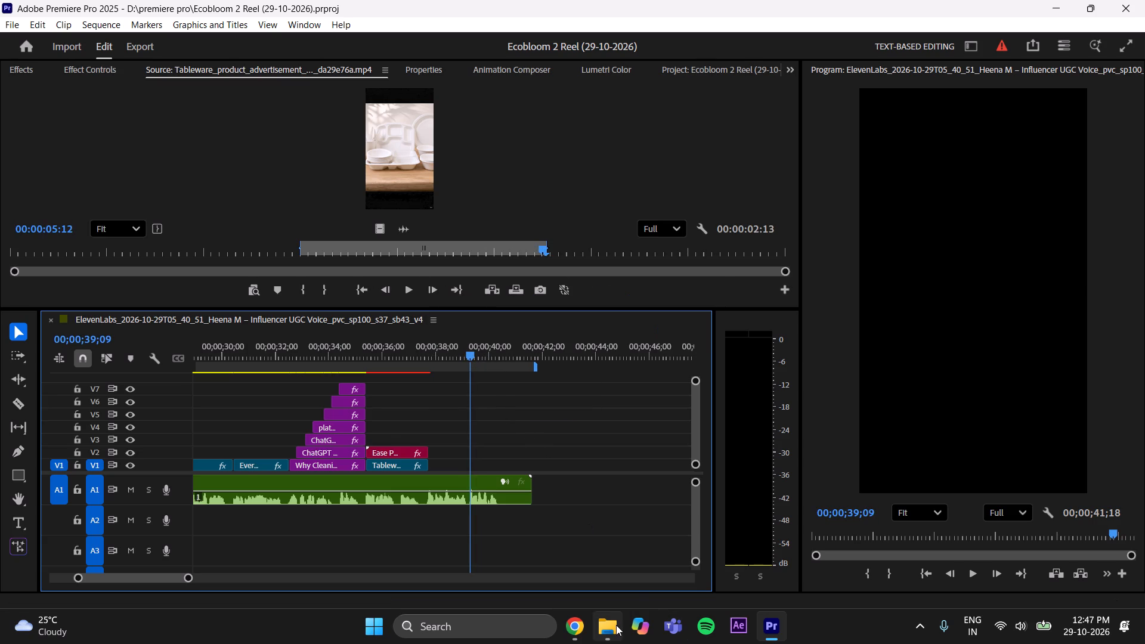
Load Ecobloom Navaratri.mp4 from the Ecobloom folder inside the plate folder on drive D as the source clip.
left_click(612, 624)
left_click(57, 431)
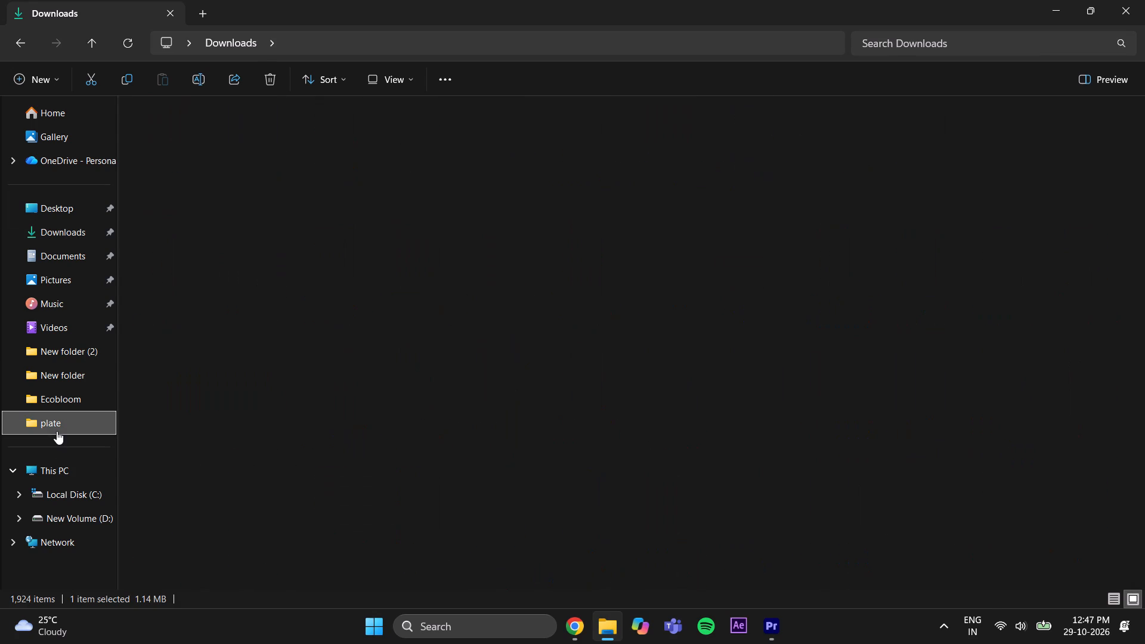
double_click(164, 144)
left_click_drag(163, 145, 819, 500)
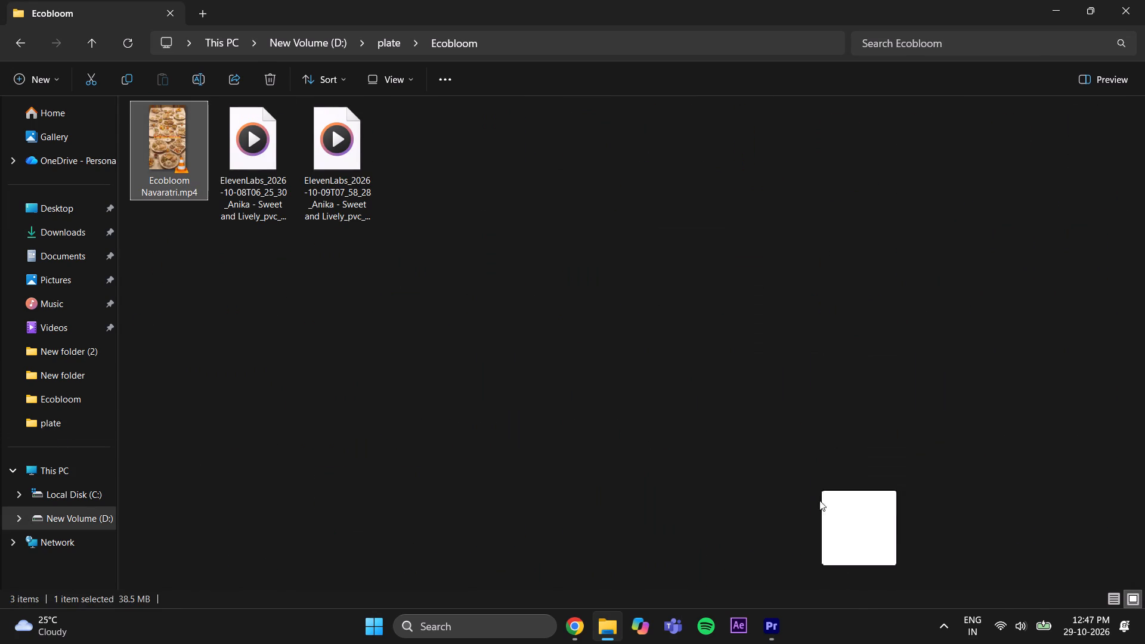
left_click_drag(819, 500, 394, 140)
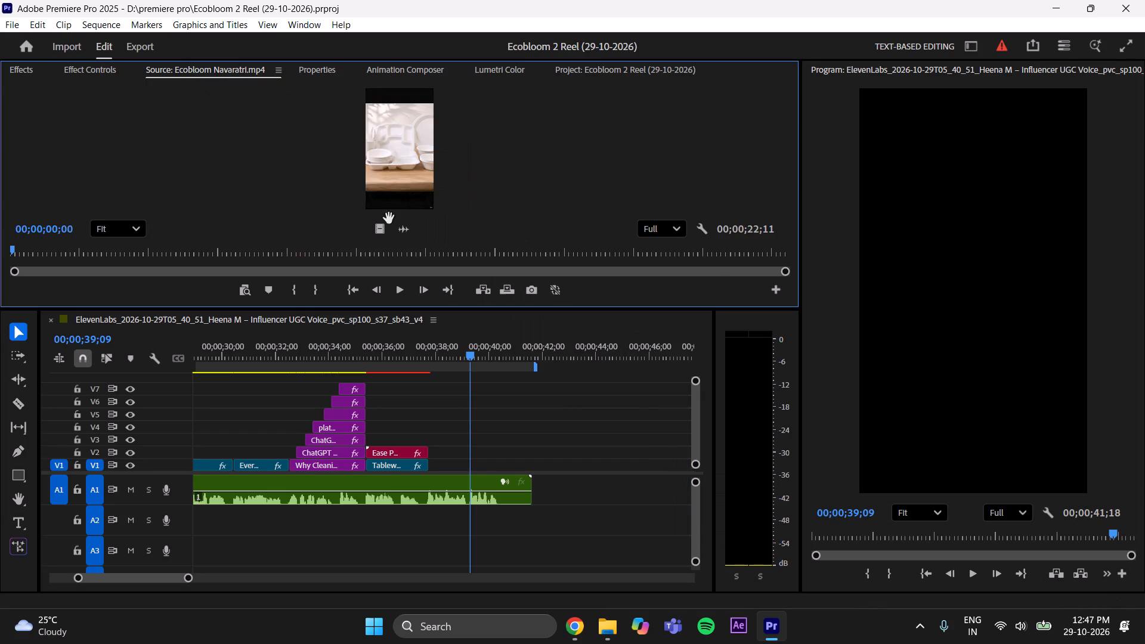
Mark the closing logo section of the Ecobloom Navaratri source clip, from 00;00;20;25 to 00;00;22;10.
left_click_drag(360, 249, 742, 275)
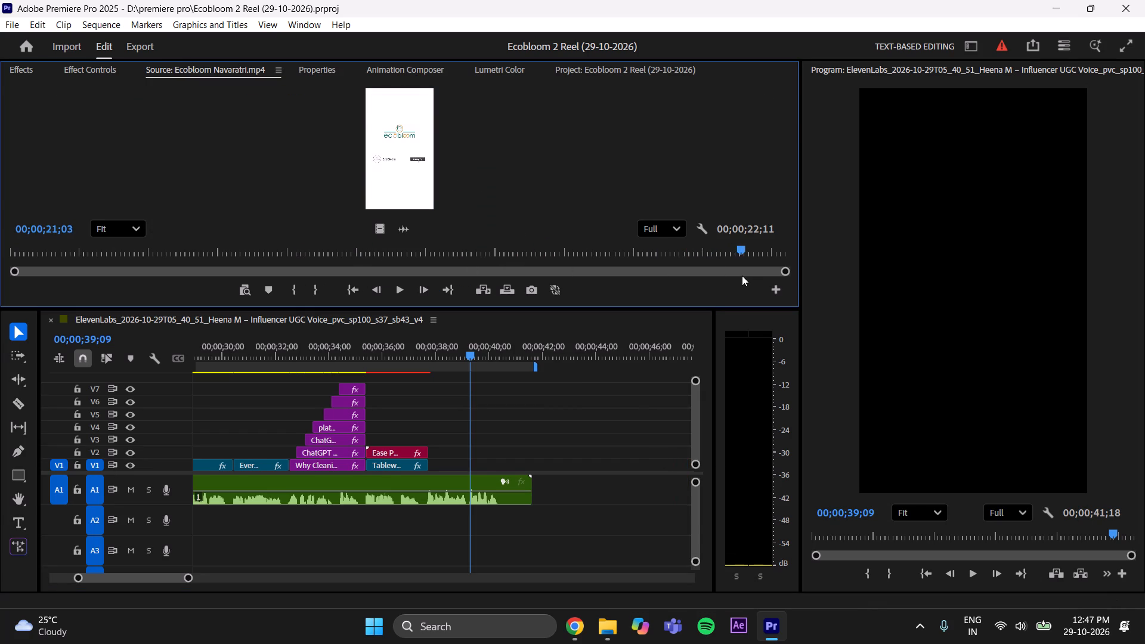
left_click_drag(742, 275, 731, 281)
left_click_drag(731, 281, 733, 281)
left_click(297, 283)
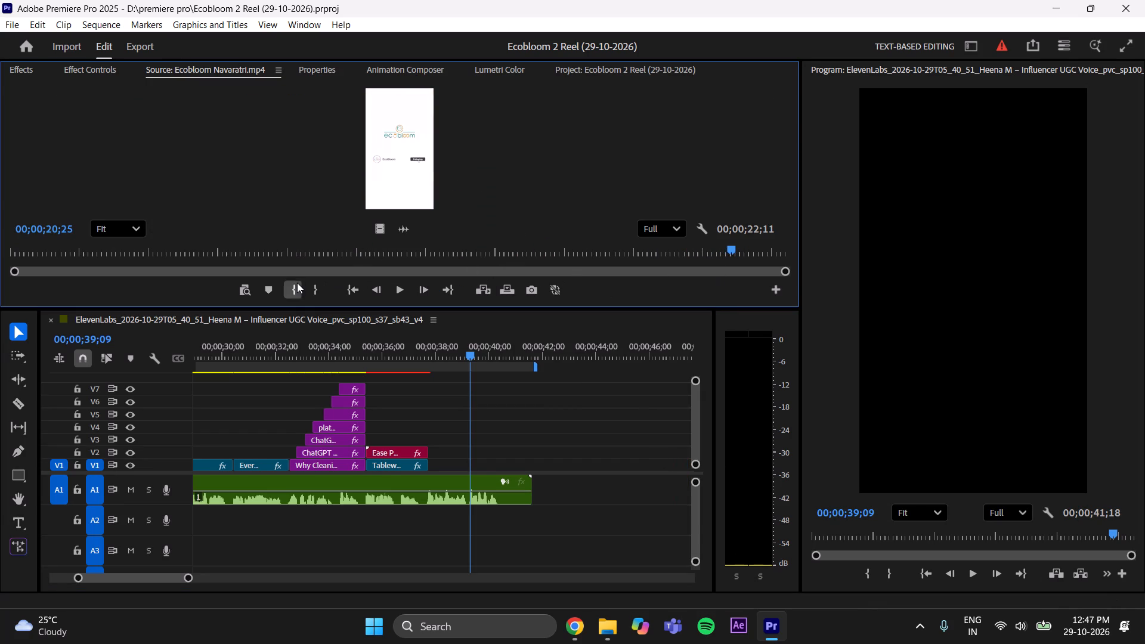
left_click_drag(731, 249, 786, 258)
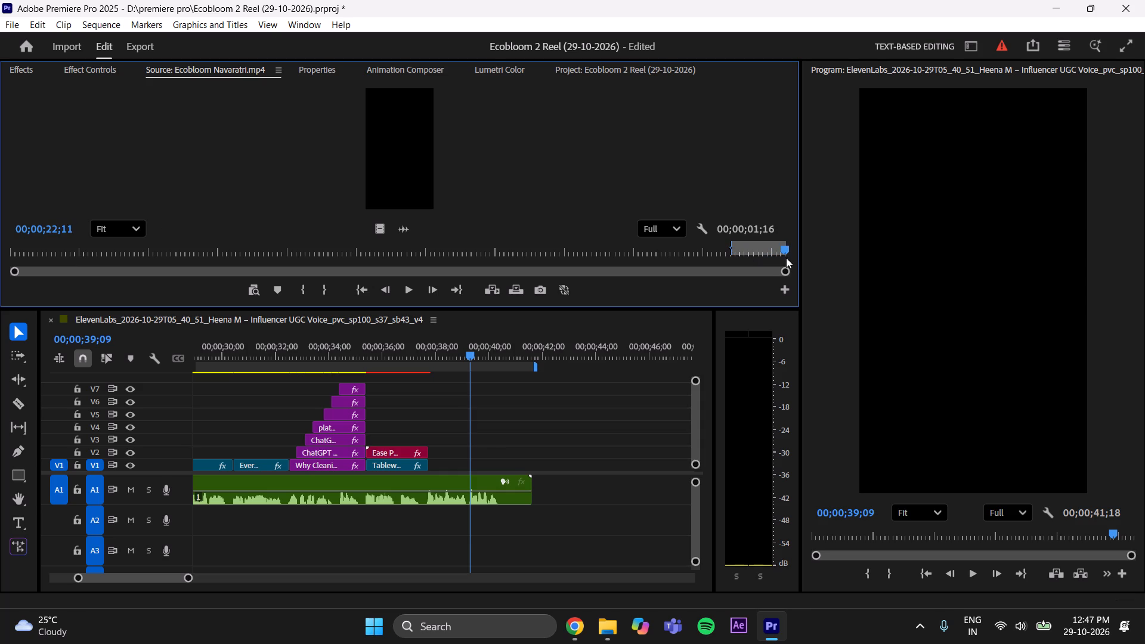
left_click_drag(786, 258, 784, 259)
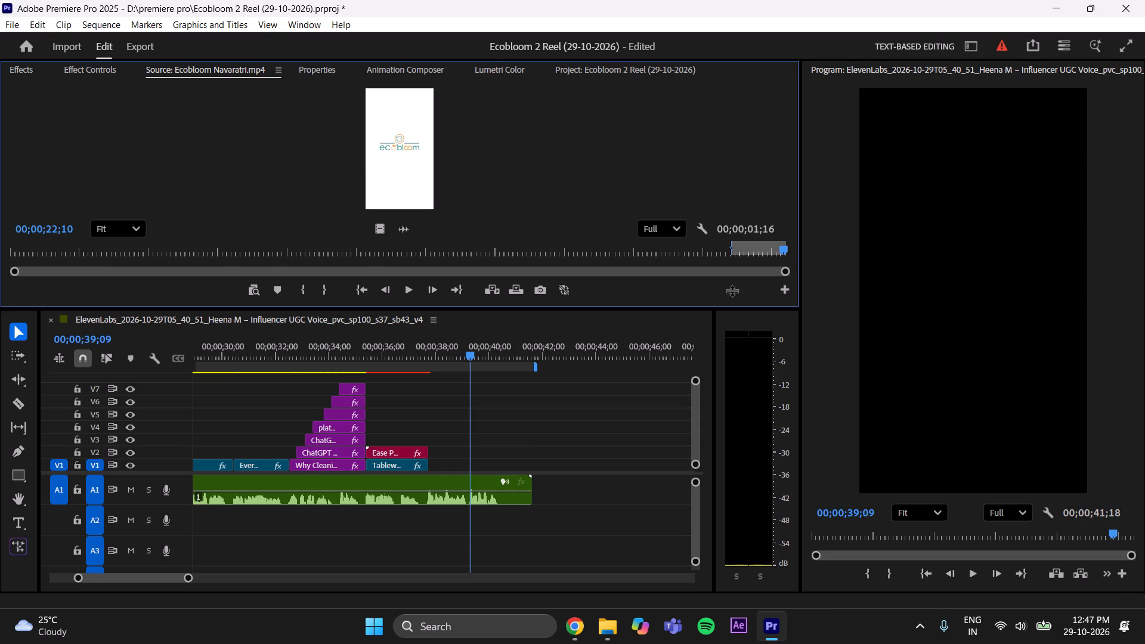
left_click(326, 291)
Place the marked logo section, video only, on V1 at 00;00;39;09 and scale it to frame size.
left_click_drag(385, 229, 506, 475)
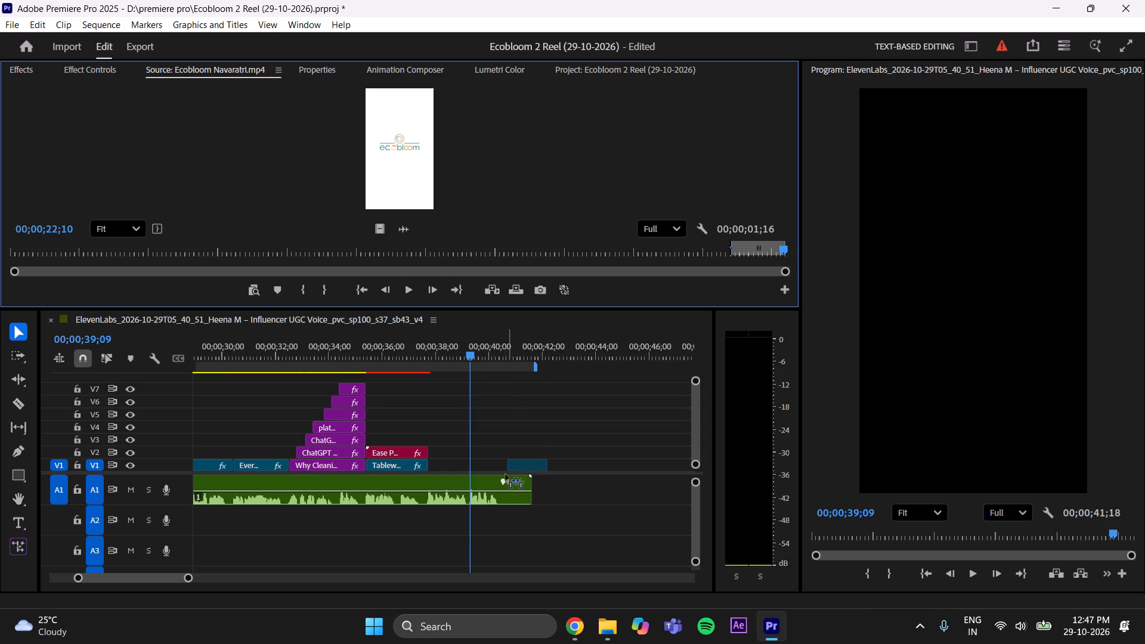
left_click_drag(506, 475, 474, 477)
left_click(490, 467)
right_click(489, 466)
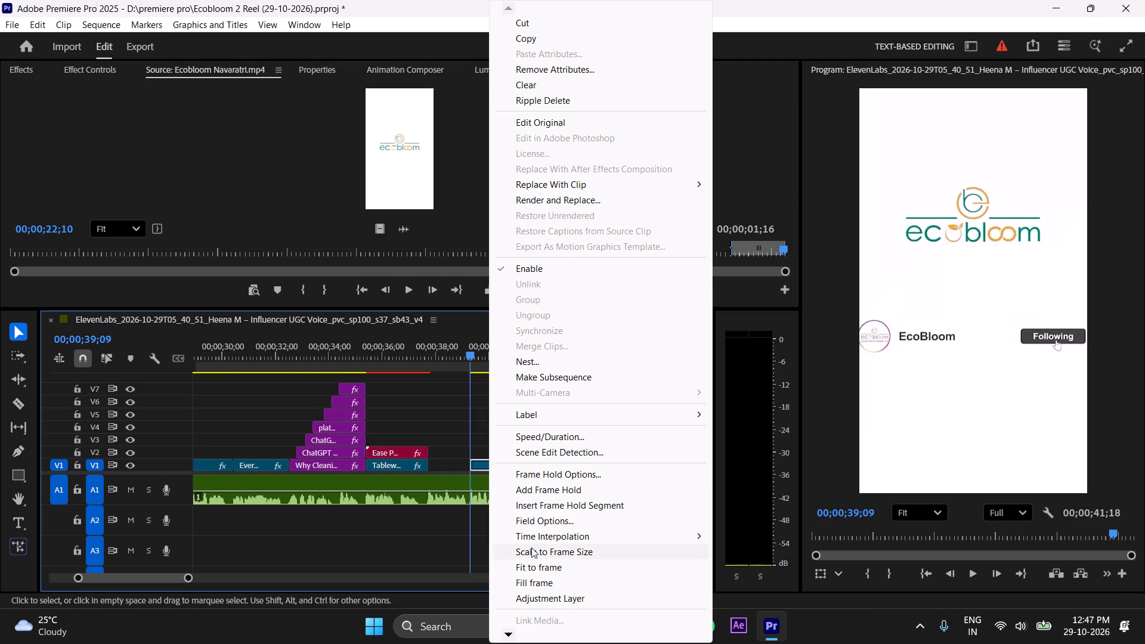
left_click(533, 552)
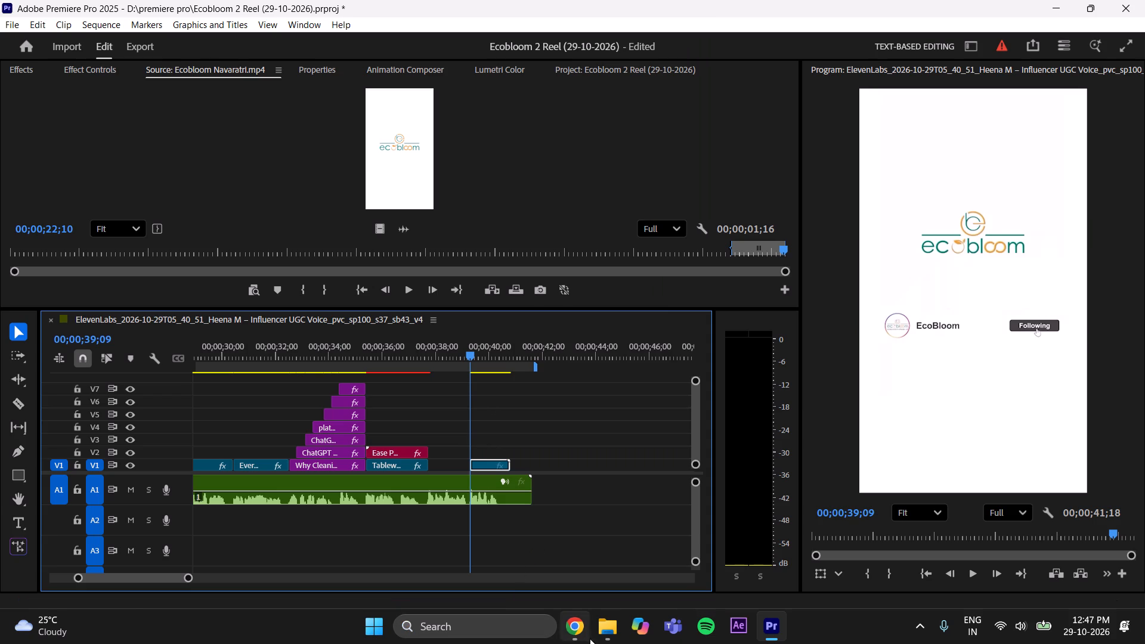
Add the Ecobloom Navaratri still image from Downloads to V1 directly after the logo clip and scale it to frame size.
left_click(601, 634)
left_click(48, 224)
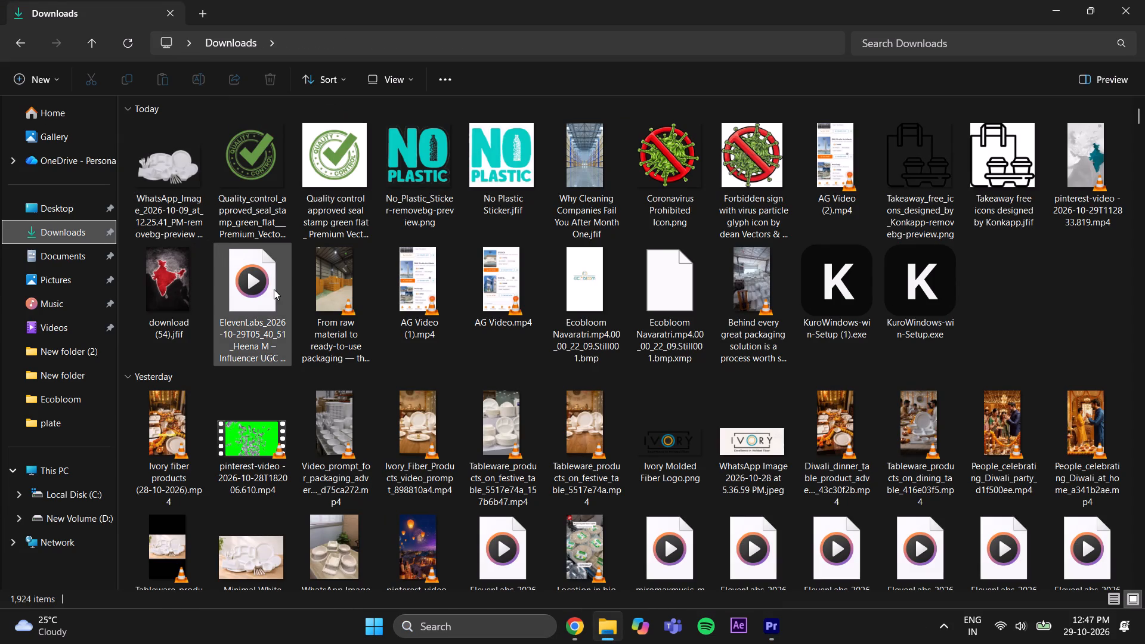
left_click_drag(587, 295, 779, 605)
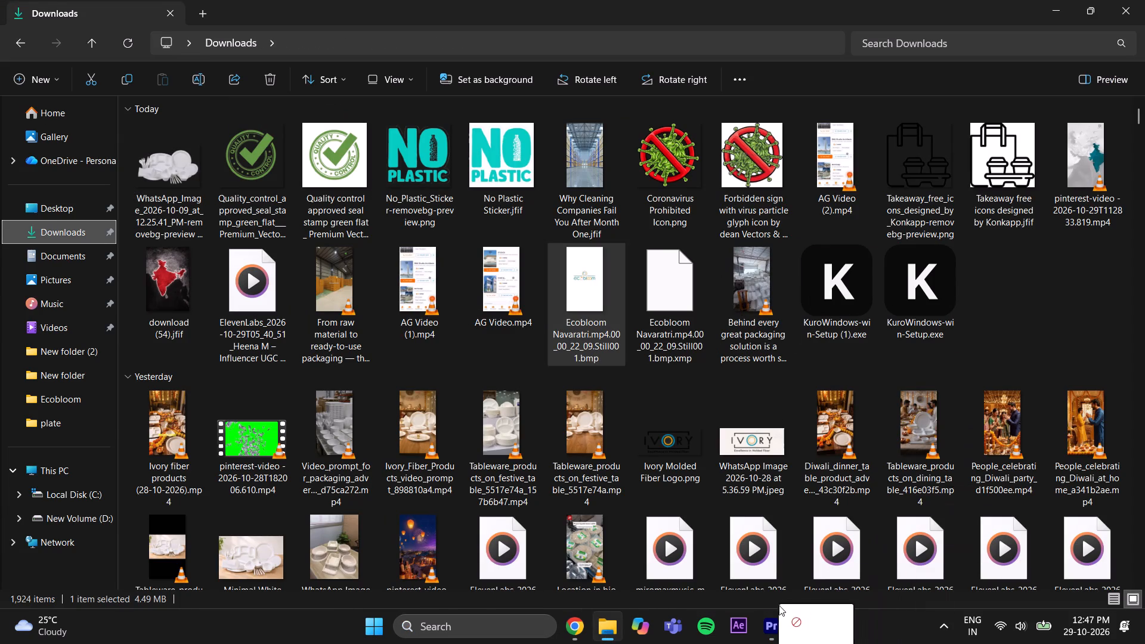
left_click_drag(779, 605, 359, 107)
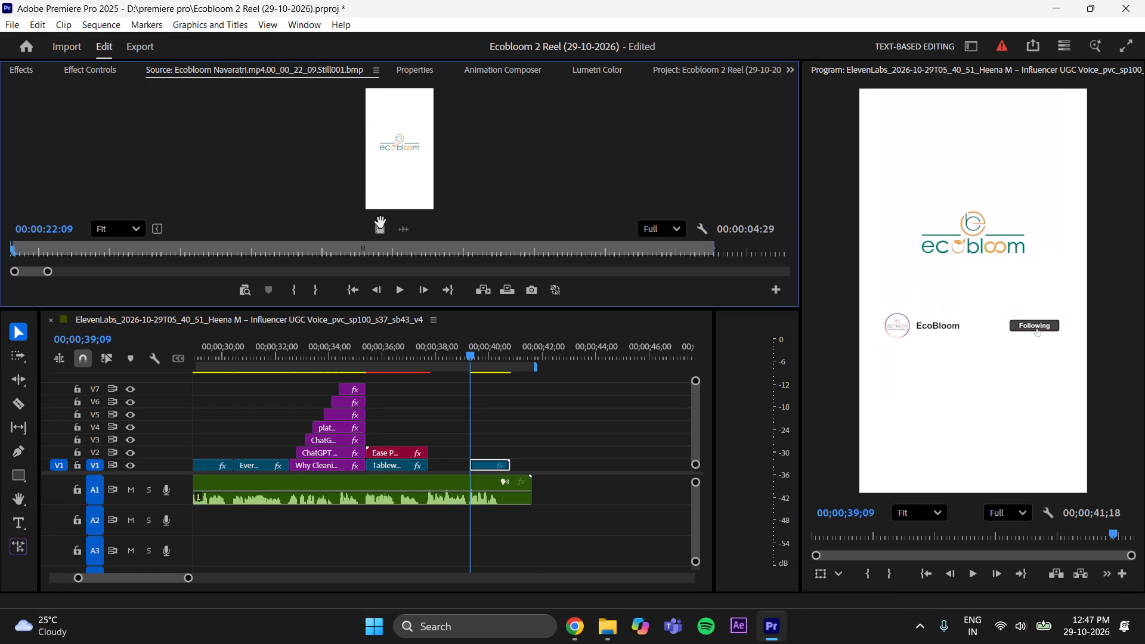
left_click_drag(381, 225, 516, 470)
left_click(527, 466)
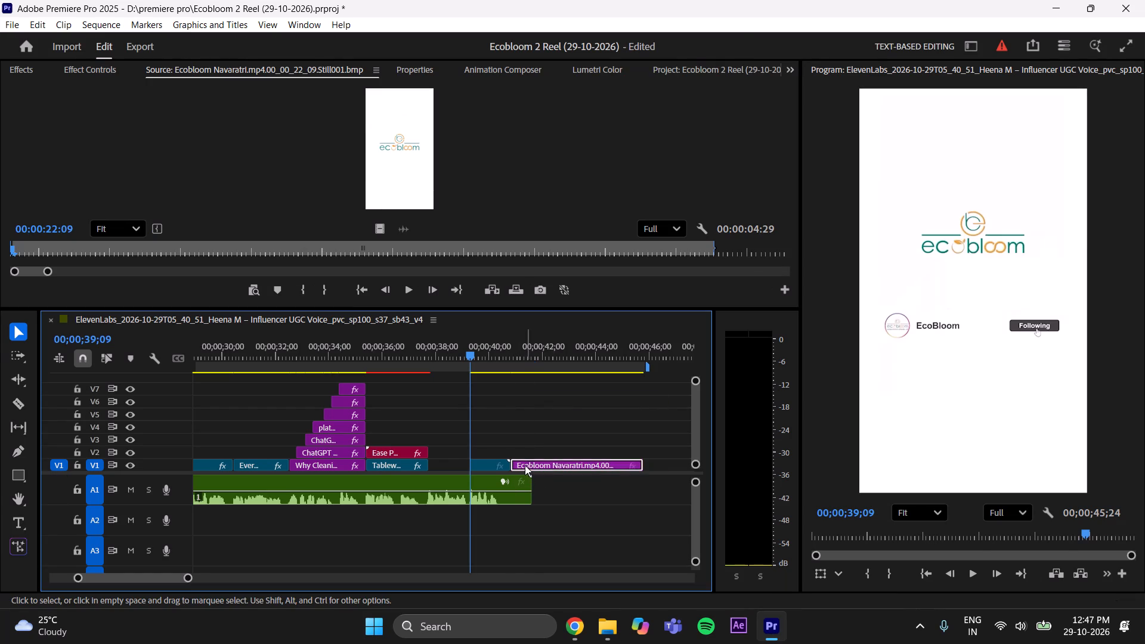
right_click(525, 465)
left_click(561, 548)
Trim the logo still's end back to where the voiceover ends, and save the project.
left_click_drag(471, 343, 522, 352)
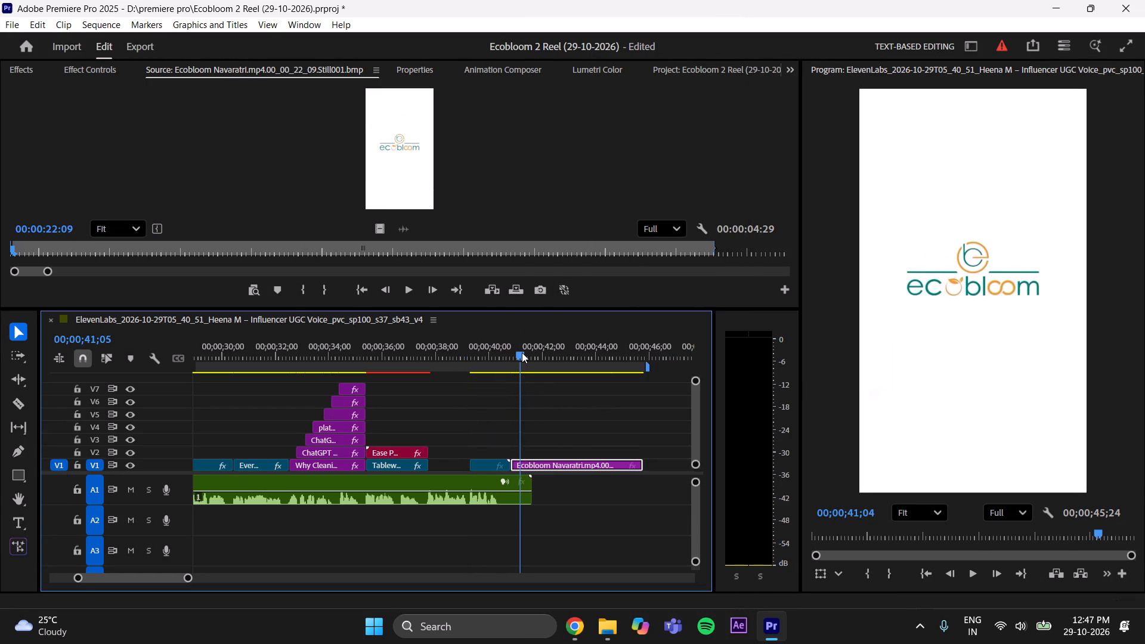
left_click_drag(522, 352, 540, 353)
left_click_drag(534, 343, 520, 355)
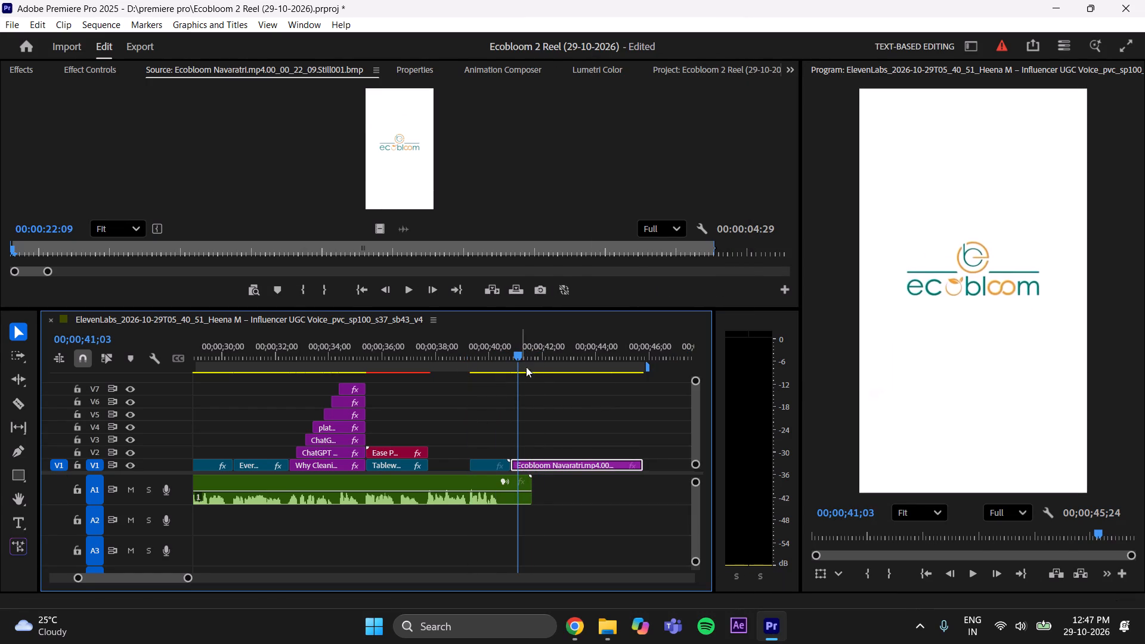
left_click_drag(648, 465, 536, 492)
left_click(554, 490)
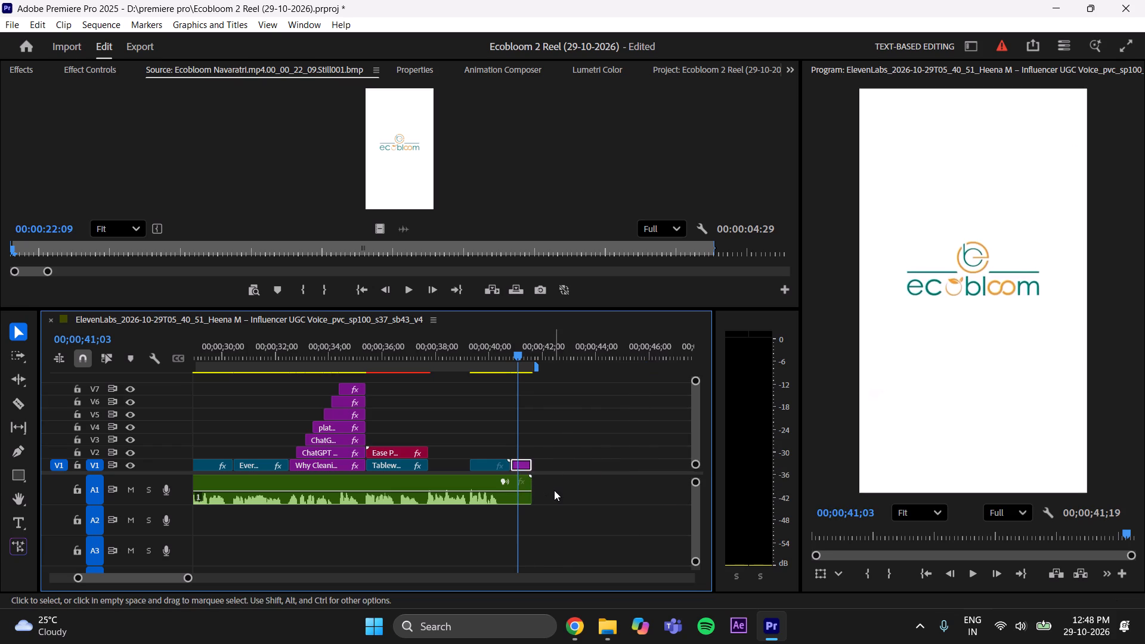
key("ctrl+s")
key("ctrl+s")
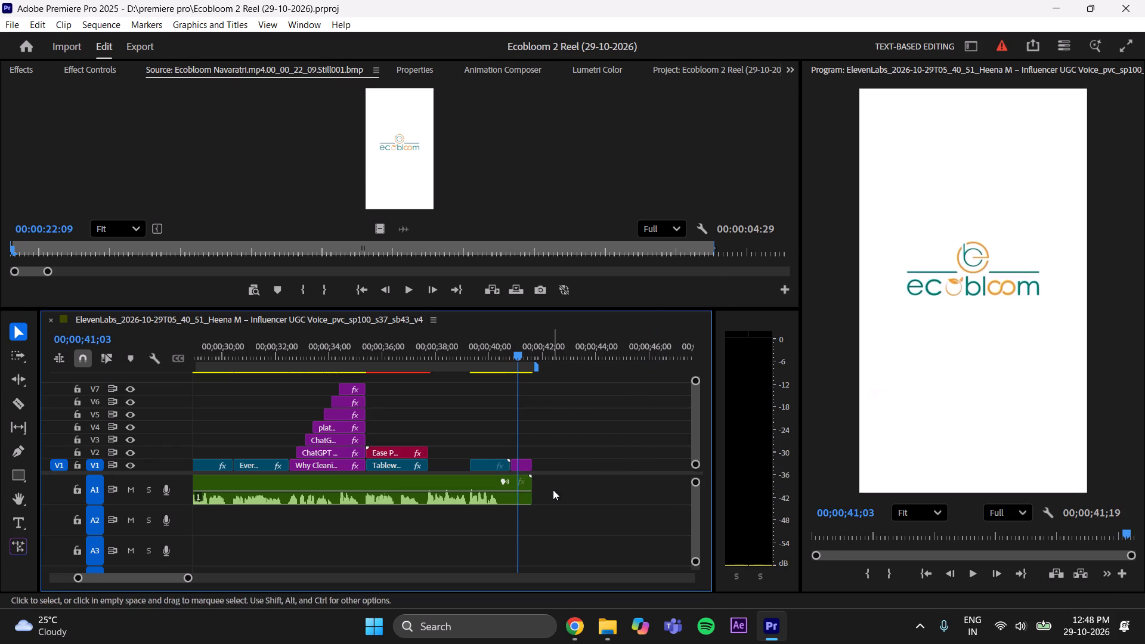
Play the voiceover from the end of the tableware shot into the closing logo to review the empty gap between them.
left_click_drag(514, 351, 423, 466)
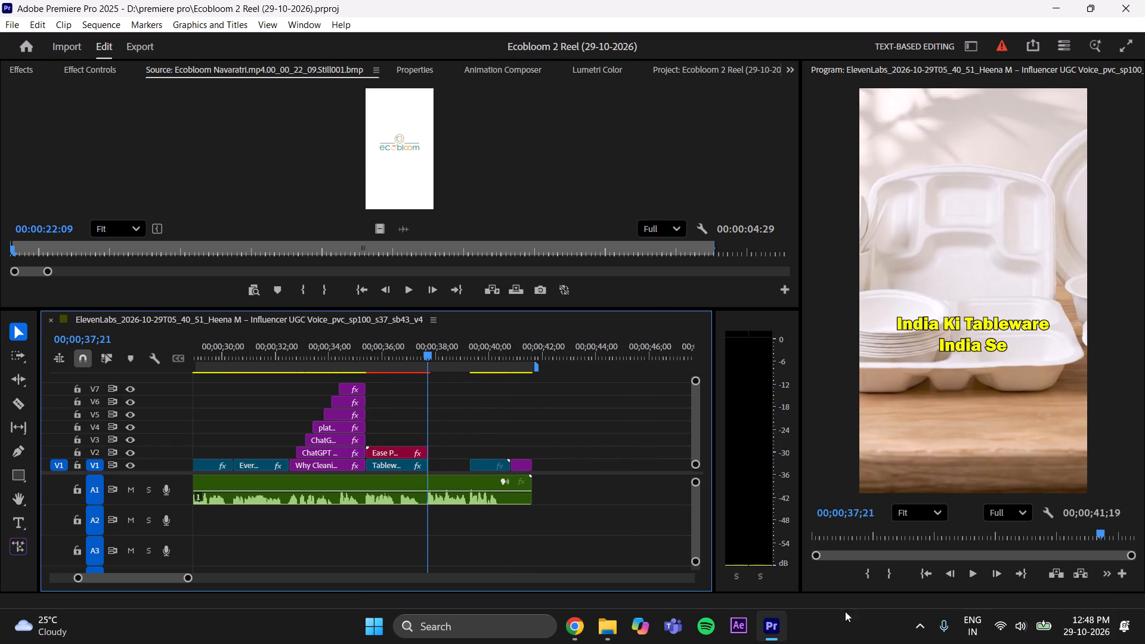
left_click(974, 574)
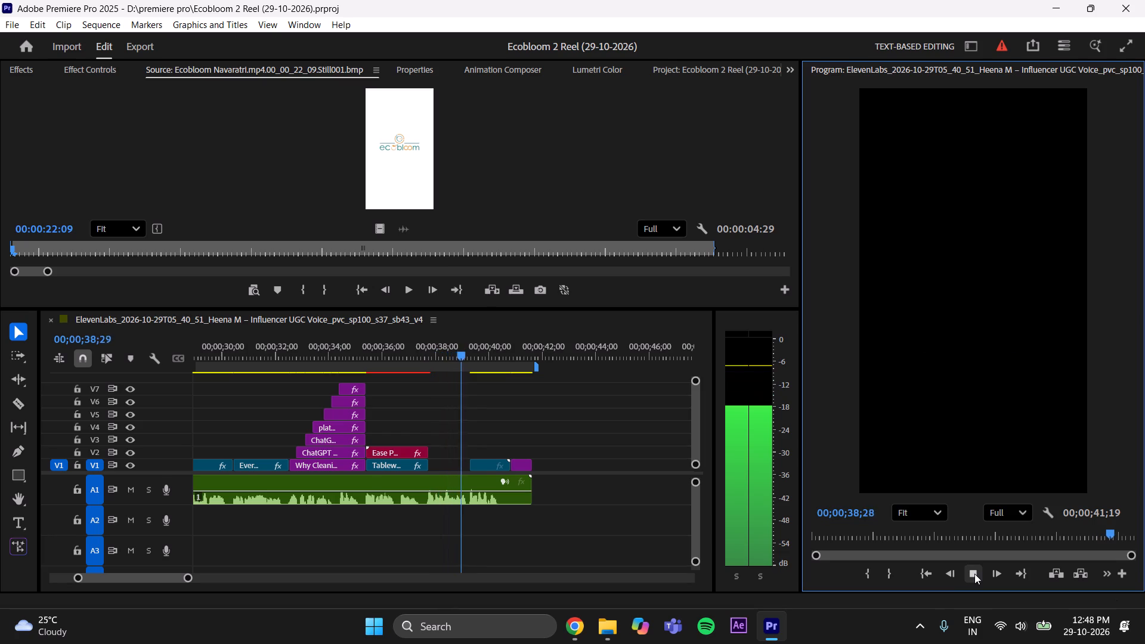
left_click(974, 574)
left_click(974, 574)
left_click(974, 574)
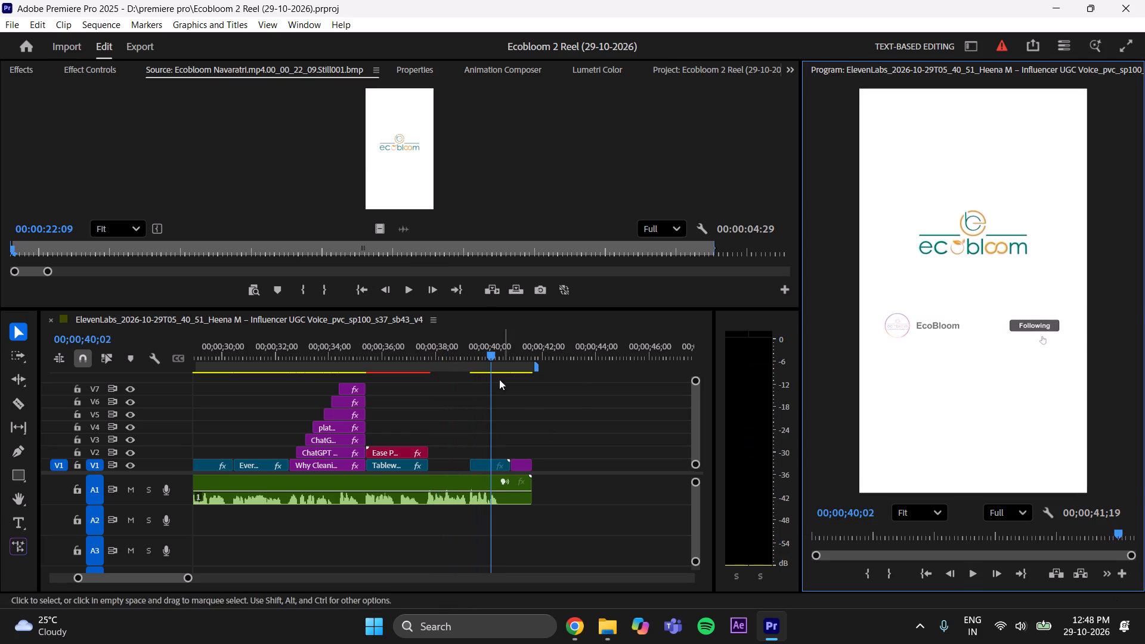
left_click_drag(485, 353, 428, 432)
left_click(974, 572)
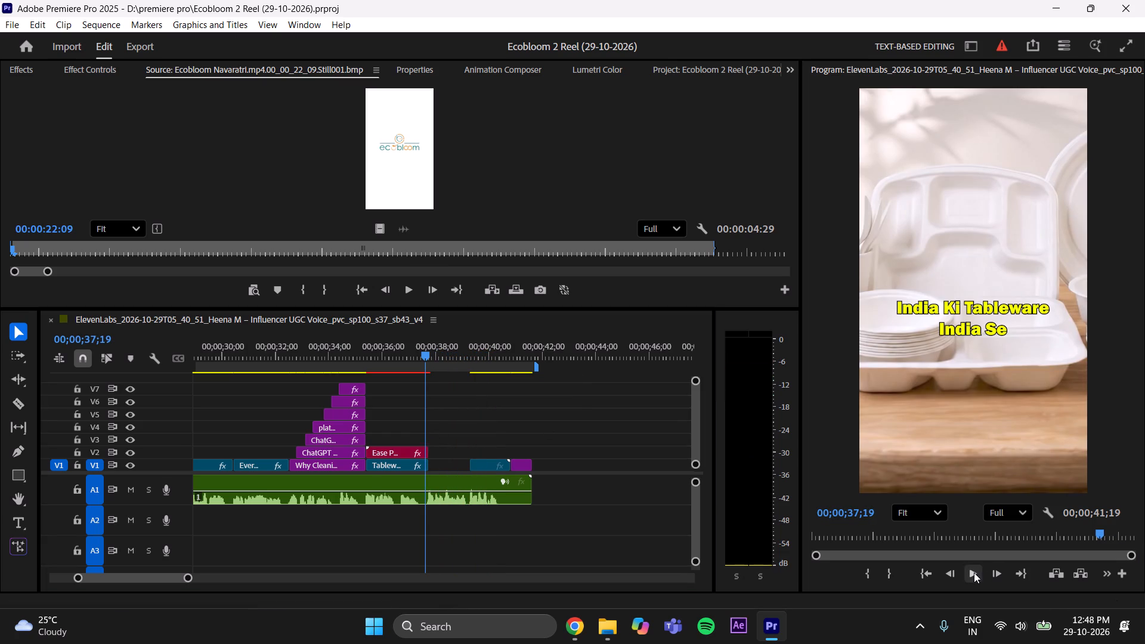
left_click(971, 572)
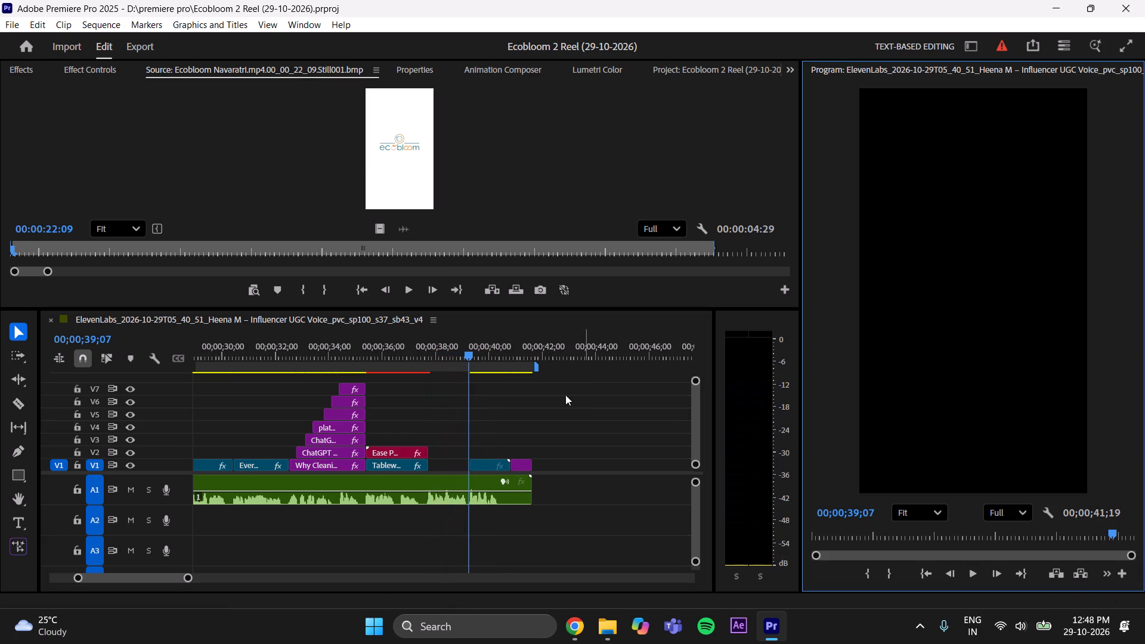
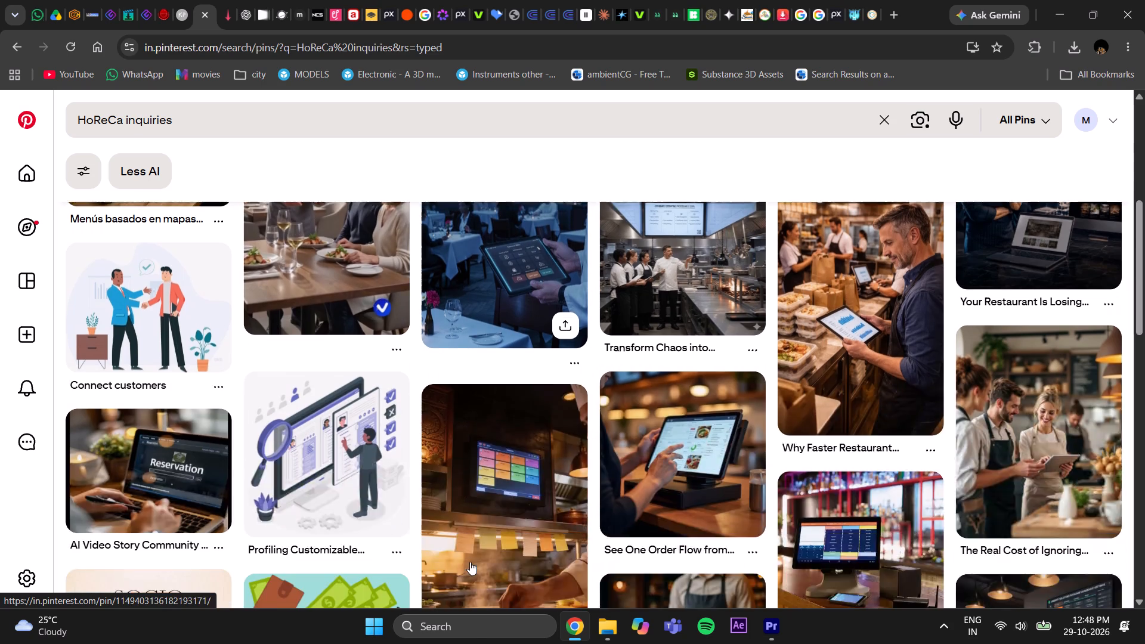
Look through the Pinterest results for "HoReCa inquiries" to choose an image suited to the gap before the closing logo.
scroll(470, 562, "down", 3)
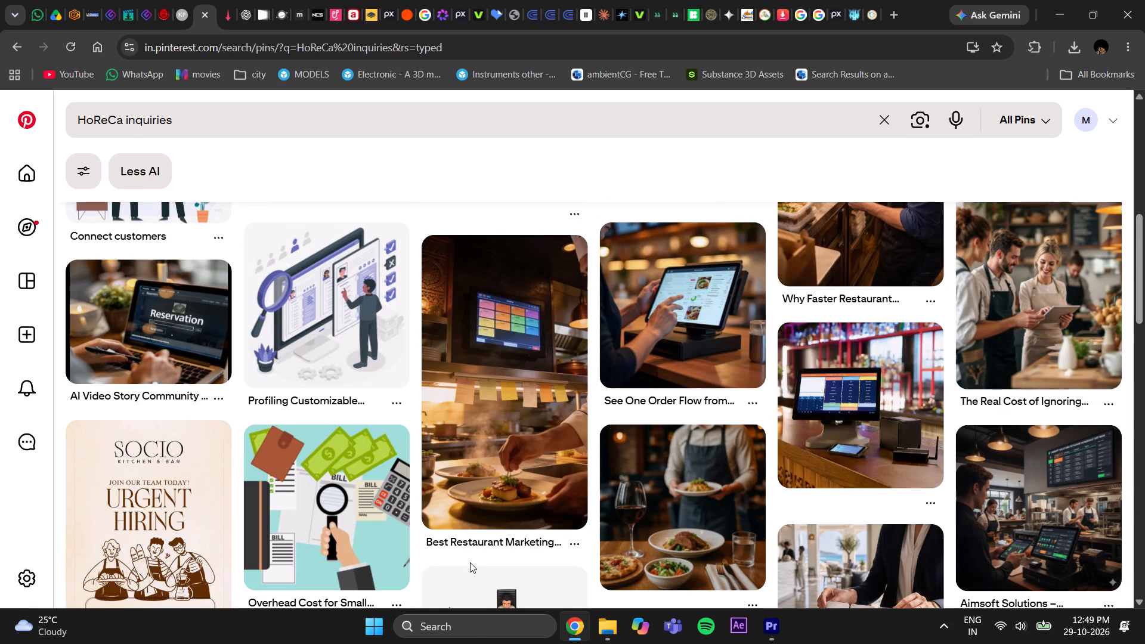
scroll(470, 562, "down", 1)
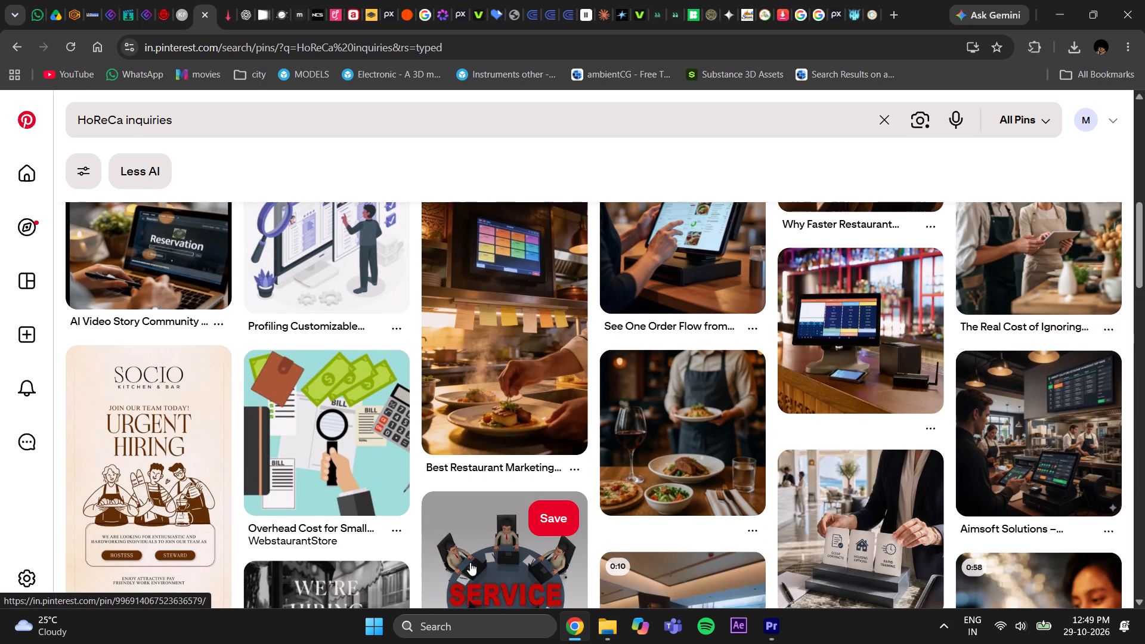
scroll(470, 562, "down", 4)
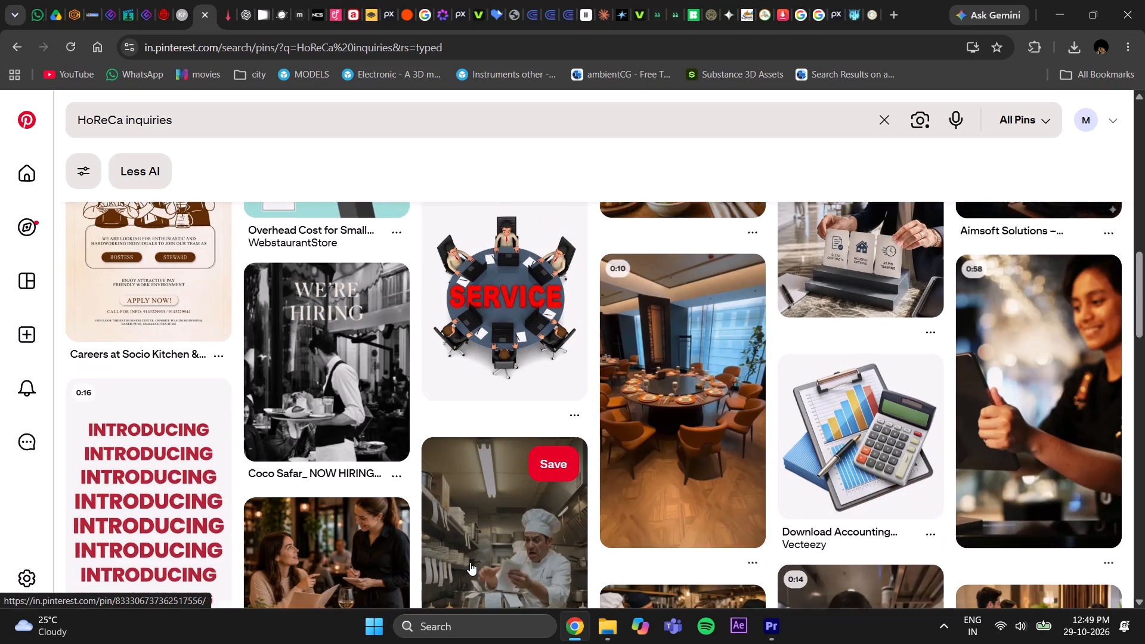
scroll(470, 562, "down", 3)
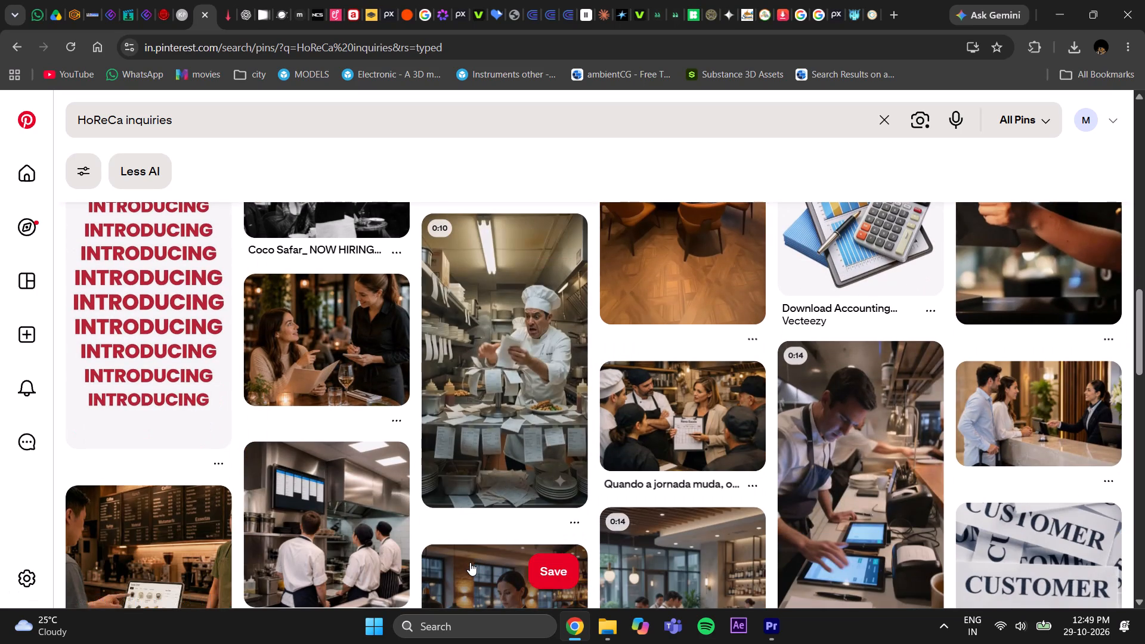
scroll(470, 563, "down", 3)
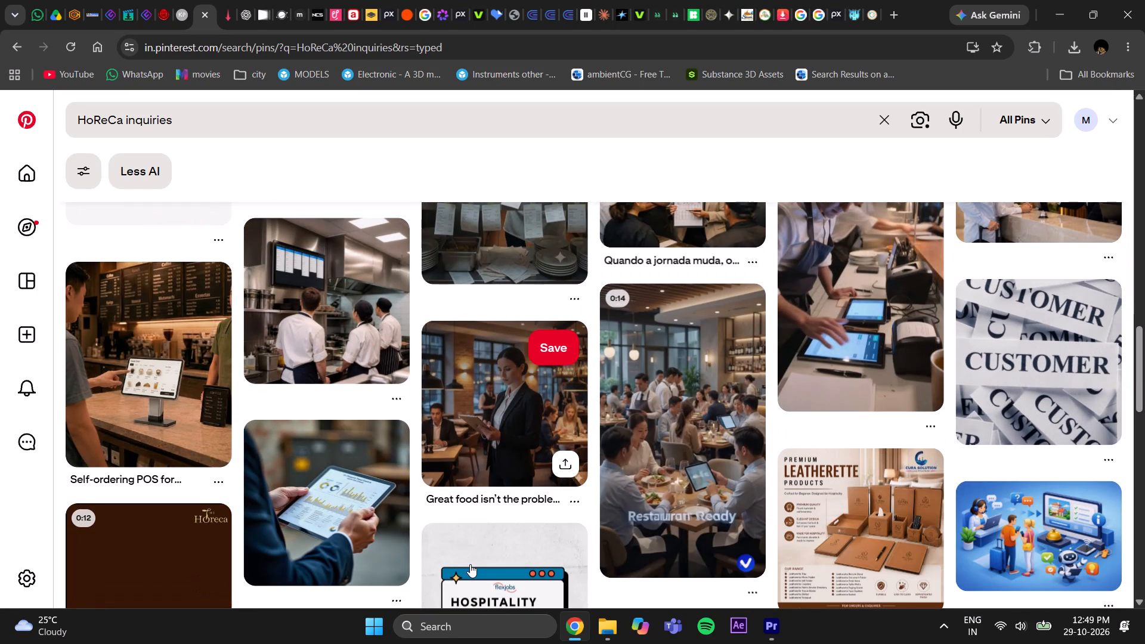
scroll(470, 564, "down", 1)
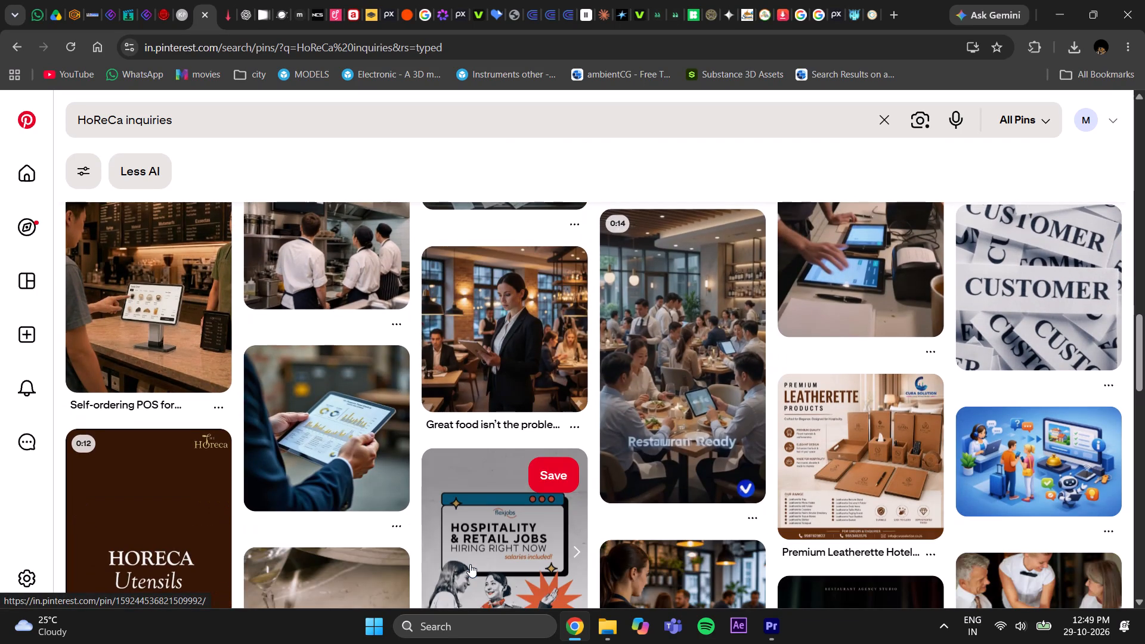
scroll(470, 566, "down", 3)
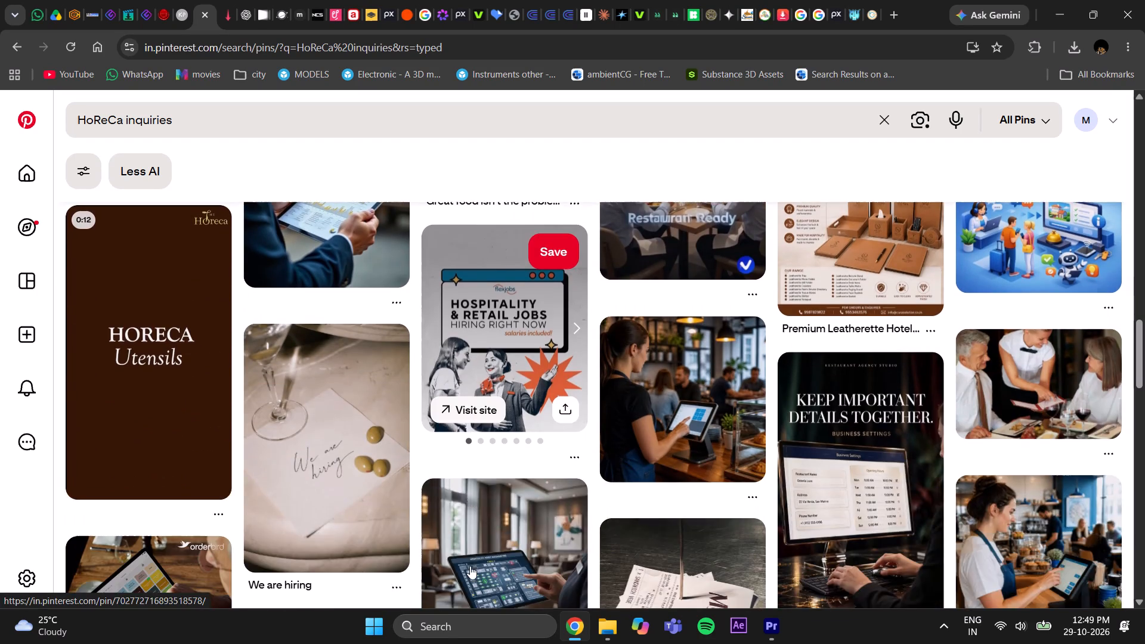
scroll(470, 566, "down", 2)
scroll(470, 566, "up", 18)
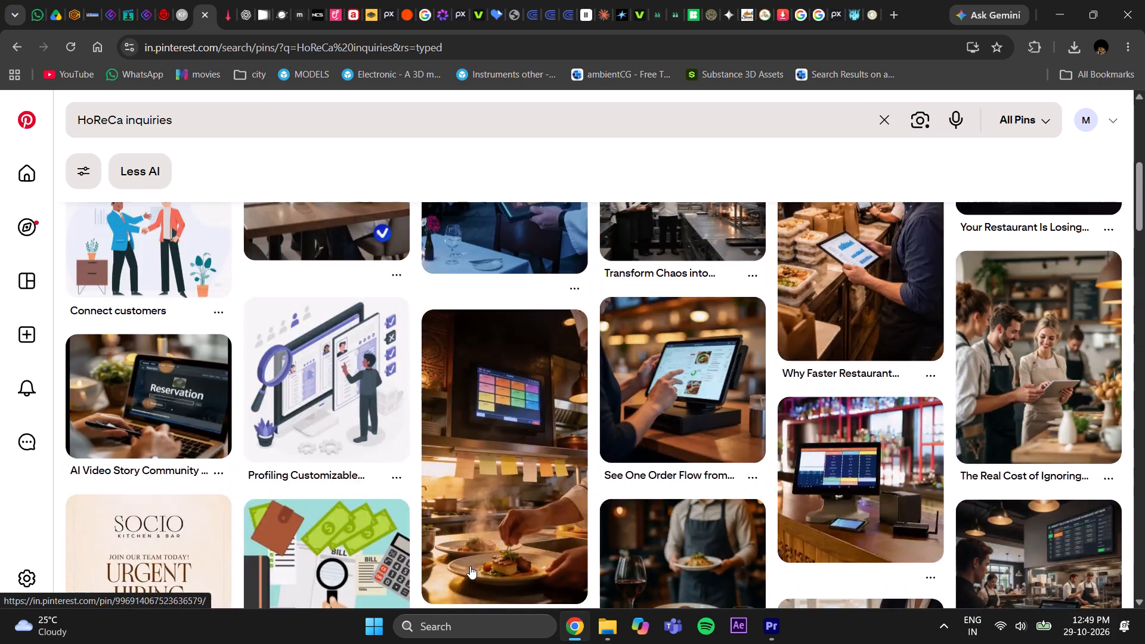
scroll(470, 566, "up", 5)
Download the image from the pin "Your Restaurant Is Losing Customers Before They Even Visit".
left_click(1053, 487)
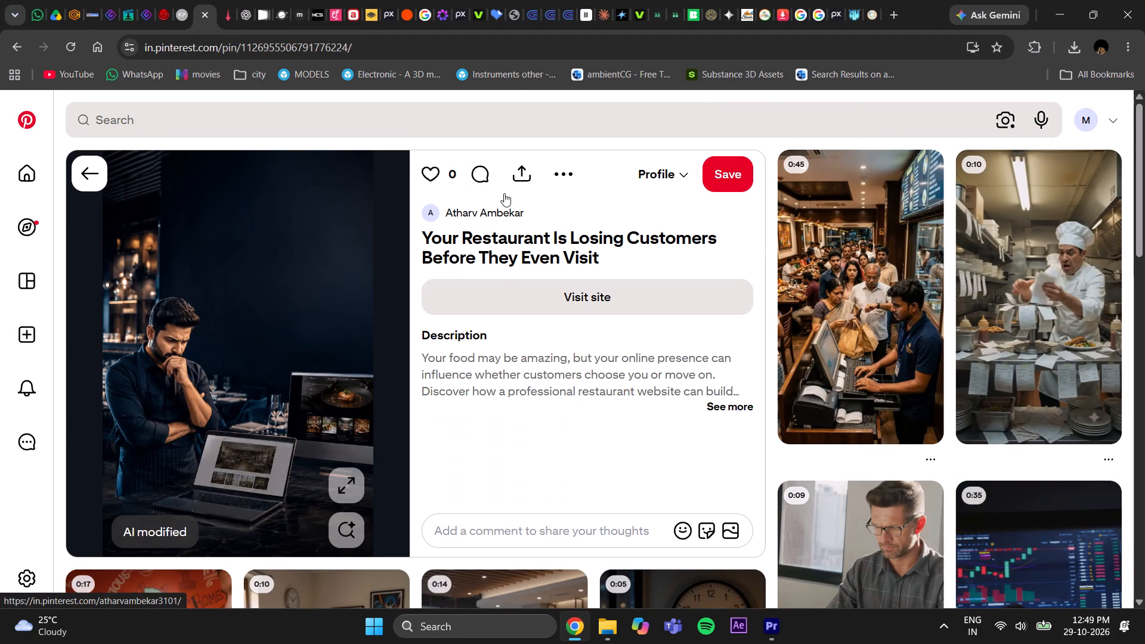
left_click(565, 173)
left_click(573, 302)
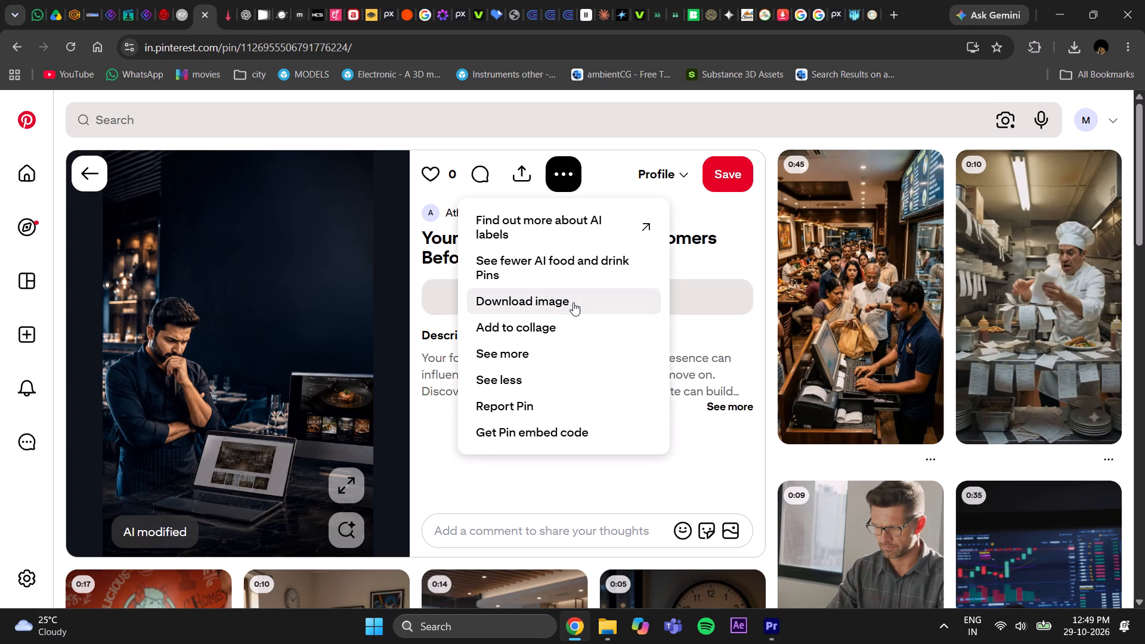
In Premiere Pro, place the downloaded restaurant image from Downloads on V1, trimmed to fill the gap between the tableware shot and the logo clip.
left_click(775, 627)
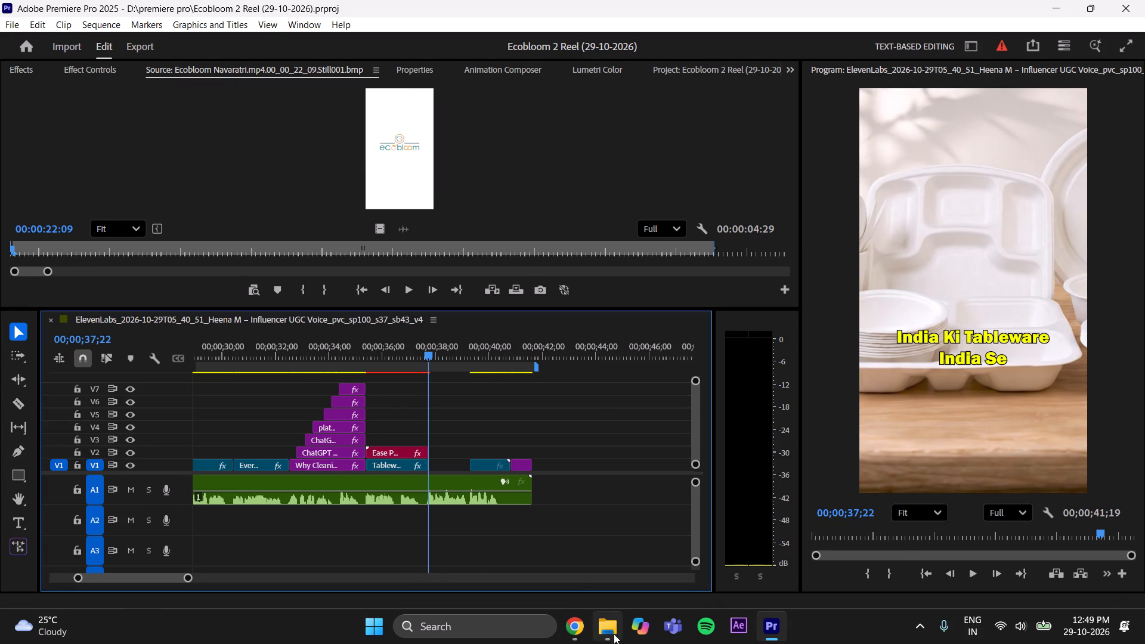
left_click(614, 634)
left_click(134, 48)
left_click(168, 190)
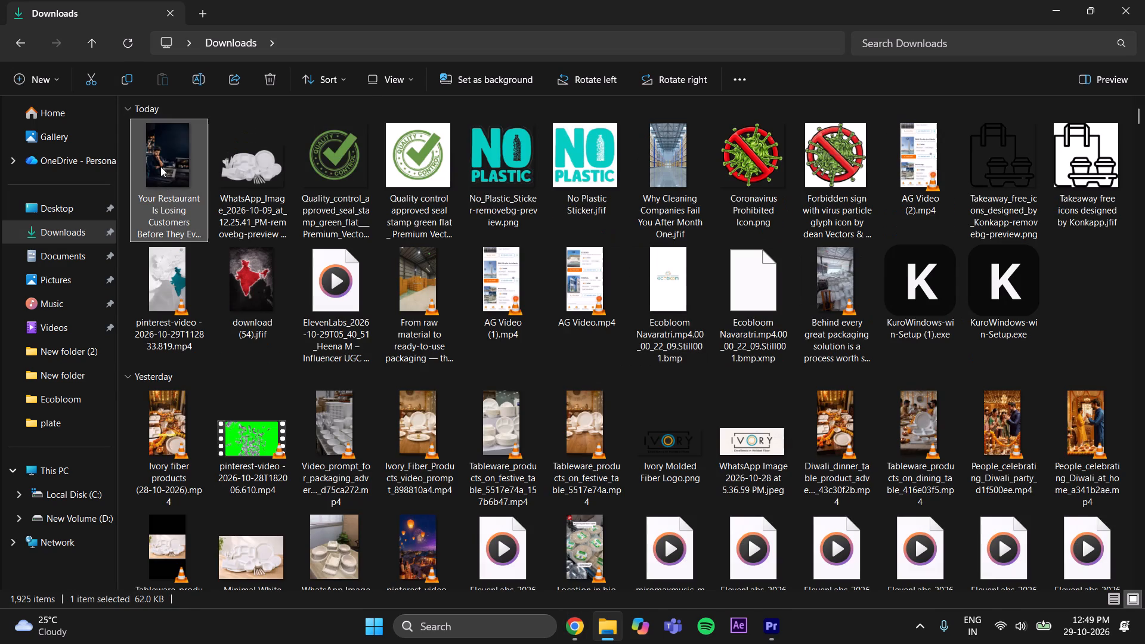
left_click_drag(160, 163, 383, 158)
left_click_drag(380, 225, 513, 373)
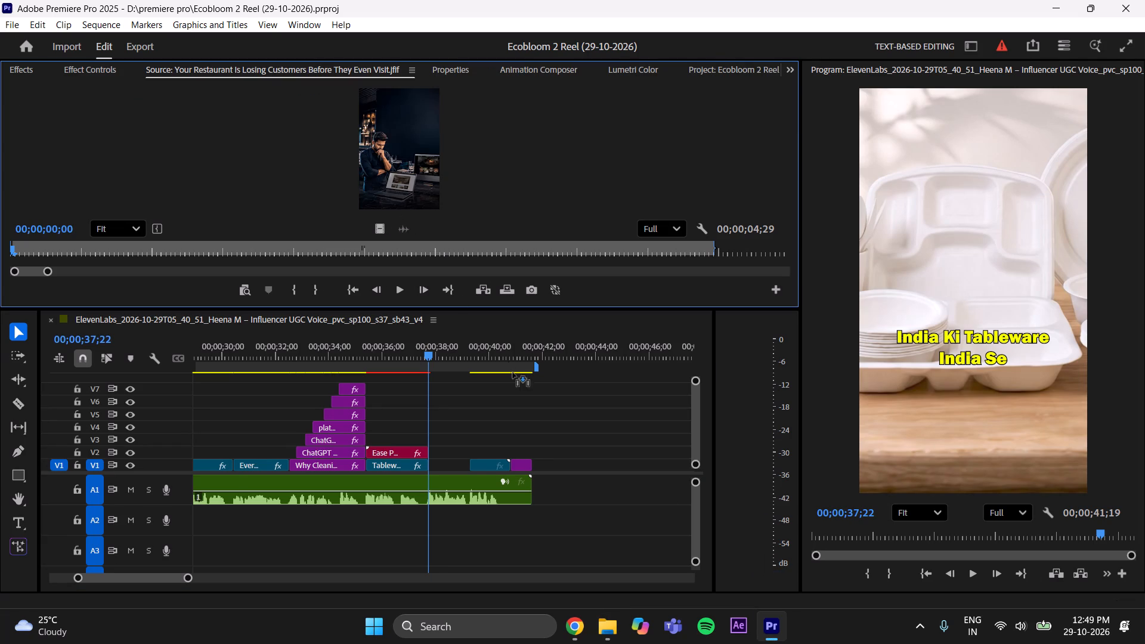
left_click_drag(513, 373, 435, 452)
left_click_drag(563, 453, 549, 455)
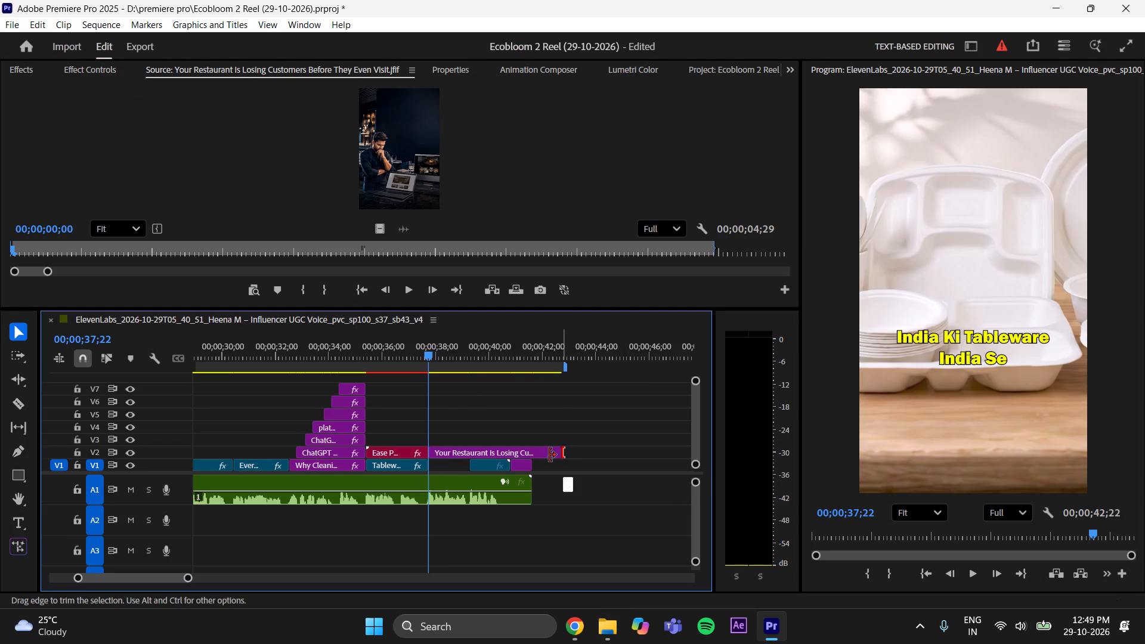
left_click_drag(549, 455, 470, 472)
left_click_drag(442, 454, 445, 469)
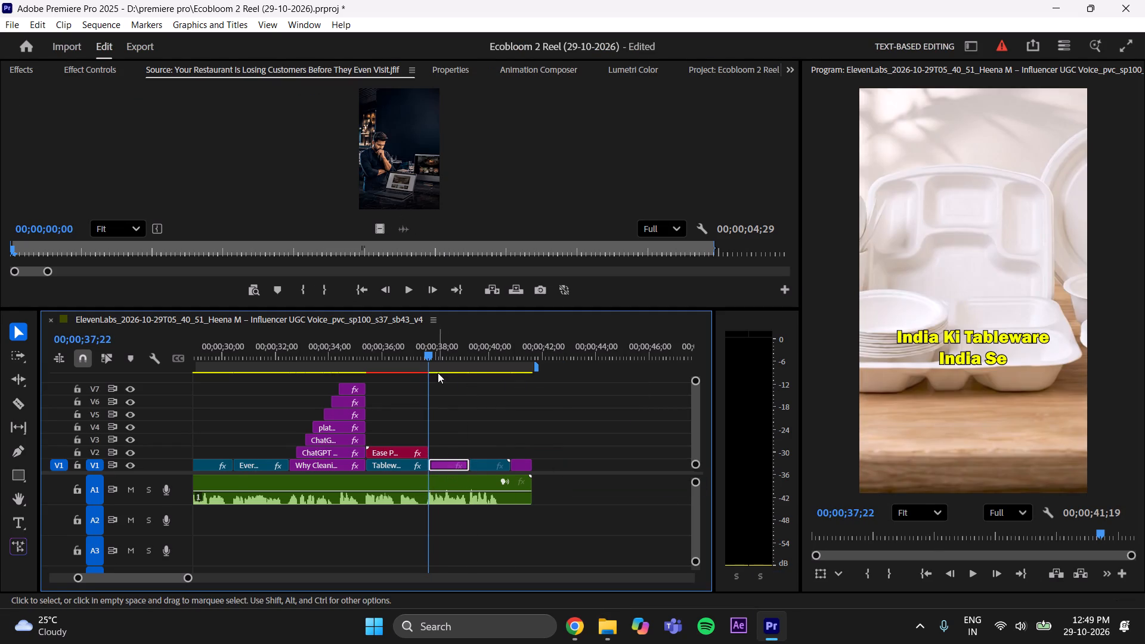
Scale the restaurant image to 131, shift it horizontally to frame the man and his laptop, and save the project.
left_click_drag(431, 354, 451, 357)
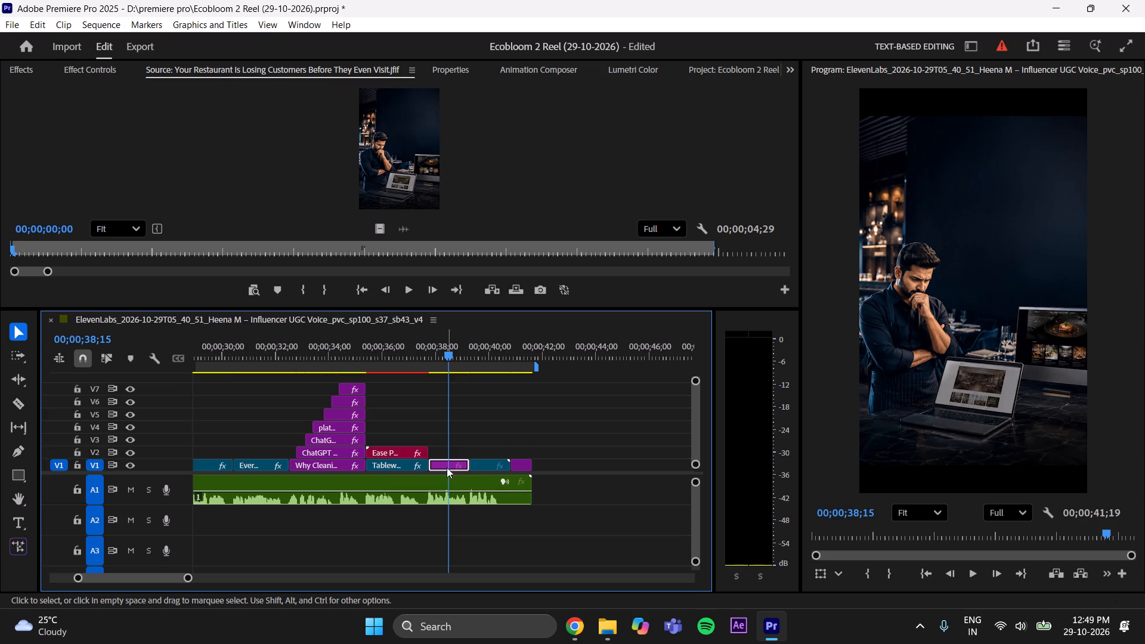
left_click(441, 463)
right_click(441, 463)
left_click(487, 552)
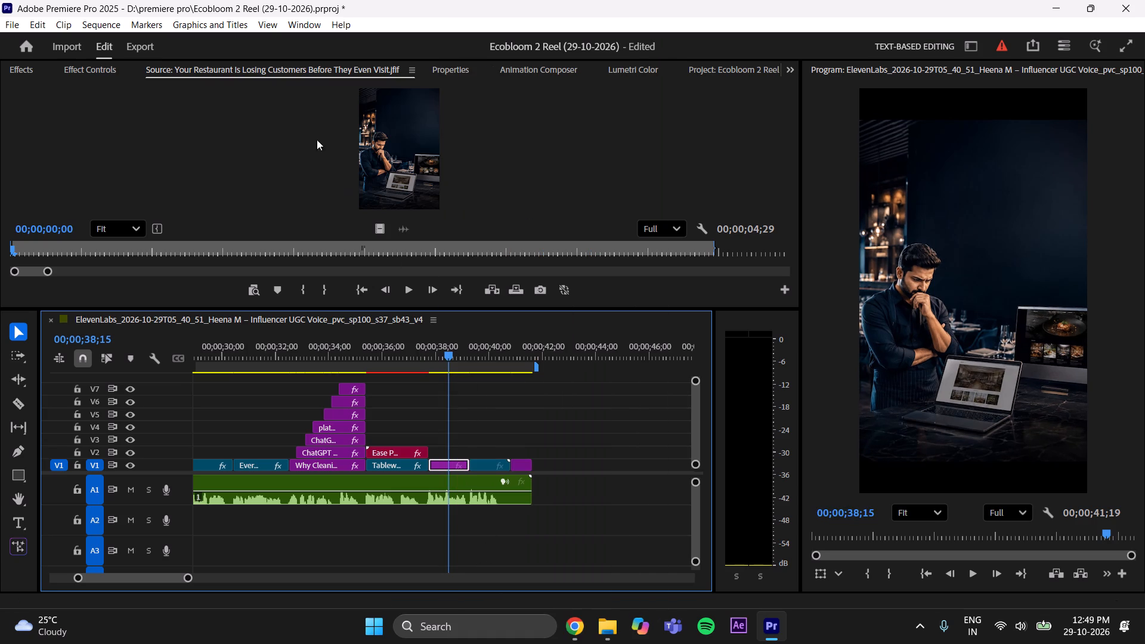
left_click(92, 72)
left_click_drag(296, 166, 315, 162)
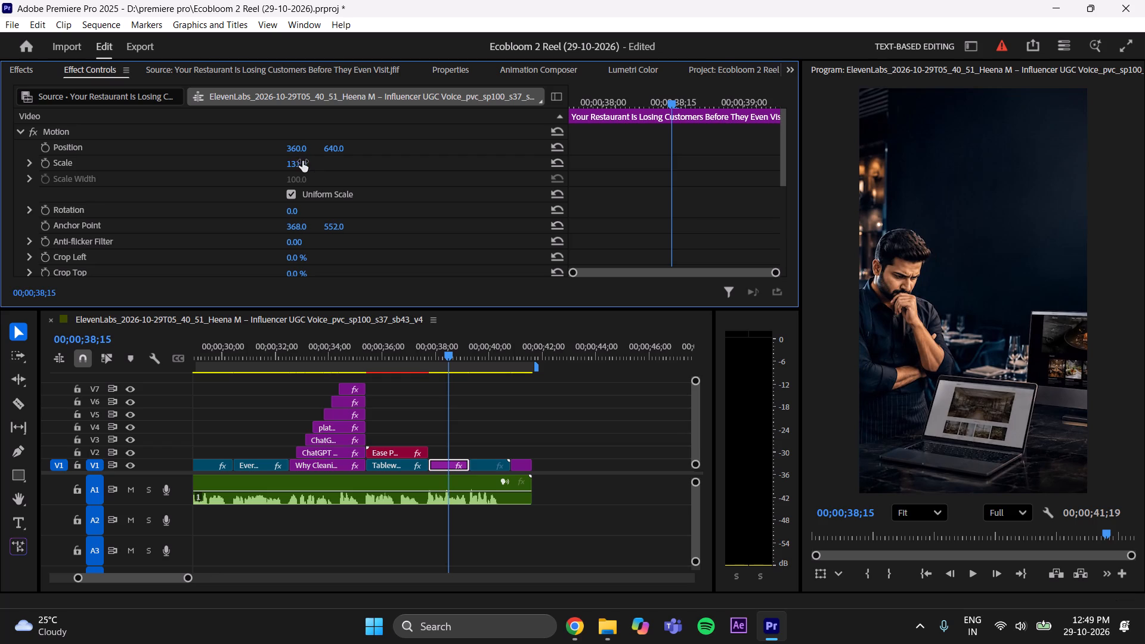
left_click_drag(296, 148, 351, 147)
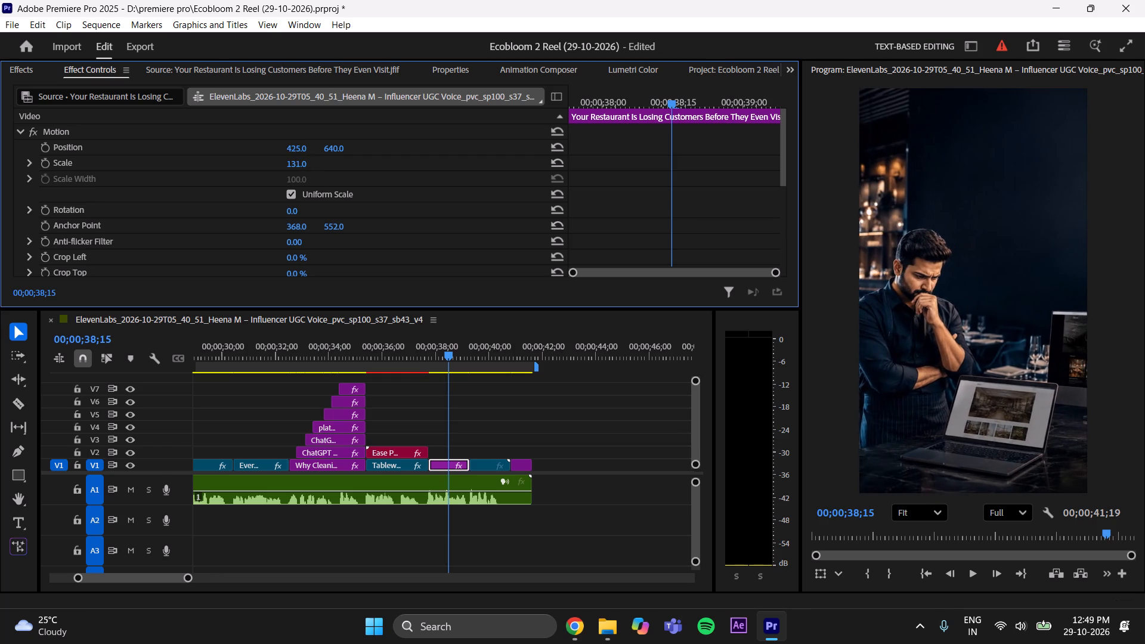
left_click_drag(351, 147, 327, 160)
left_click(529, 420)
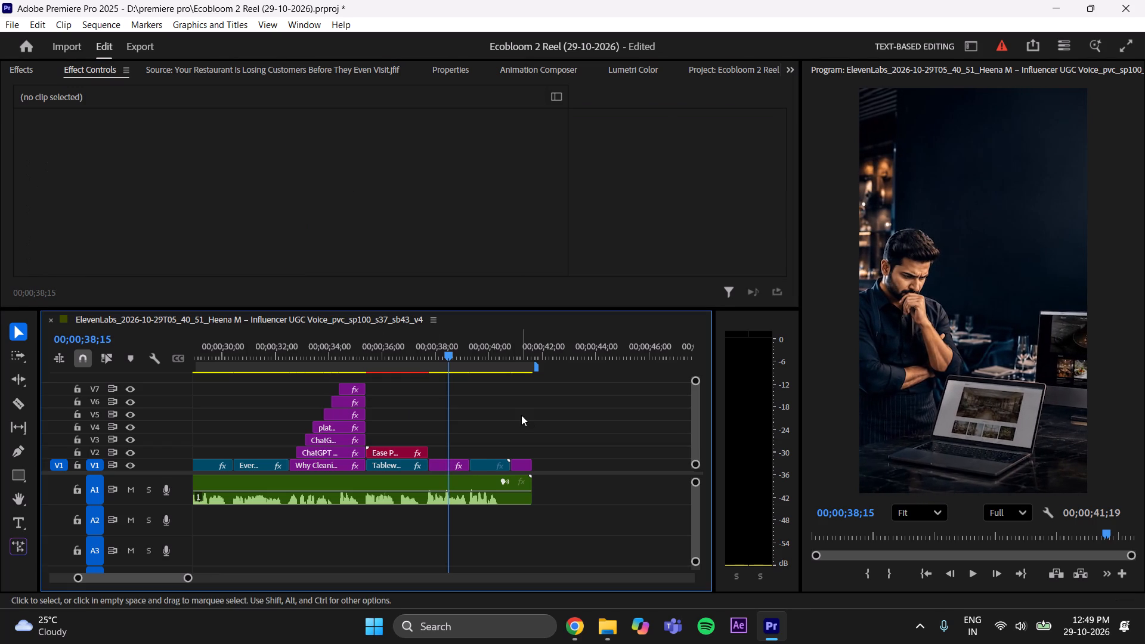
key("ctrl+s")
Add the Ease Position & Mask X text preset, Left variant, on V2 directly above the restaurant image and match its start and end.
left_click(535, 65)
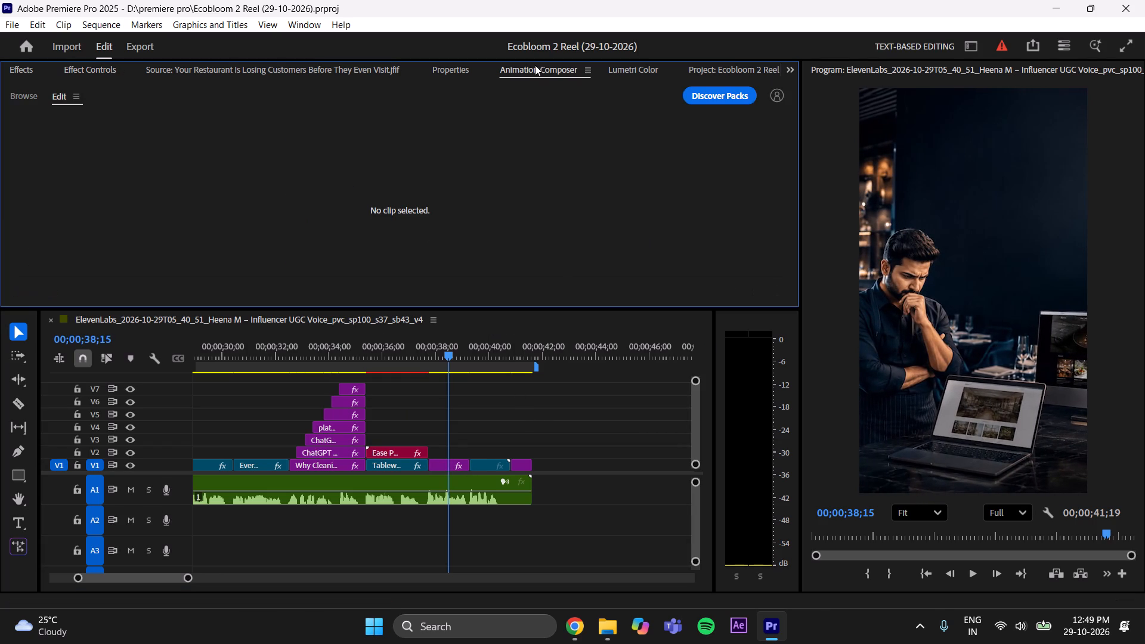
left_click(20, 97)
left_click(66, 218)
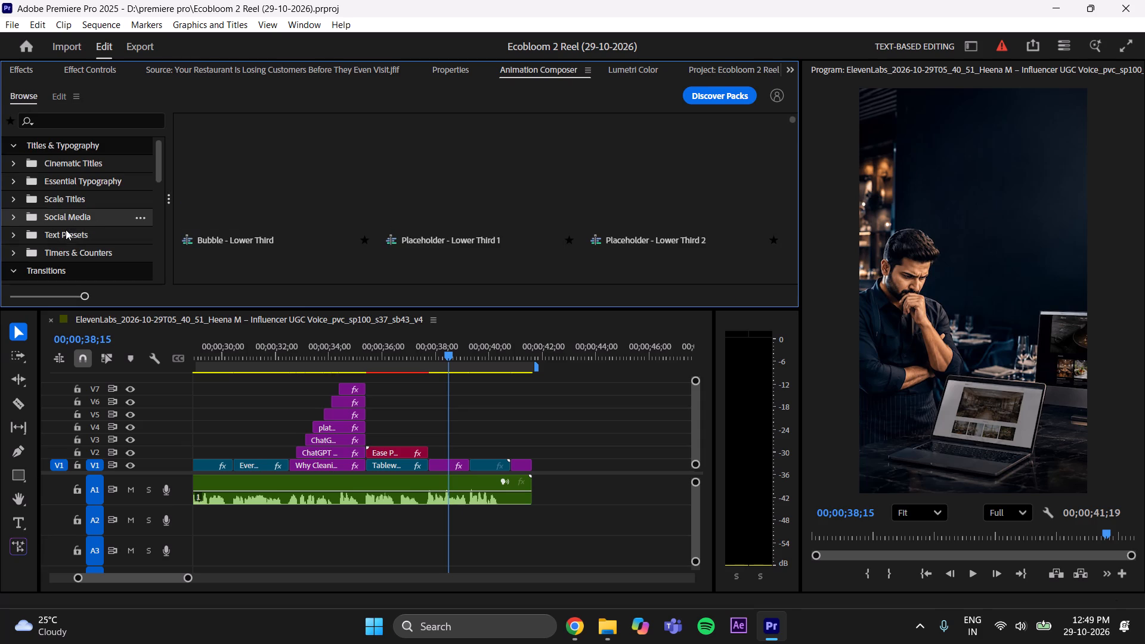
left_click(66, 233)
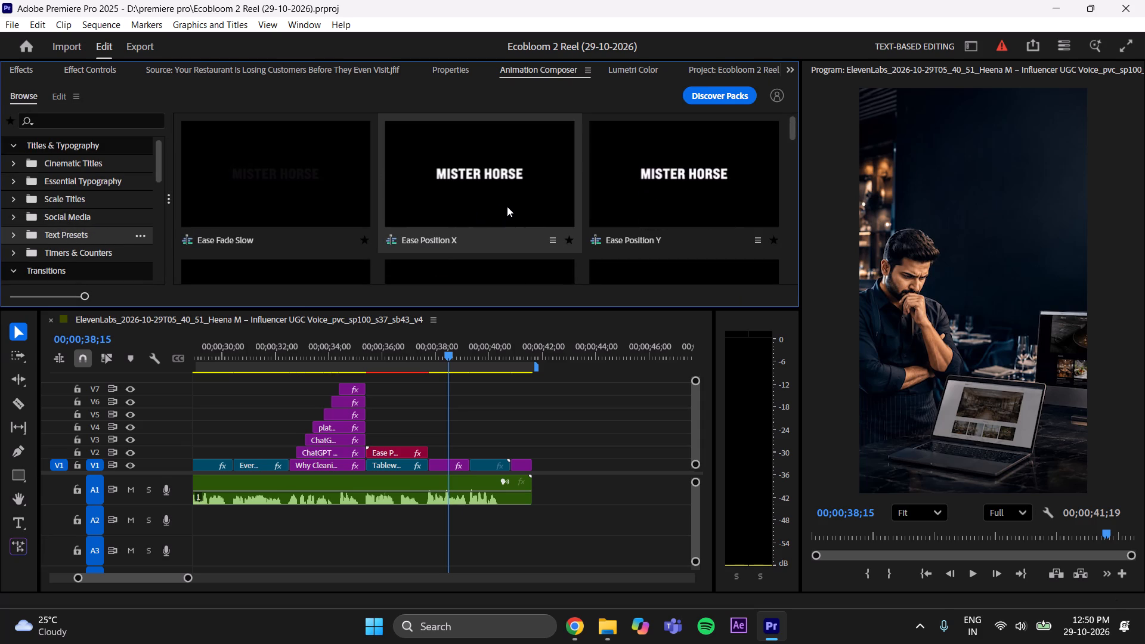
scroll(507, 206, "down", 2)
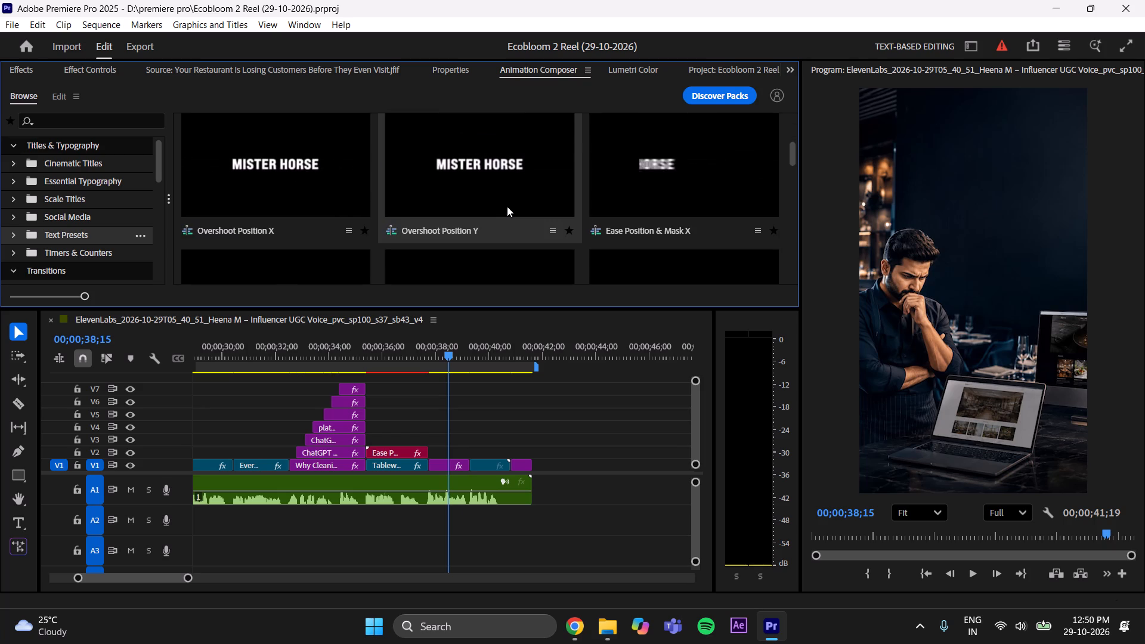
left_click(644, 182)
left_click(689, 169)
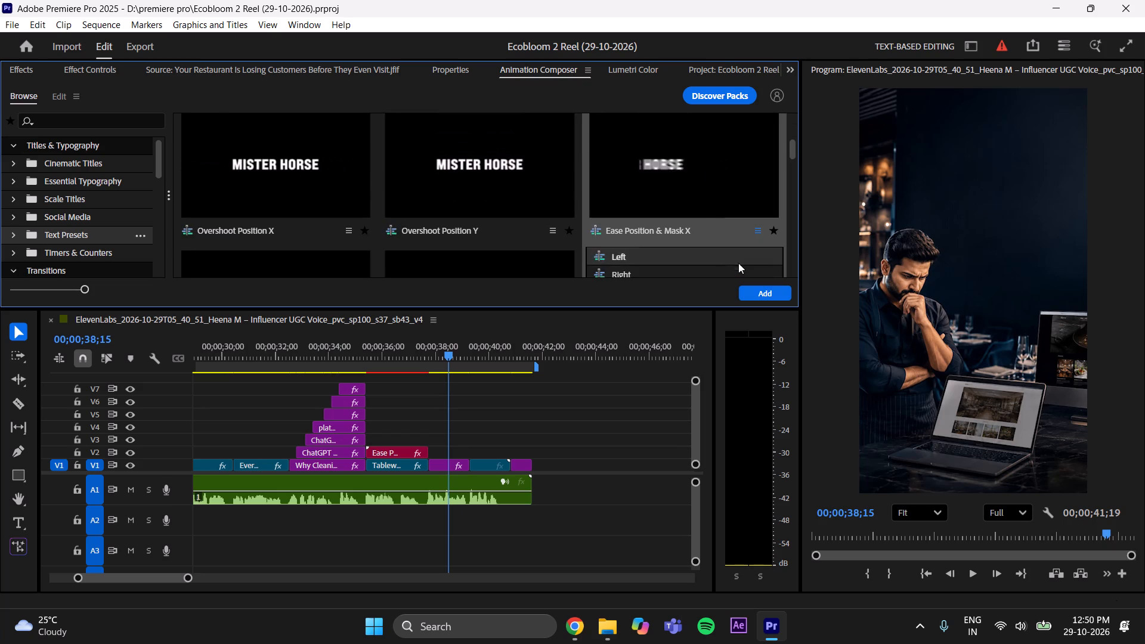
left_click(752, 285)
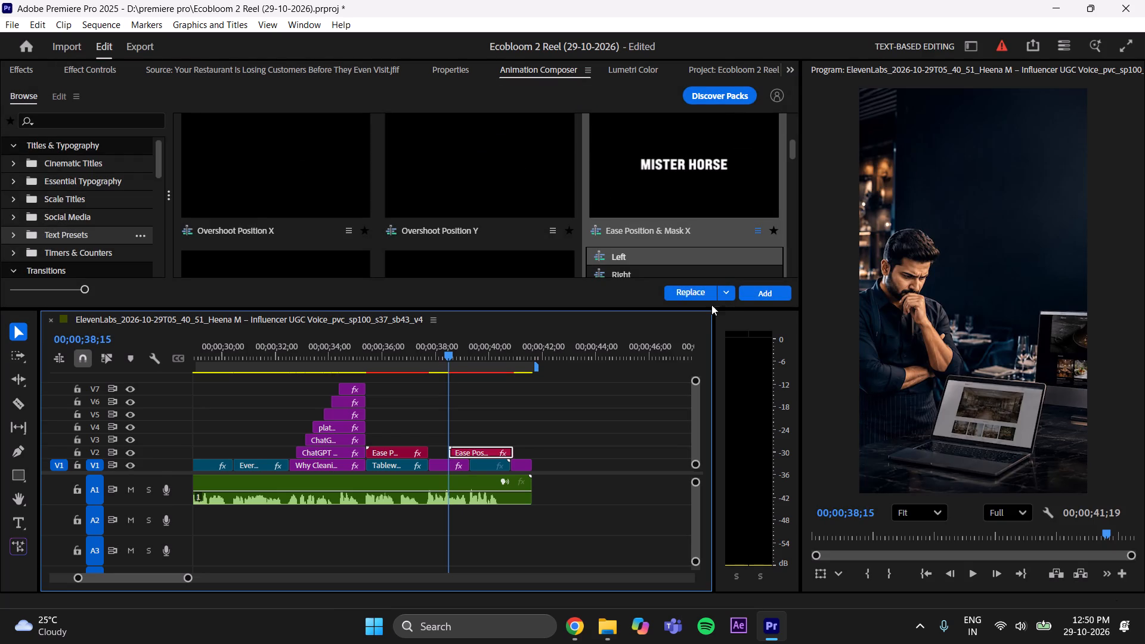
left_click_drag(462, 451, 446, 453)
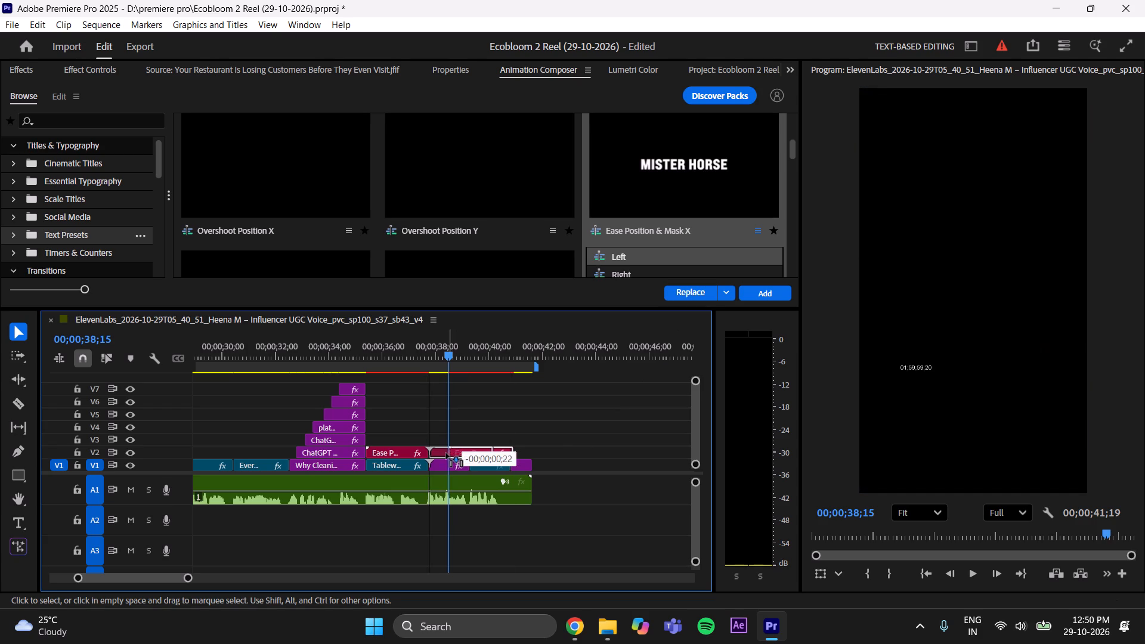
left_click_drag(446, 453, 447, 453)
left_click_drag(498, 451, 471, 459)
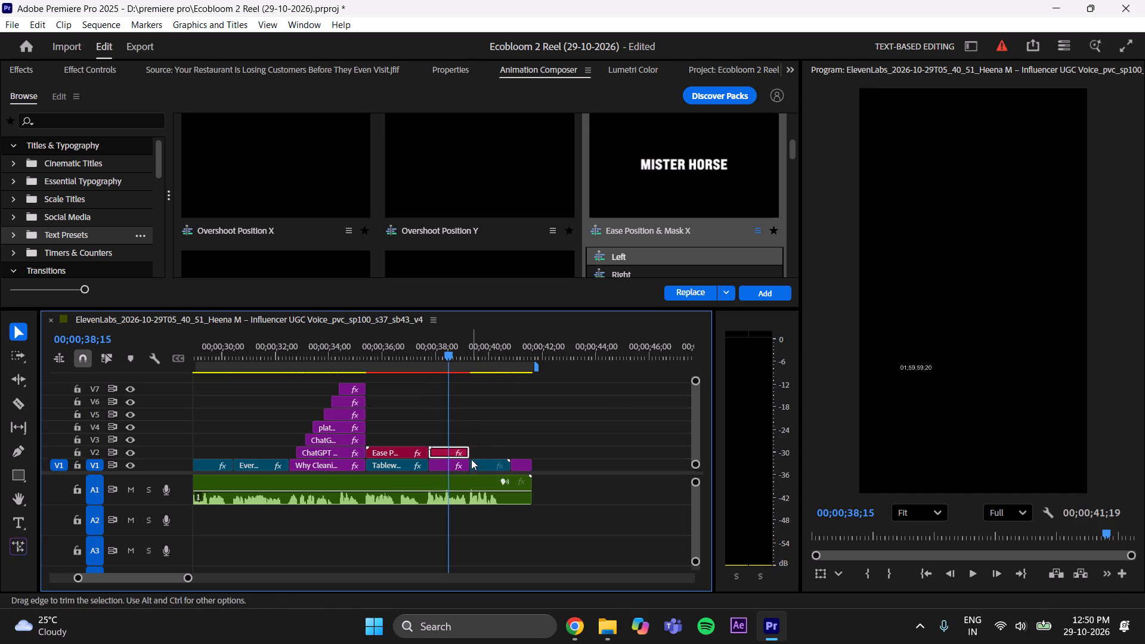
Replace the new title's placeholder text with "HoReCa Inquiries".
left_click(453, 69)
scroll(180, 188, "down", 17)
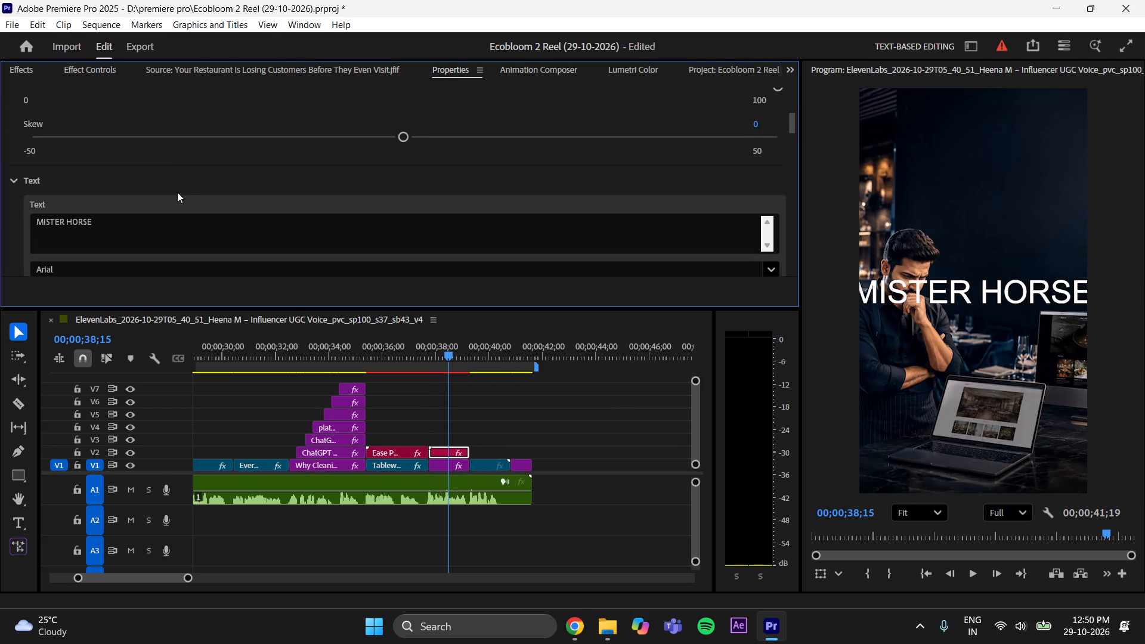
scroll(177, 192, "down", 2)
left_click(146, 187)
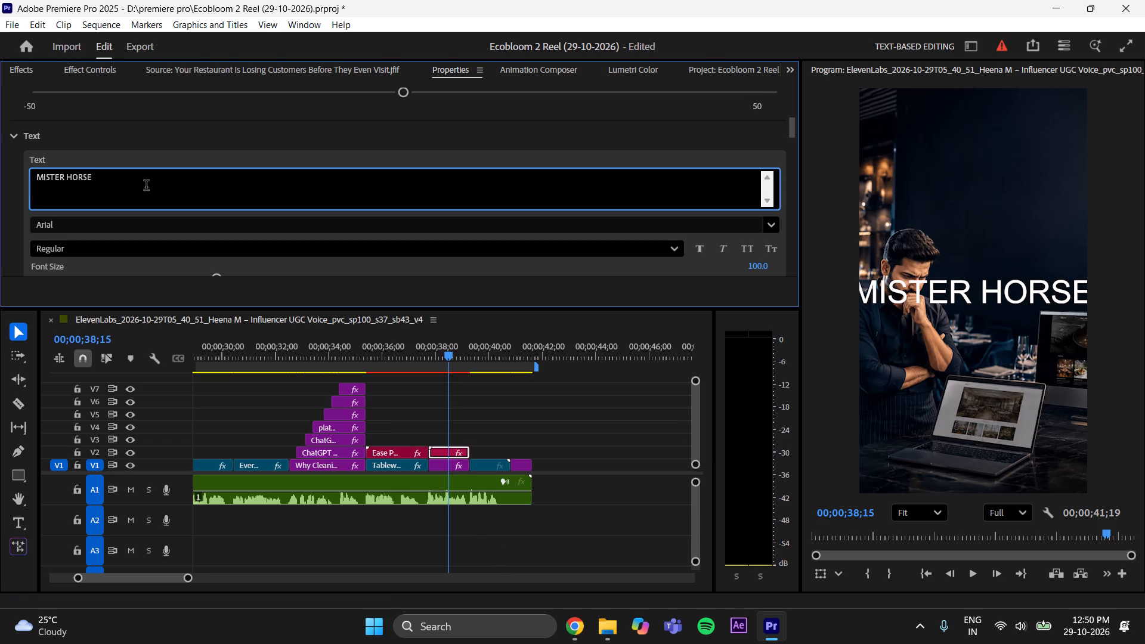
key("BackSpace")
key("BackSpace")
key("BackSpace")
key("BackSpace")
key("BackSpace")
key("BackSpace")
key("BackSpace")
key("BackSpace")
key("BackSpace")
key("BackSpace")
key("BackSpace")
key("BackSpace")
key("BackSpace")
key("BackSpace")
key("BackSpace")
key("BackSpace")
key("BackSpace")
key("BackSpace")
key("BackSpace")
key("ctrl+v")
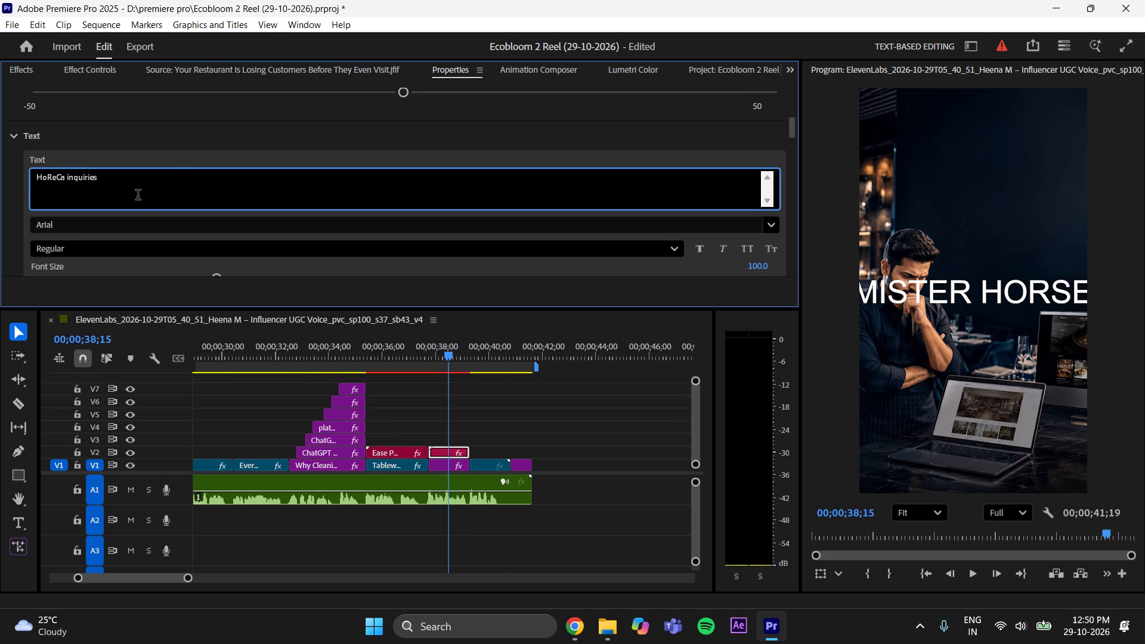
left_click(71, 179)
key("Left")
key("BackSpace")
key("shift+i")
Change the title's wording to "Horeca Inquiries", with only the first letter of Horeca capitalised.
left_click(66, 181)
key("Left")
key("BackSpace")
key("BackSpace")
key("BackSpace")
key("BackSpace")
key("BackSpace")
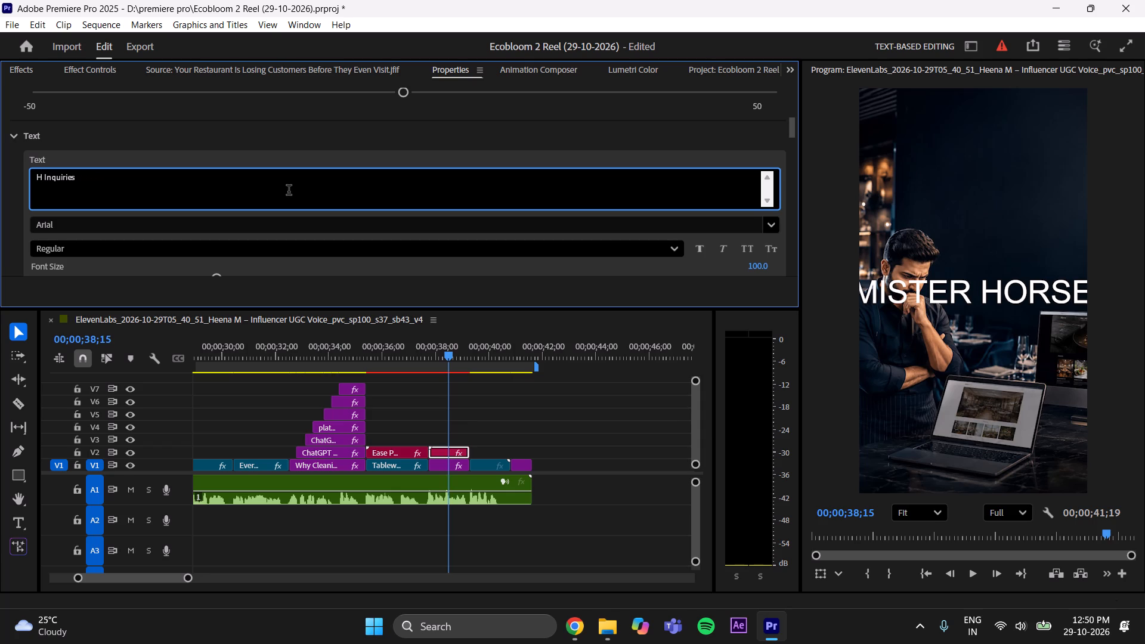
type("oreca")
left_click(10, 189)
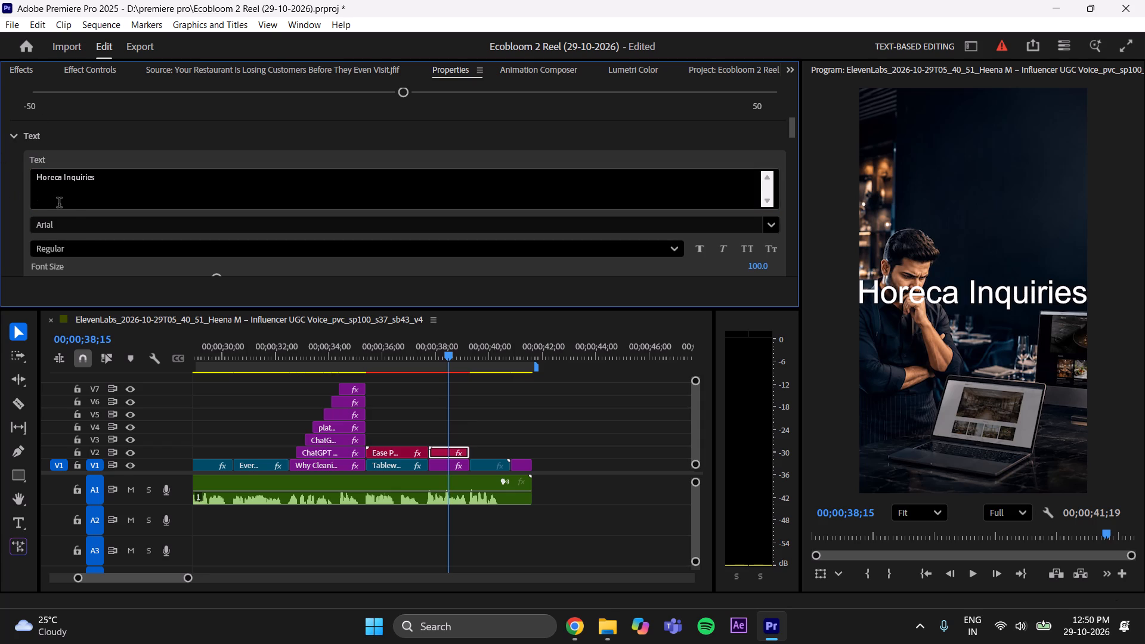
Set the "Horeca Inquiries" title in Franklin Gothic Heavy and reduce its font size to roughly half.
left_click(73, 226)
key("BackSpace")
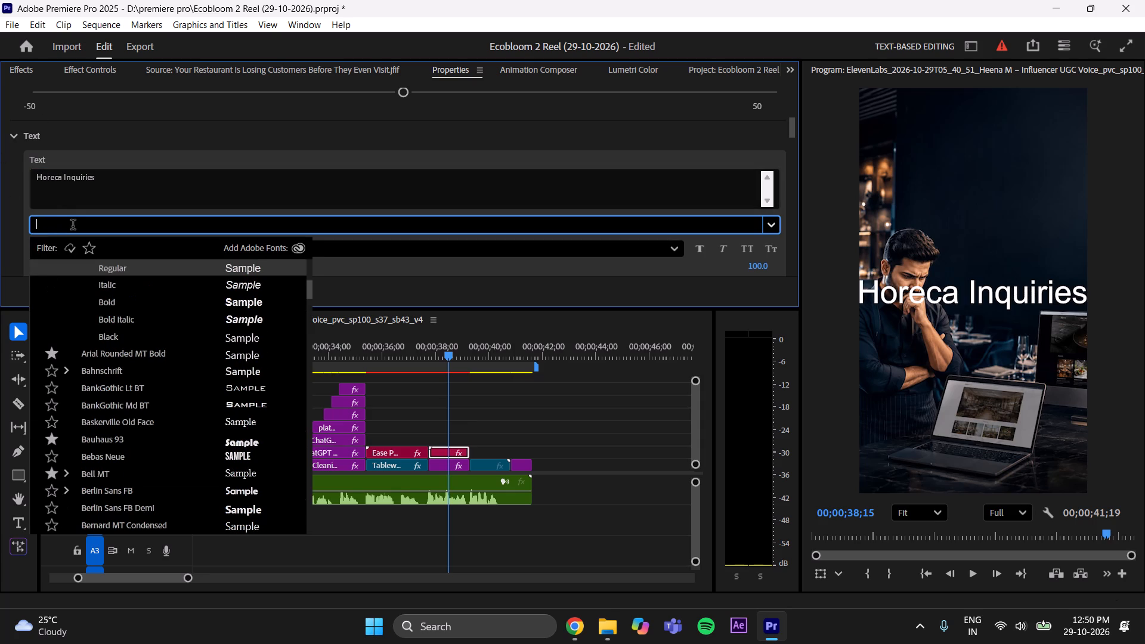
type("frankl")
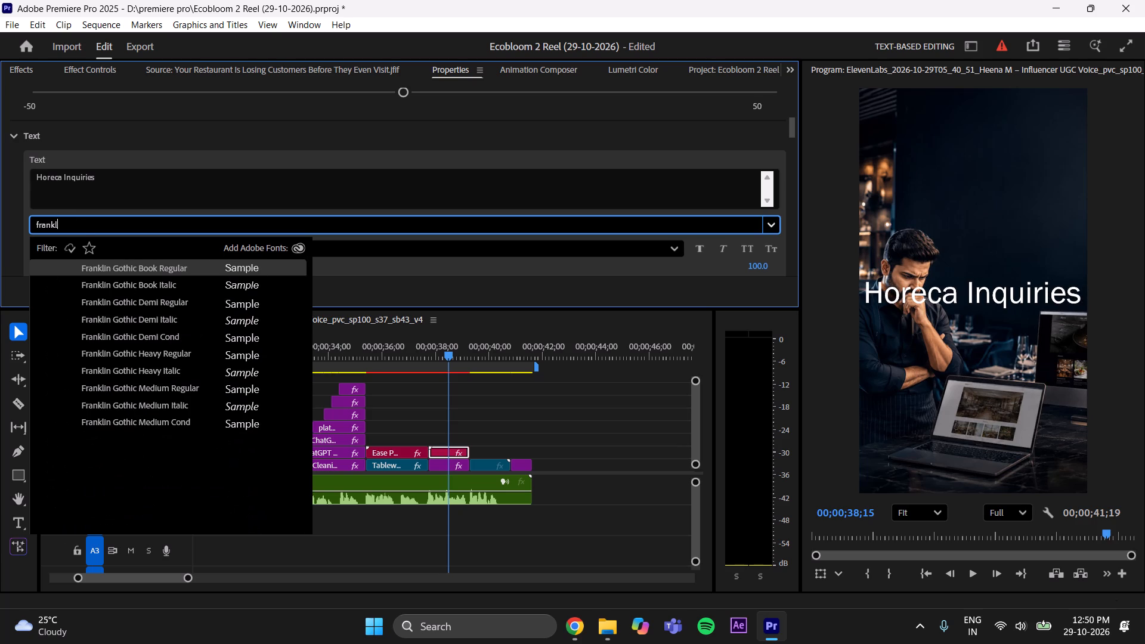
left_click(165, 352)
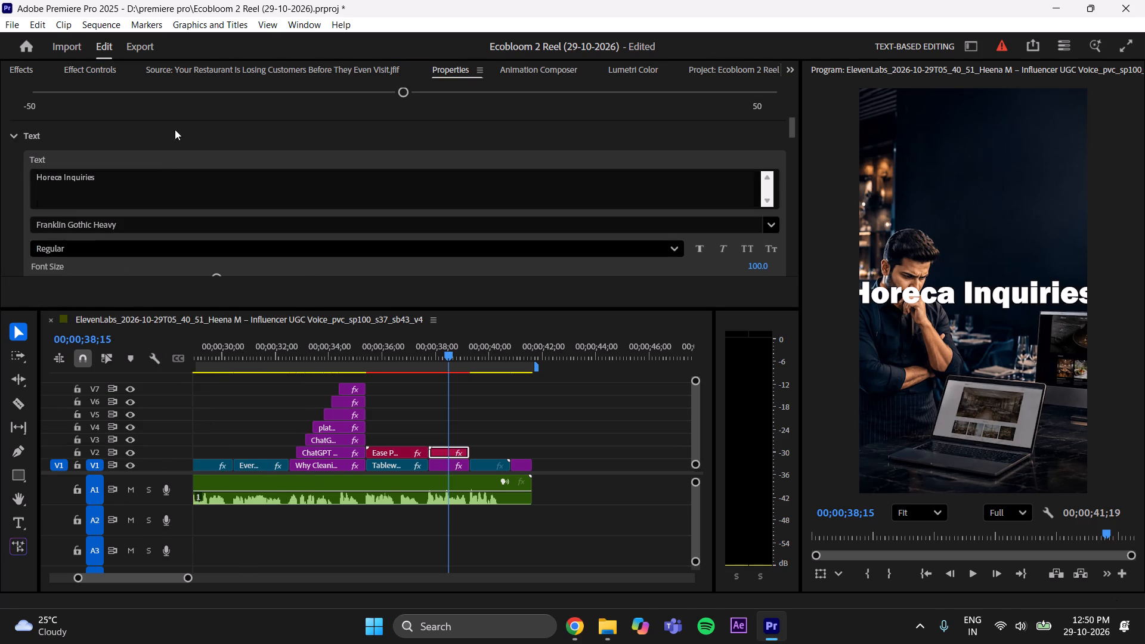
scroll(183, 116, "down", 7)
left_click_drag(213, 177, 172, 191)
left_click_drag(172, 174, 114, 186)
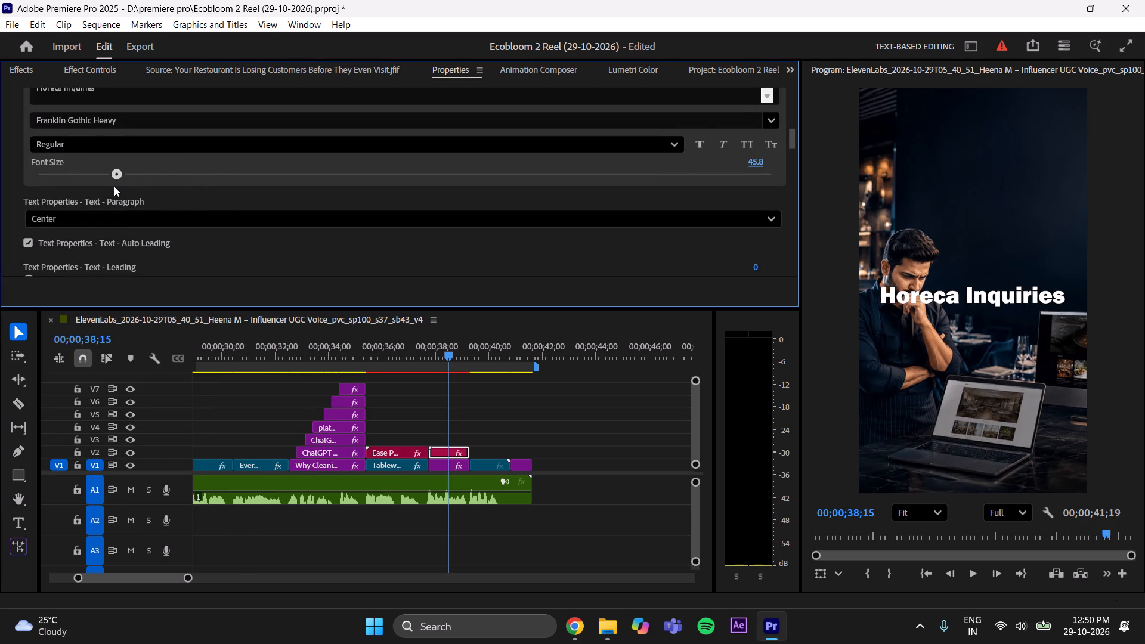
left_click_drag(114, 186, 122, 186)
Raise the title above the man's head by setting its vertical position to 337.
scroll(372, 273, "up", 11)
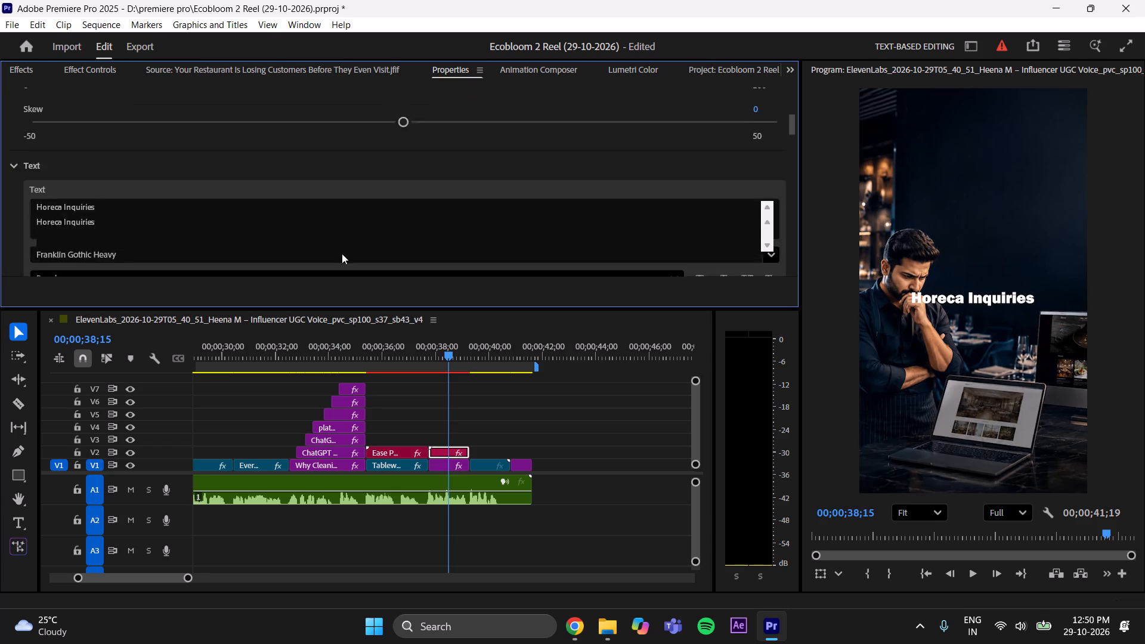
scroll(342, 253, "up", 8)
left_click_drag(397, 99, 305, 121)
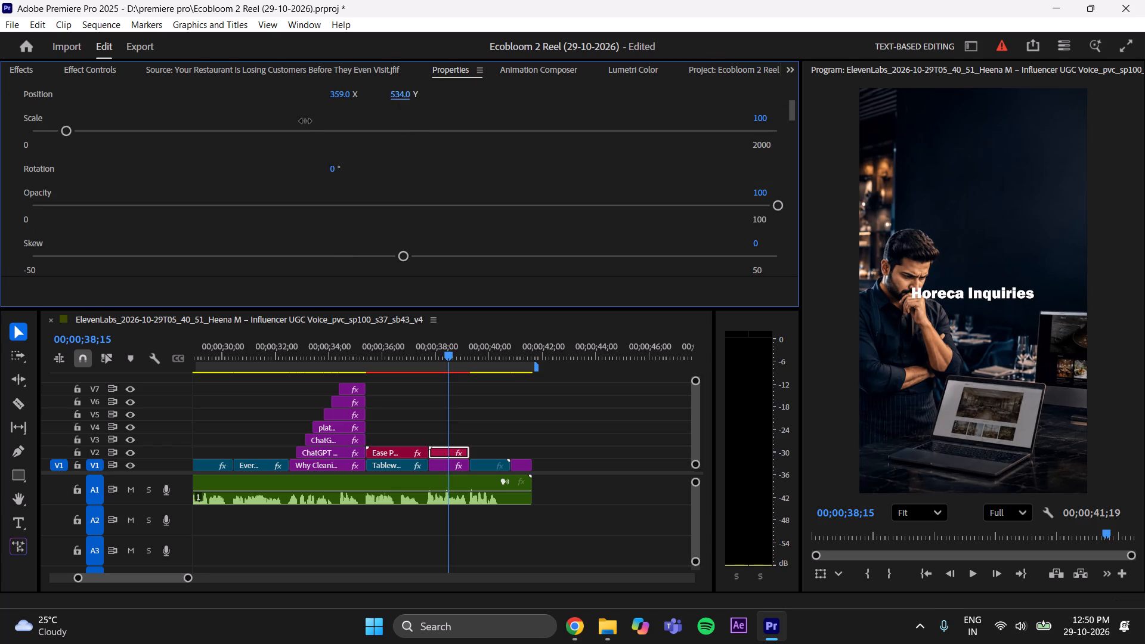
left_click_drag(305, 121, 148, 186)
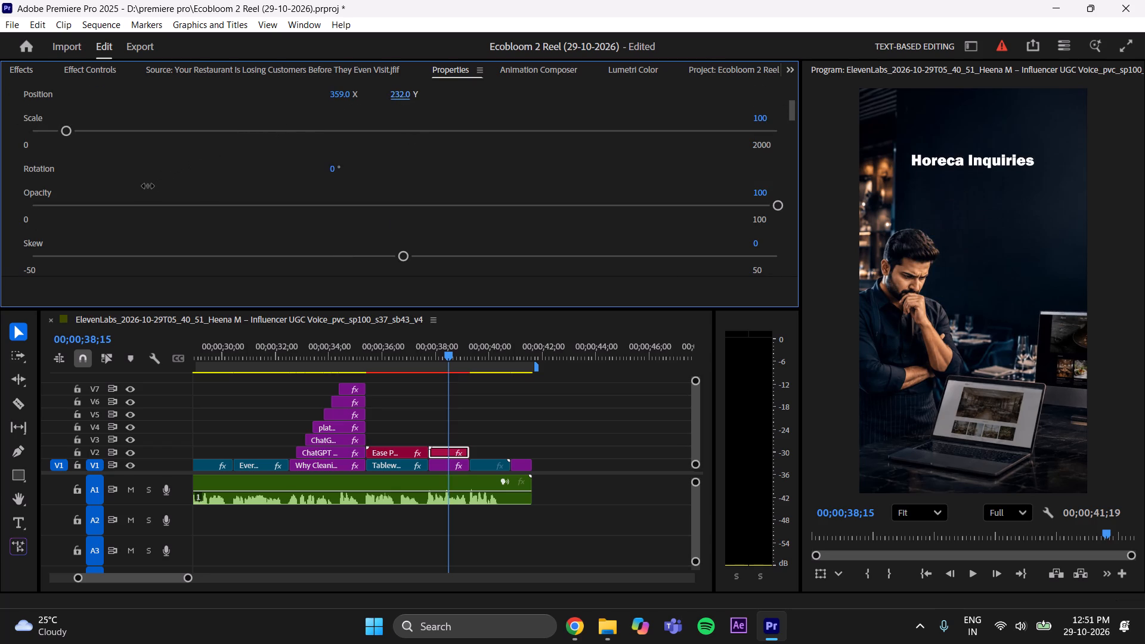
left_click_drag(148, 186, 190, 168)
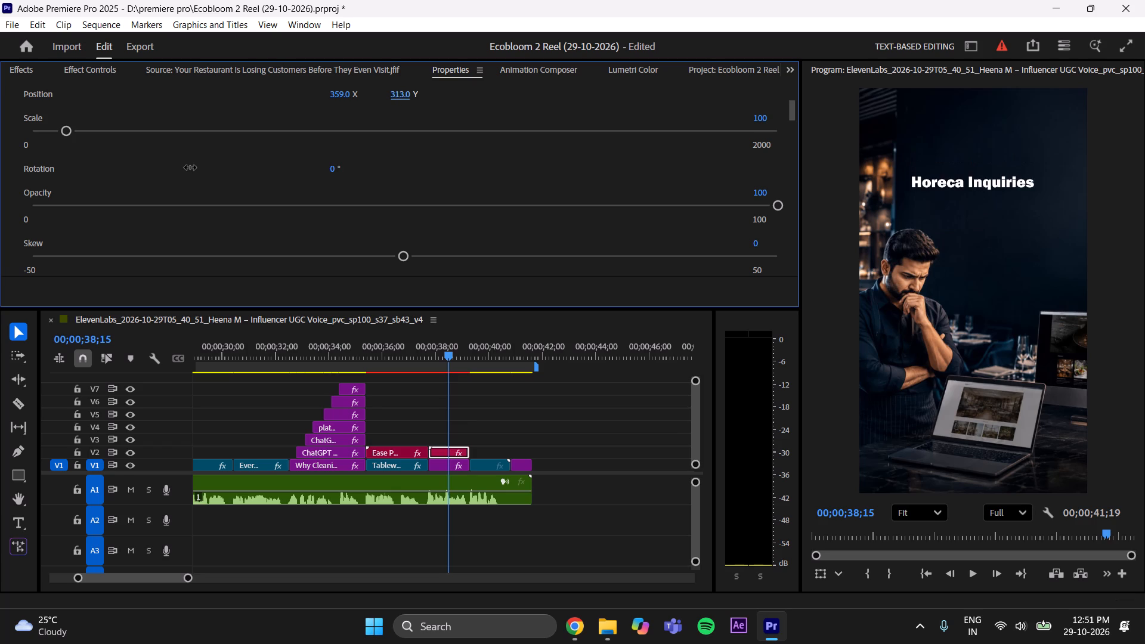
left_click_drag(190, 168, 200, 163)
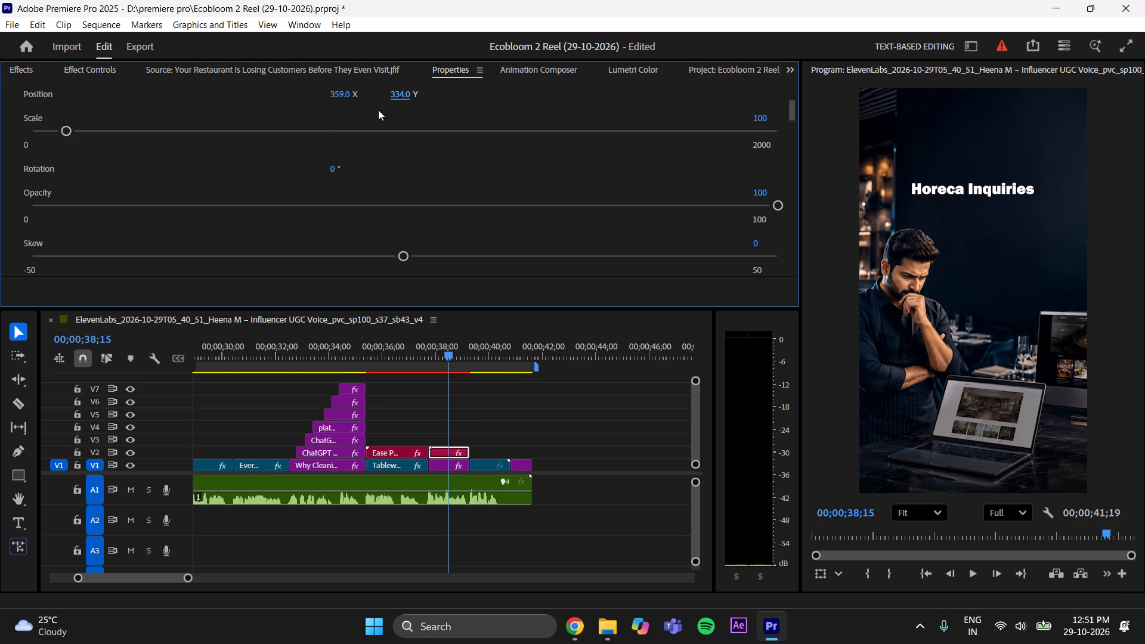
left_click_drag(398, 97, 404, 98)
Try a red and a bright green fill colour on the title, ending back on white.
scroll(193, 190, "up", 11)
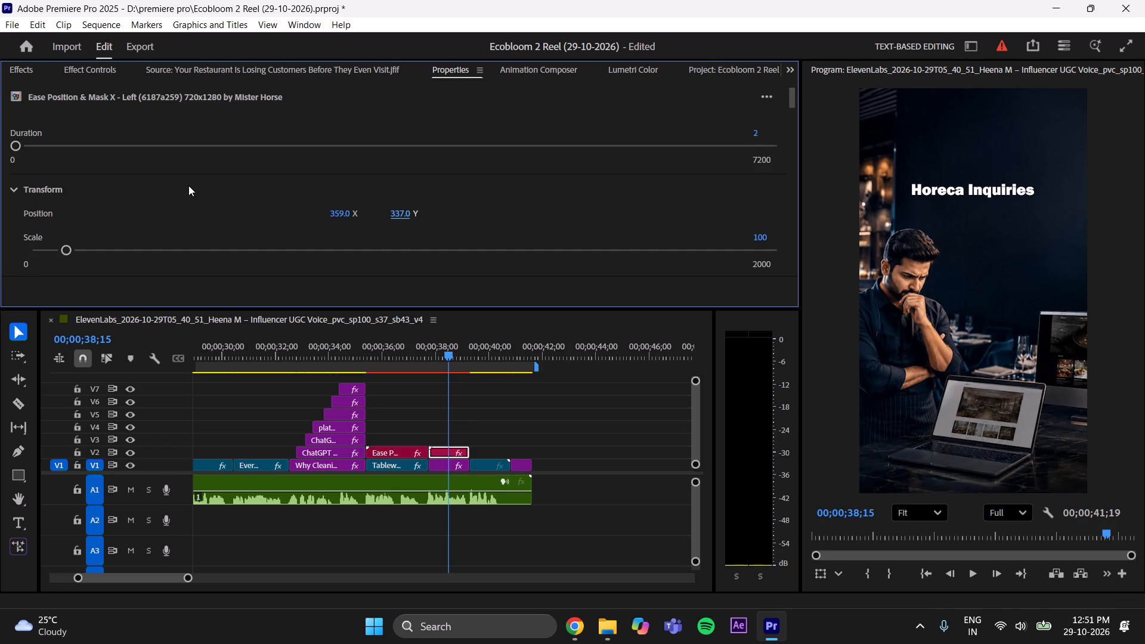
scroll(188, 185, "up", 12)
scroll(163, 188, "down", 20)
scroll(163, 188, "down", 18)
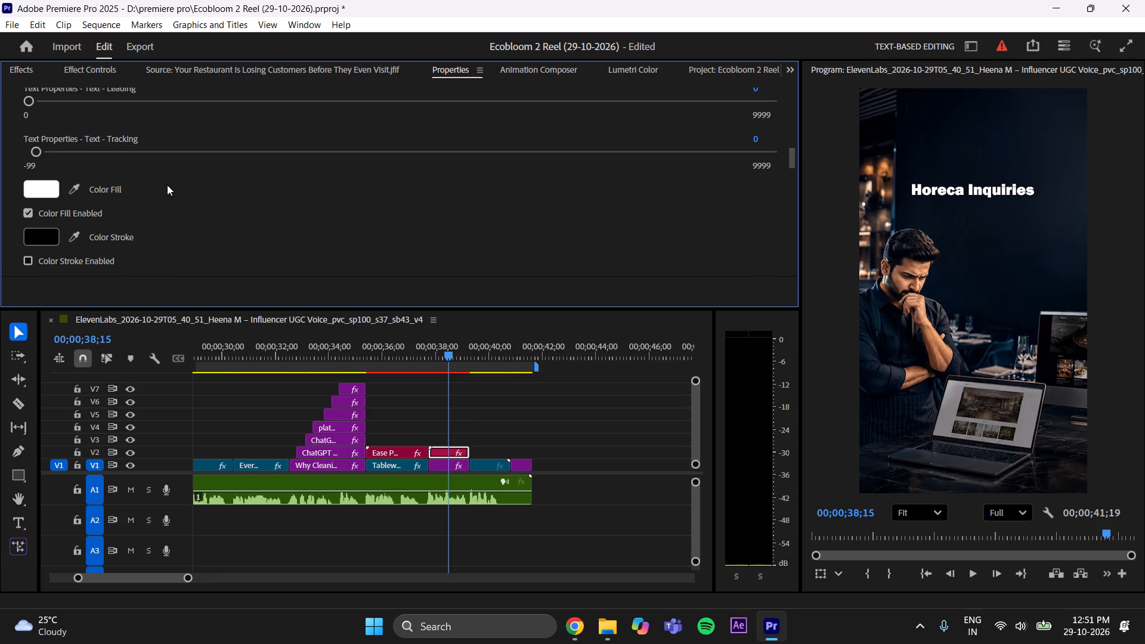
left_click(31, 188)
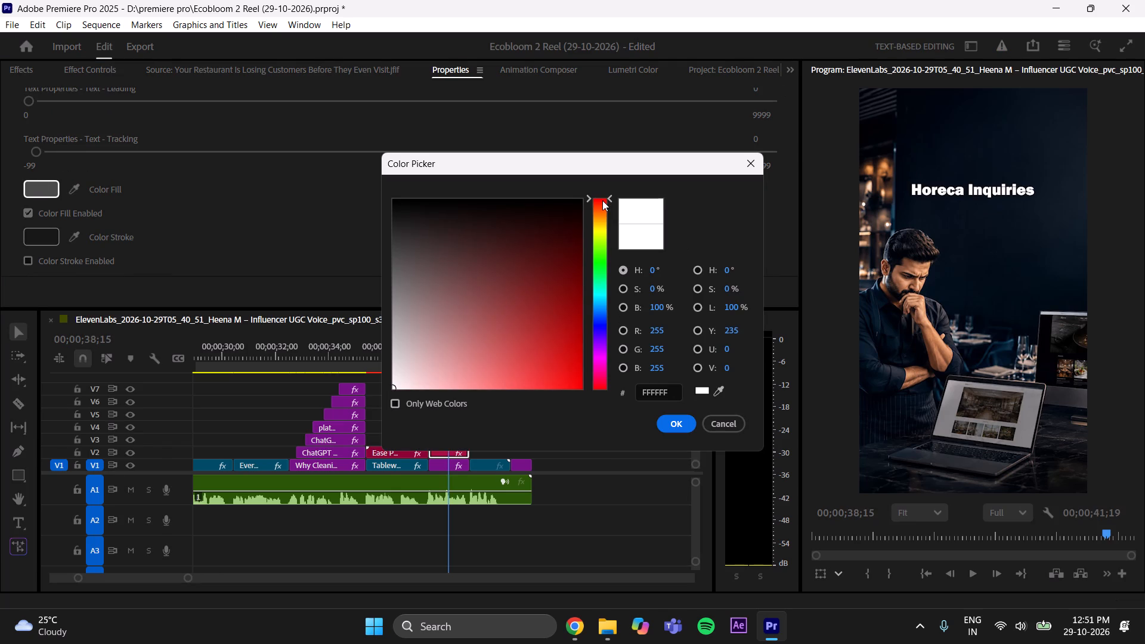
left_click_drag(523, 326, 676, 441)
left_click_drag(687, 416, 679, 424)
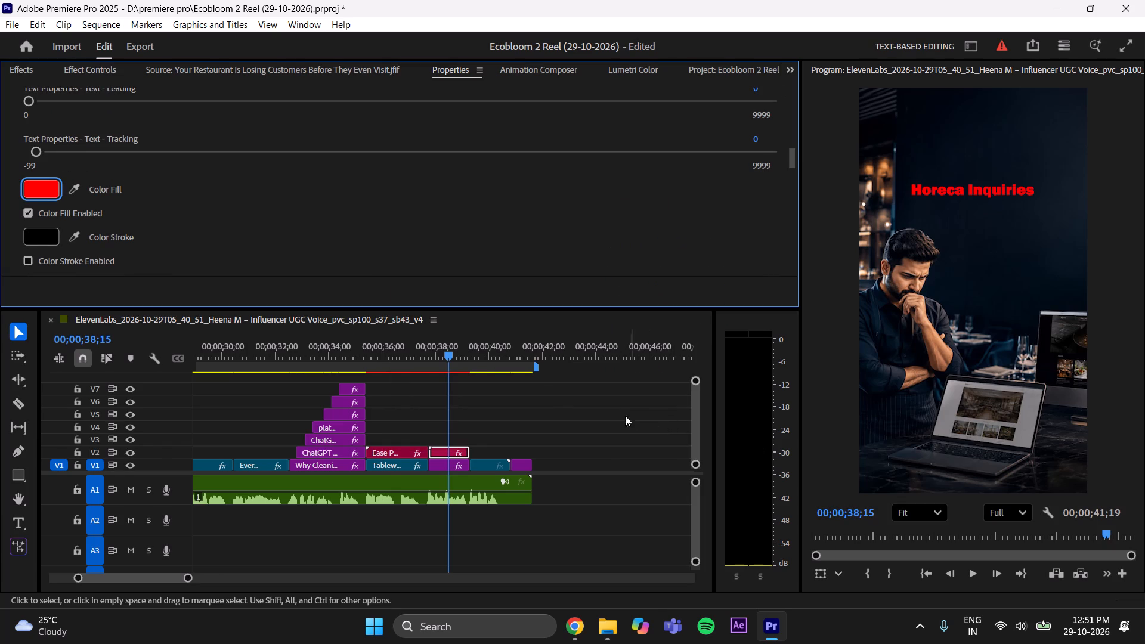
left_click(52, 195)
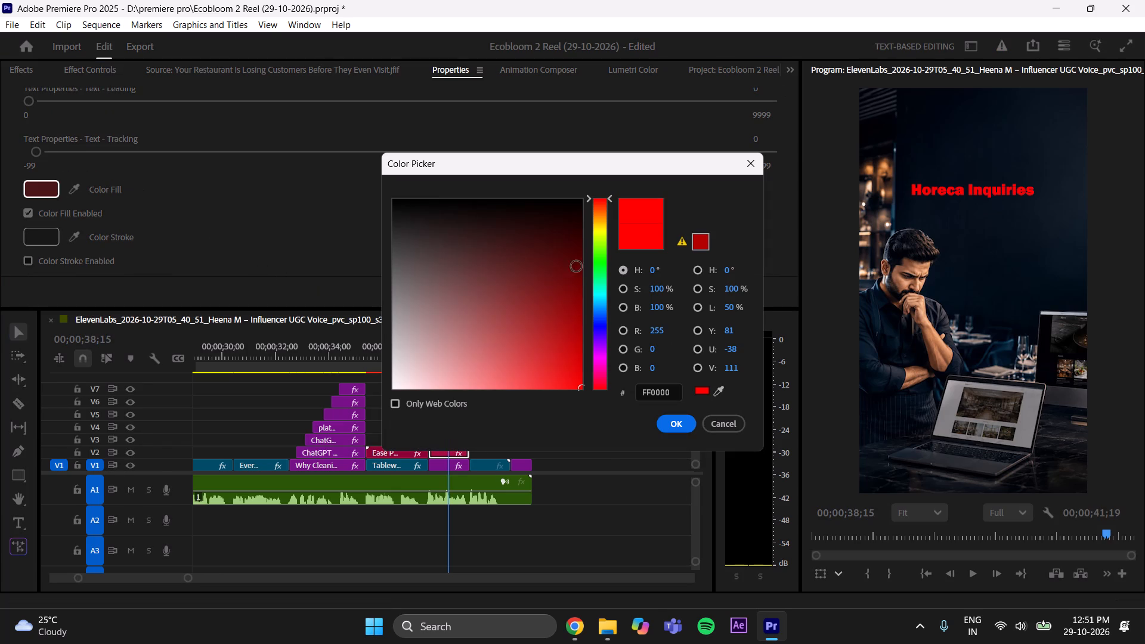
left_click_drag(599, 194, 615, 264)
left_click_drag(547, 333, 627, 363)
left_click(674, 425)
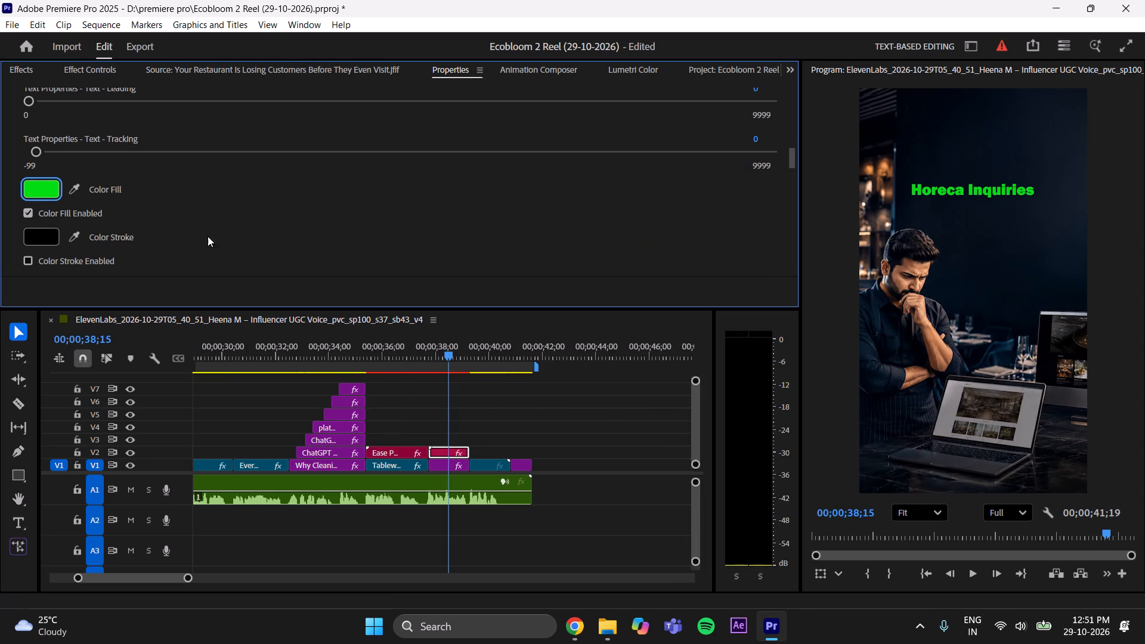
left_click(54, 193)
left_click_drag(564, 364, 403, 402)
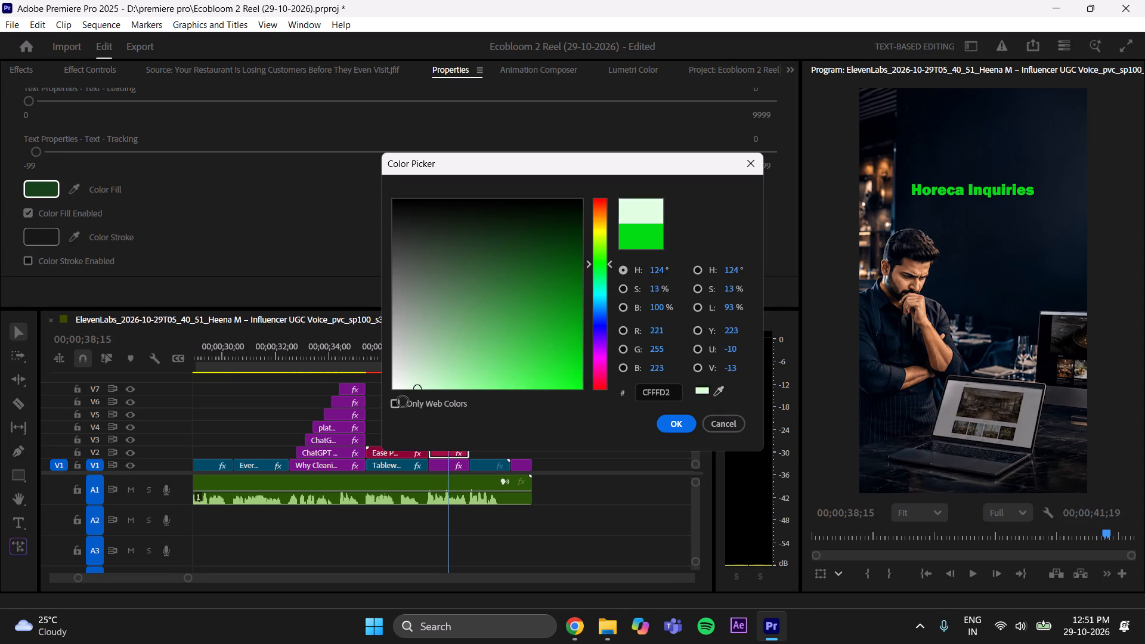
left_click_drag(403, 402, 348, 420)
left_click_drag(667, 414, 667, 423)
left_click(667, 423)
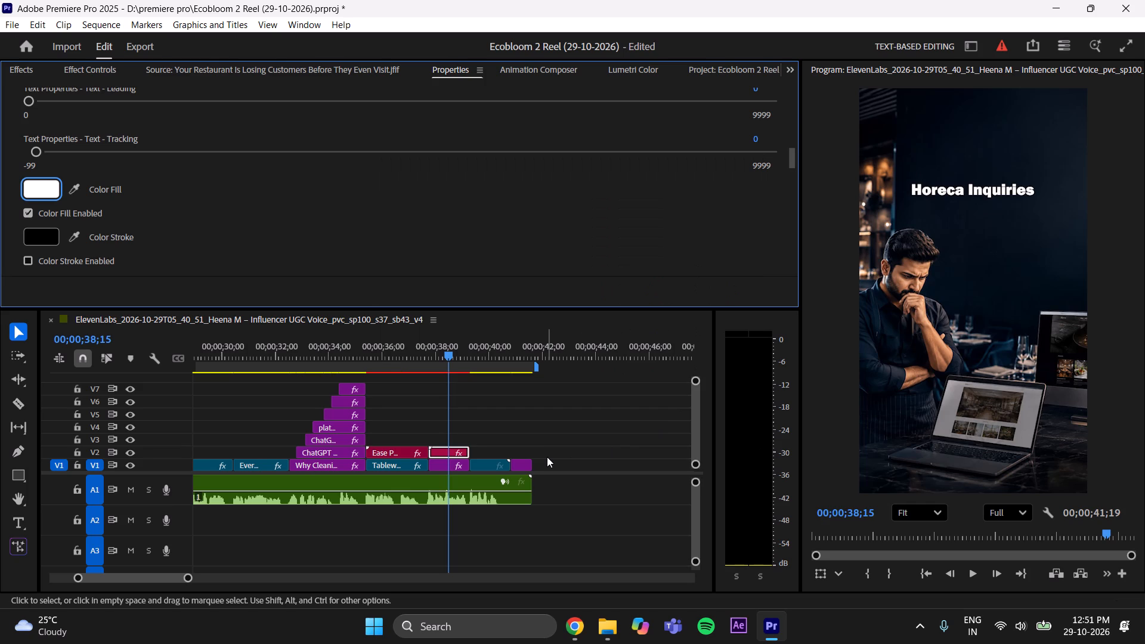
Enable the black colour stroke on the title with a stroke width of 5, and save the project.
left_click(27, 261)
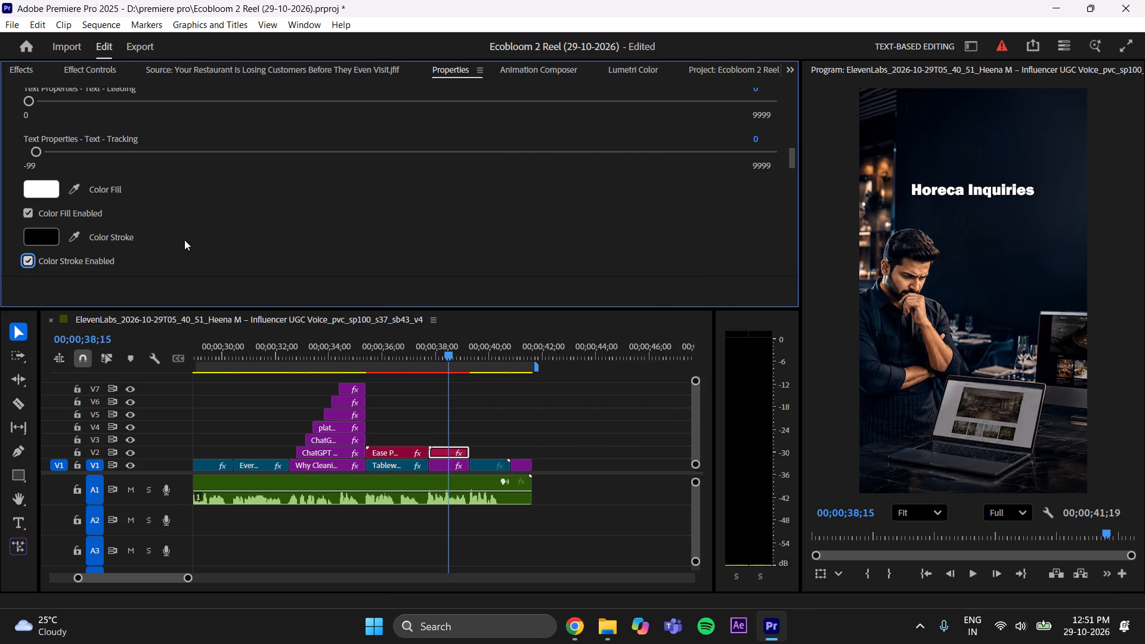
scroll(195, 233, "down", 3)
left_click(33, 254)
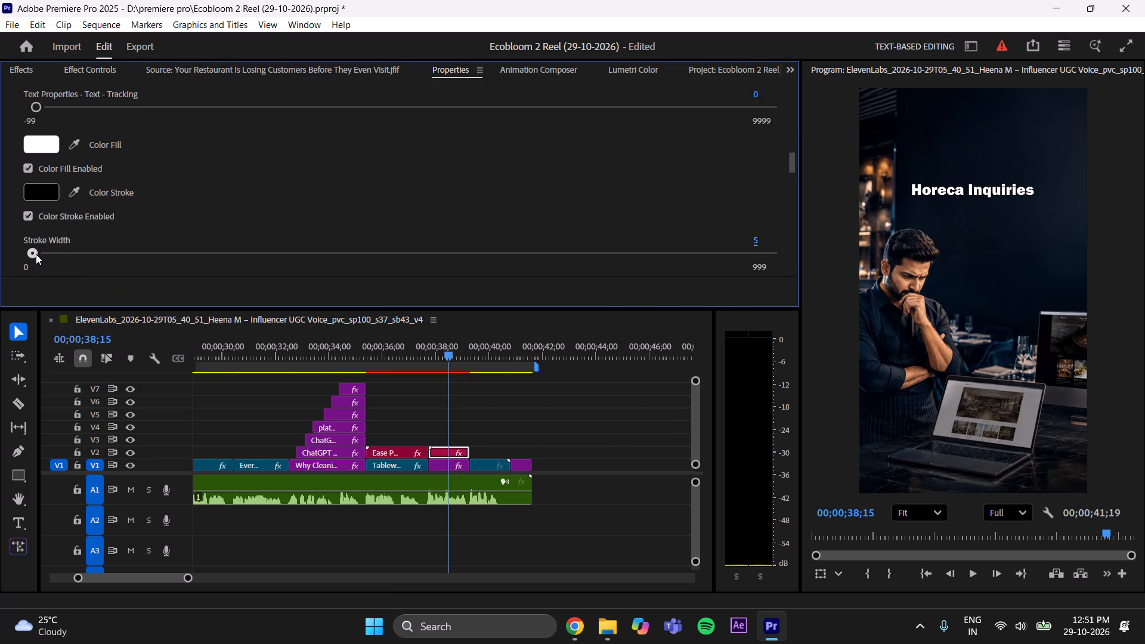
left_click(540, 440)
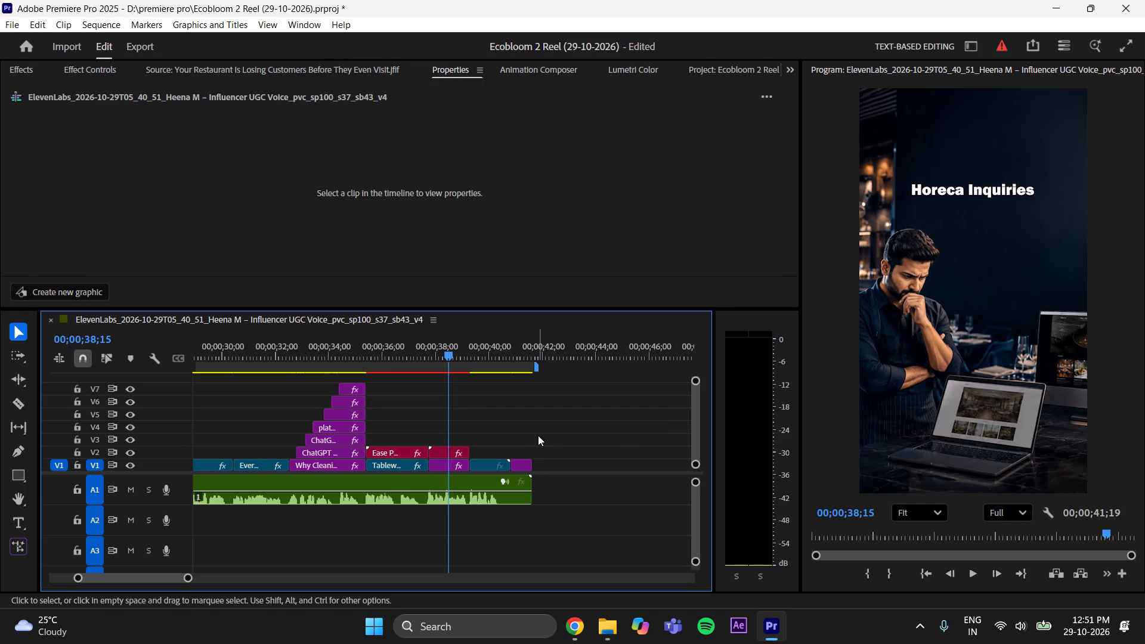
key("ctrl+s")
Turn off Animation Out for the "Horeca Inquiries" title and save the project.
left_click(440, 454)
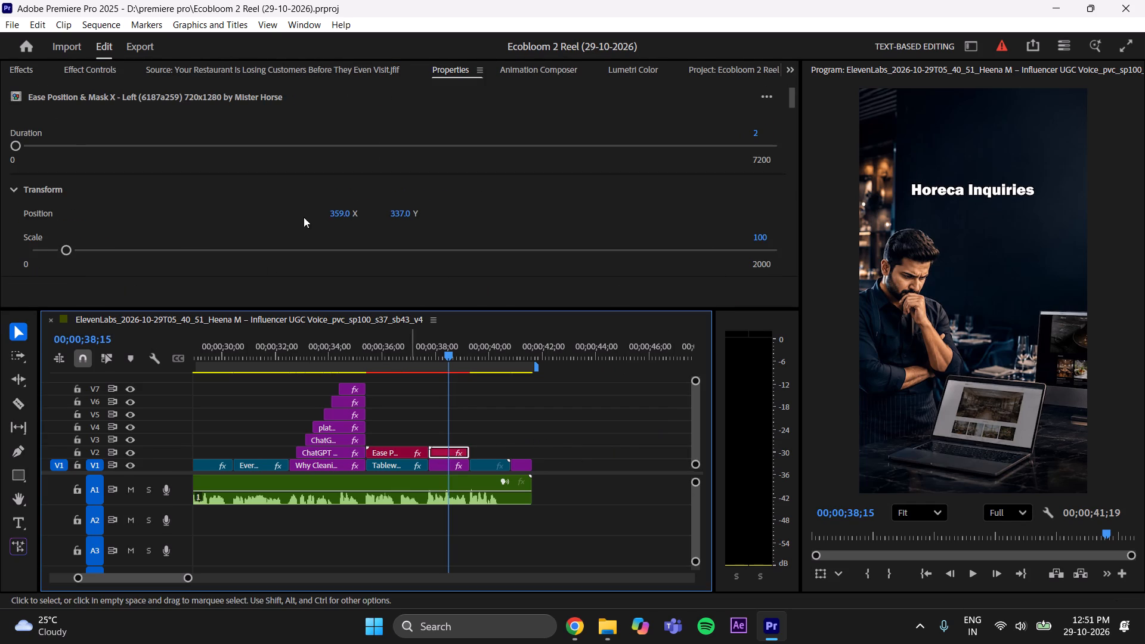
scroll(91, 160, "down", 20)
scroll(91, 160, "down", 20)
scroll(91, 160, "down", 7)
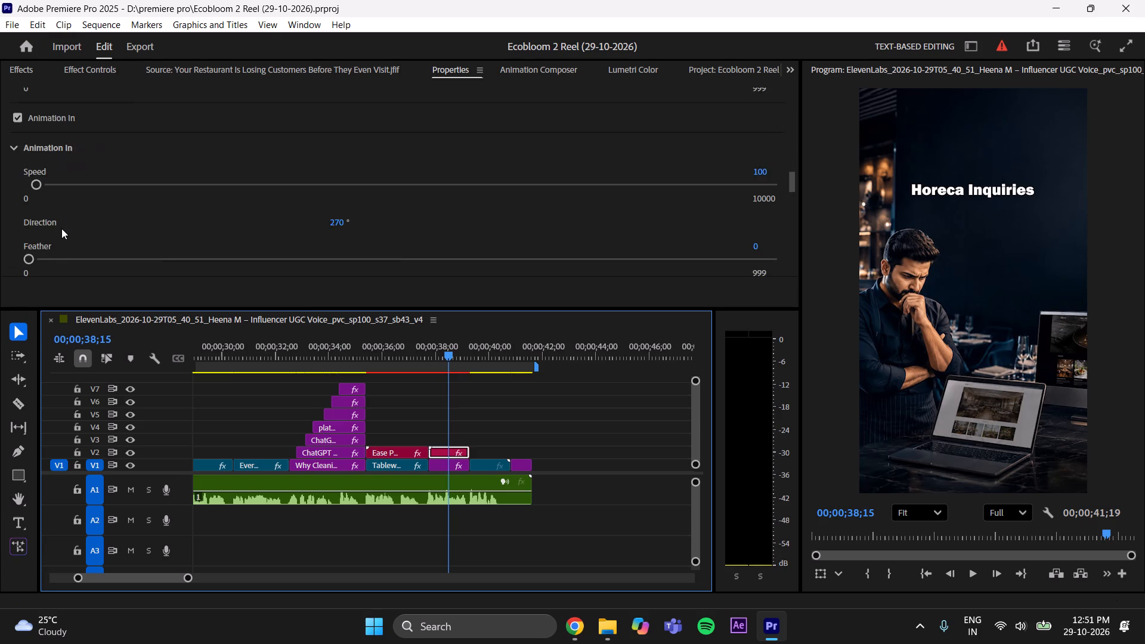
scroll(61, 228, "down", 20)
left_click(17, 195)
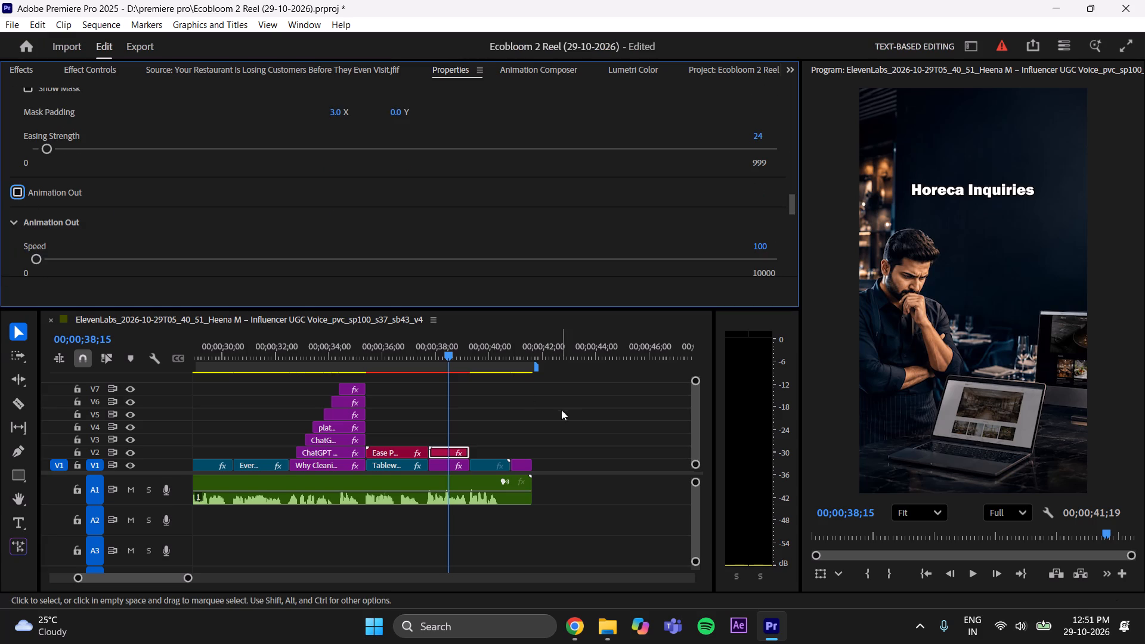
left_click(571, 415)
key("ctrl+s")
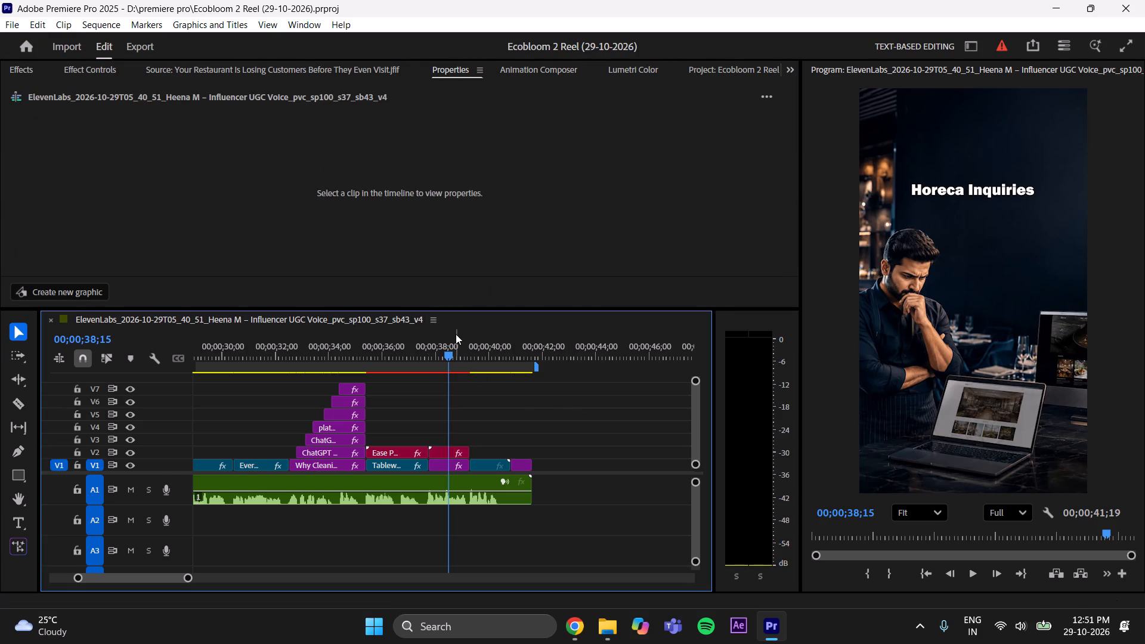
Play back the section from the end of the tableware shot through the restaurant image to the closing logo.
left_click_drag(453, 342, 417, 395)
left_click(973, 574)
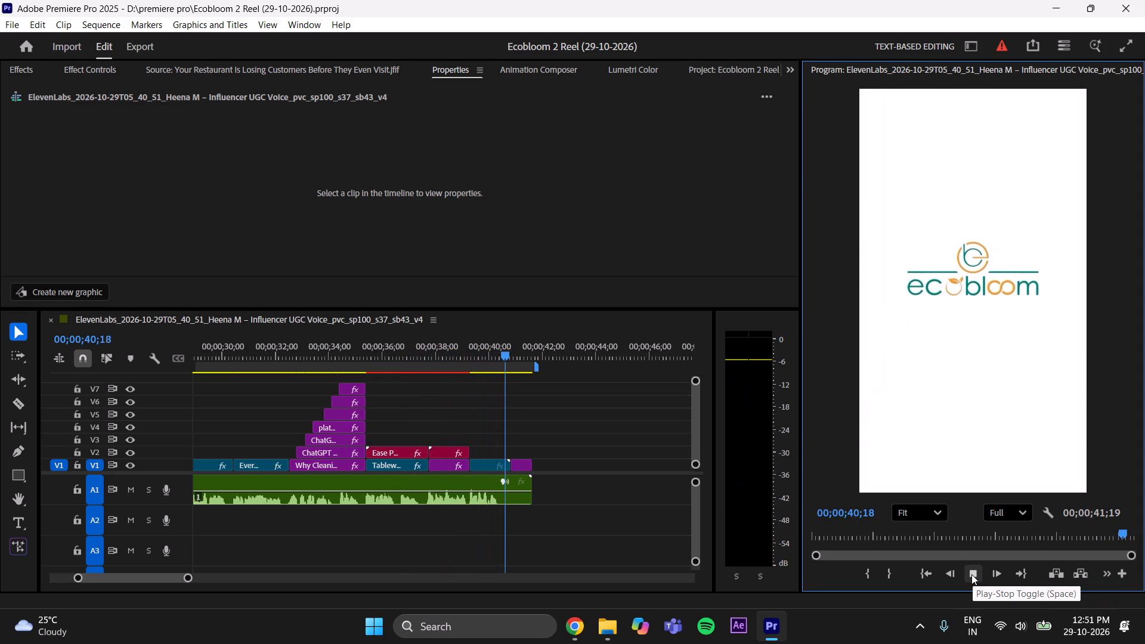
left_click(971, 574)
Show the whole sequence in the timeline, save the project, and play the reel from the beginning.
left_click_drag(144, 579, 24, 579)
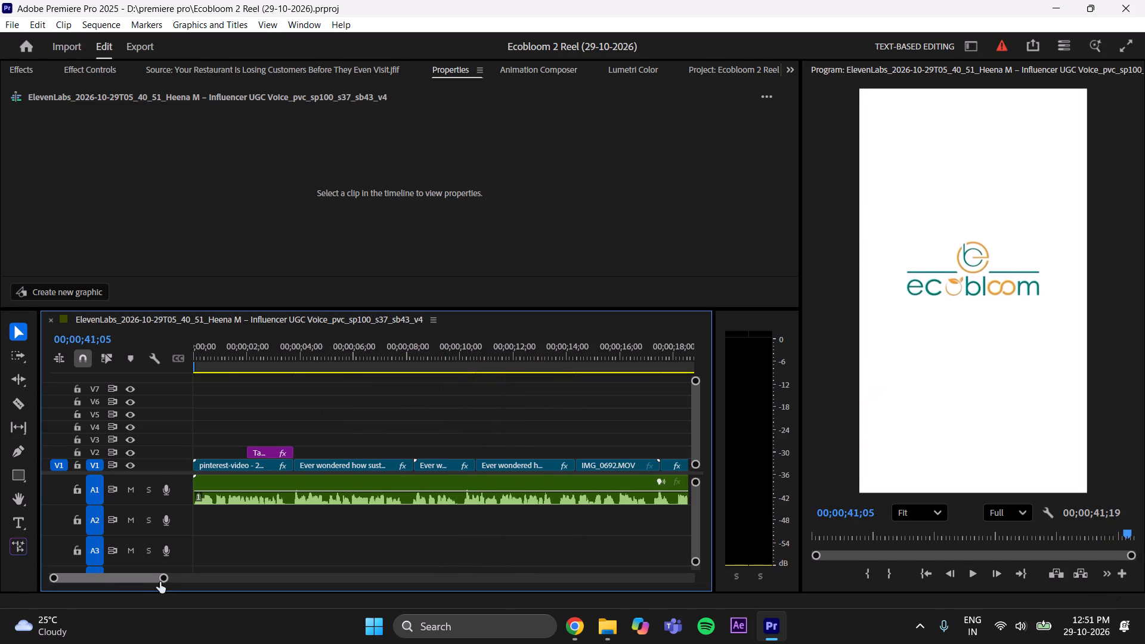
left_click_drag(165, 579, 224, 556)
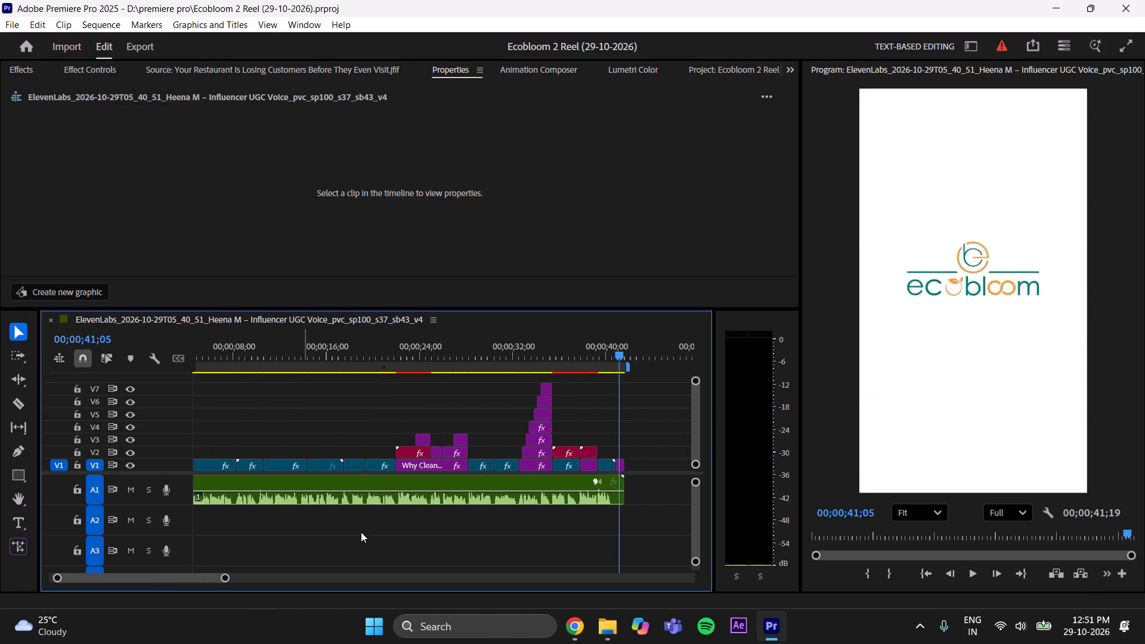
left_click_drag(617, 352, 1, 380)
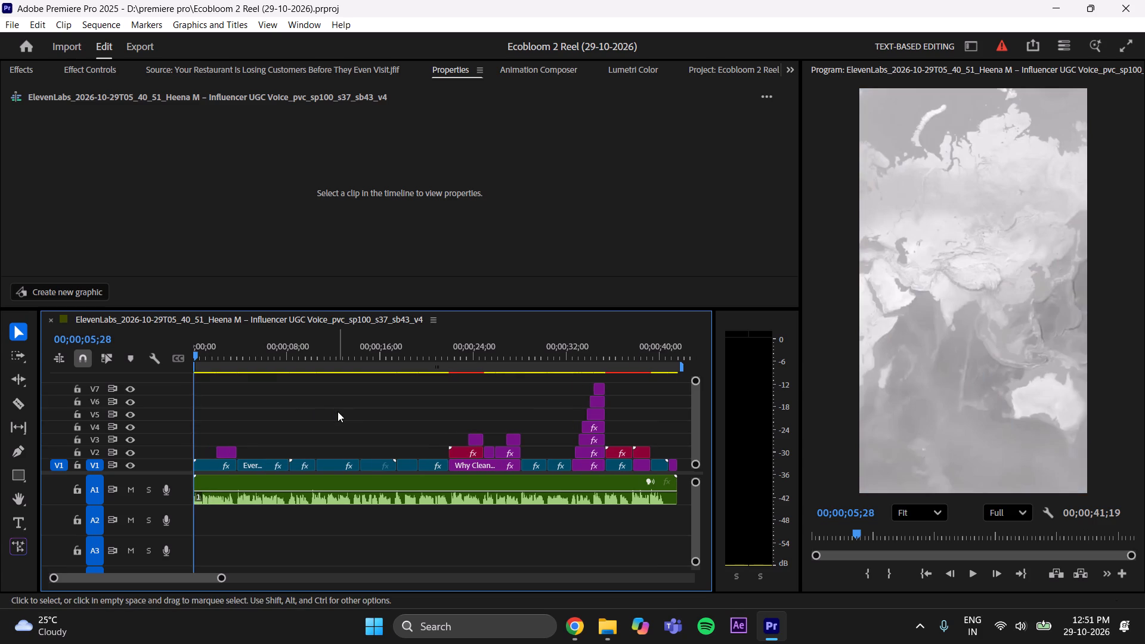
key("ctrl+s")
key("ctrl+s")
key("space")
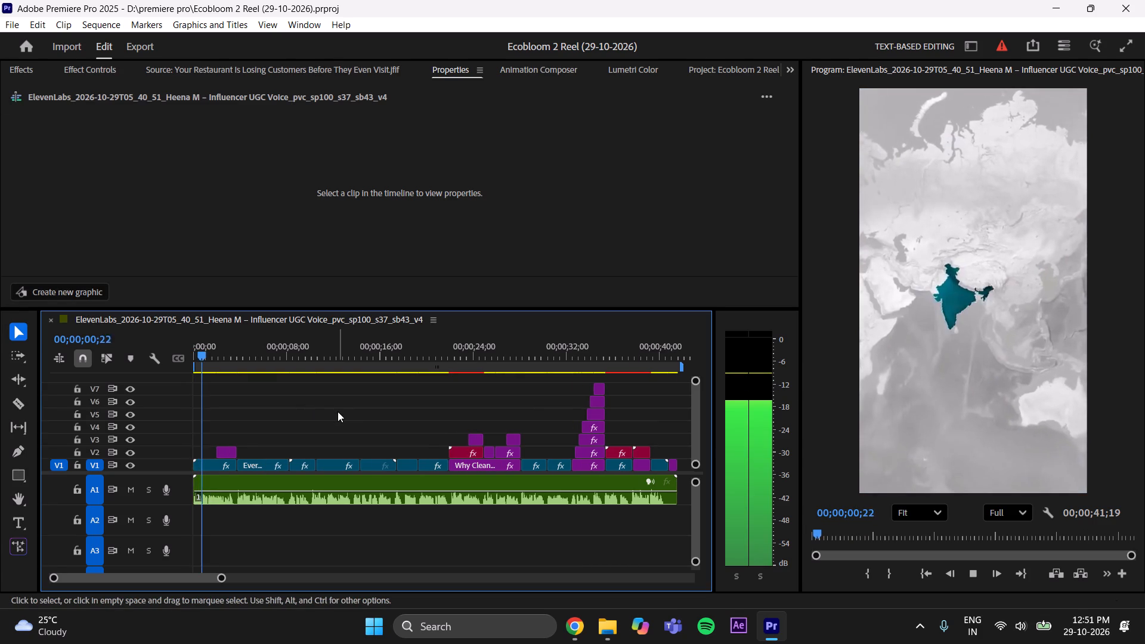
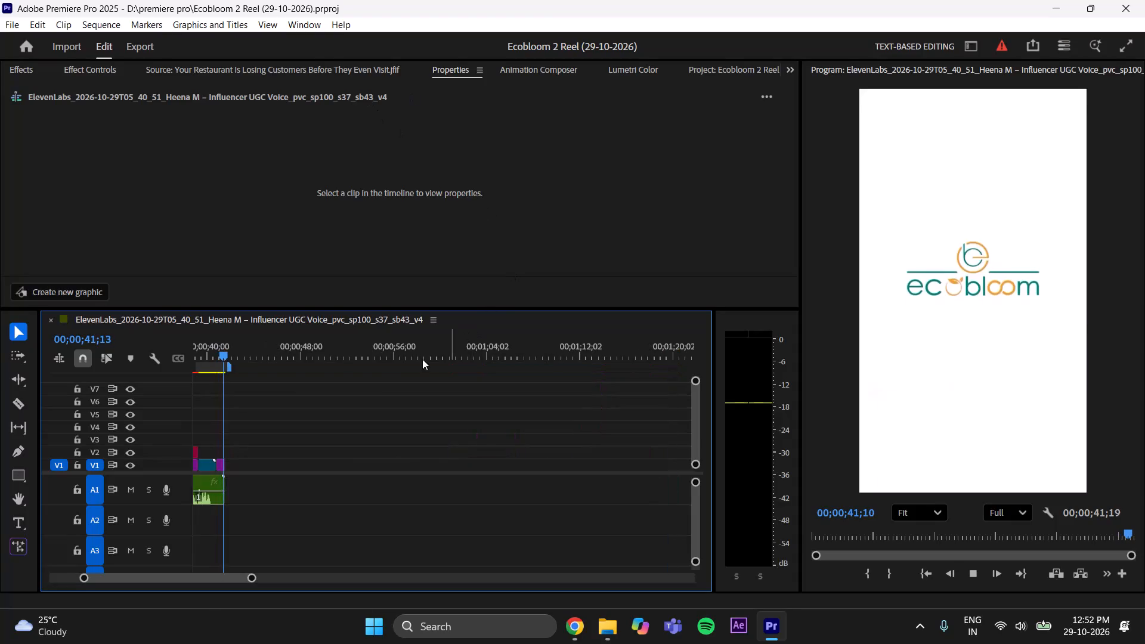
Return the playhead to the start of the sequence and save the project.
left_click_drag(224, 346, 19, 466)
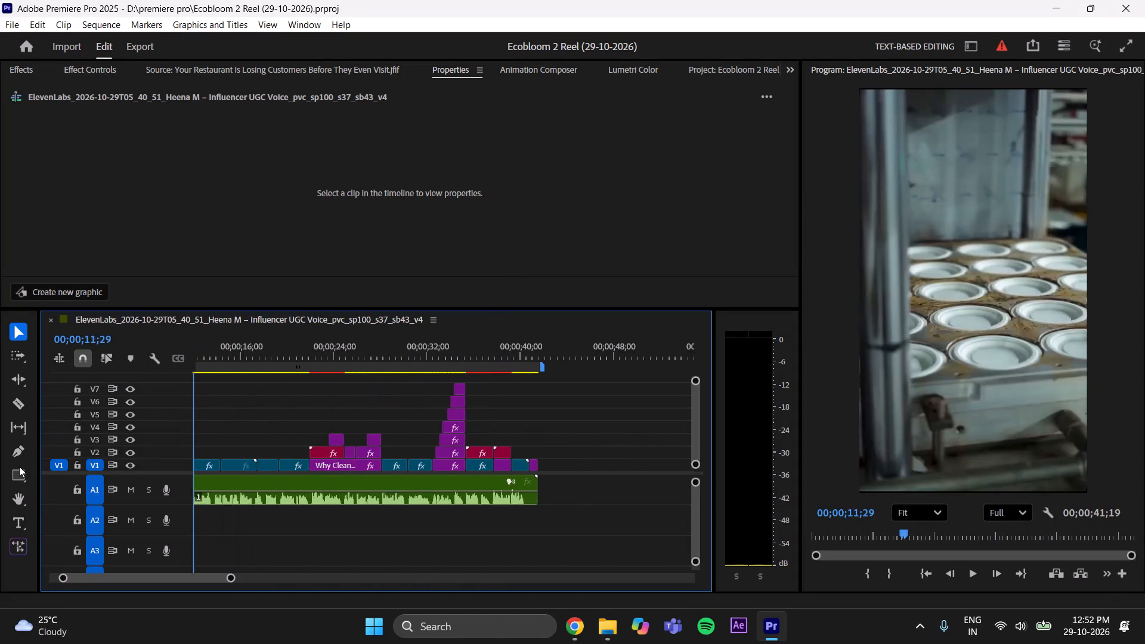
left_click_drag(19, 466, 18, 468)
key("ctrl+s")
key("ctrl+s")
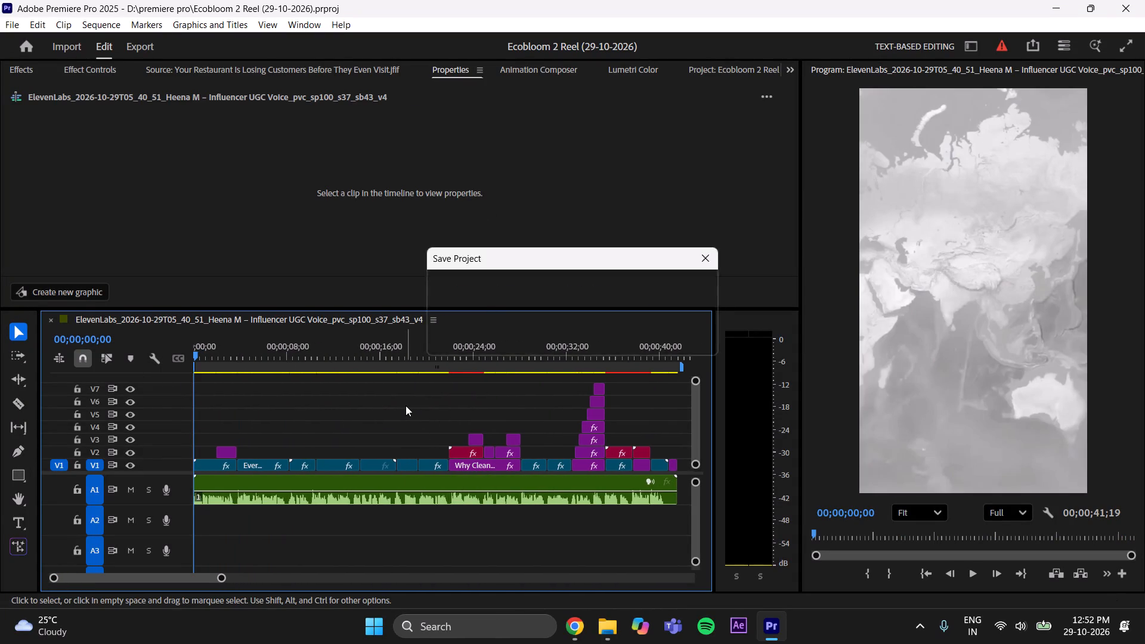
key("ctrl+s")
key("ctrl+s")
Export the sequence as an H.264 media file named "Ecobloom 2 Reel" and save the project.
left_click(135, 45)
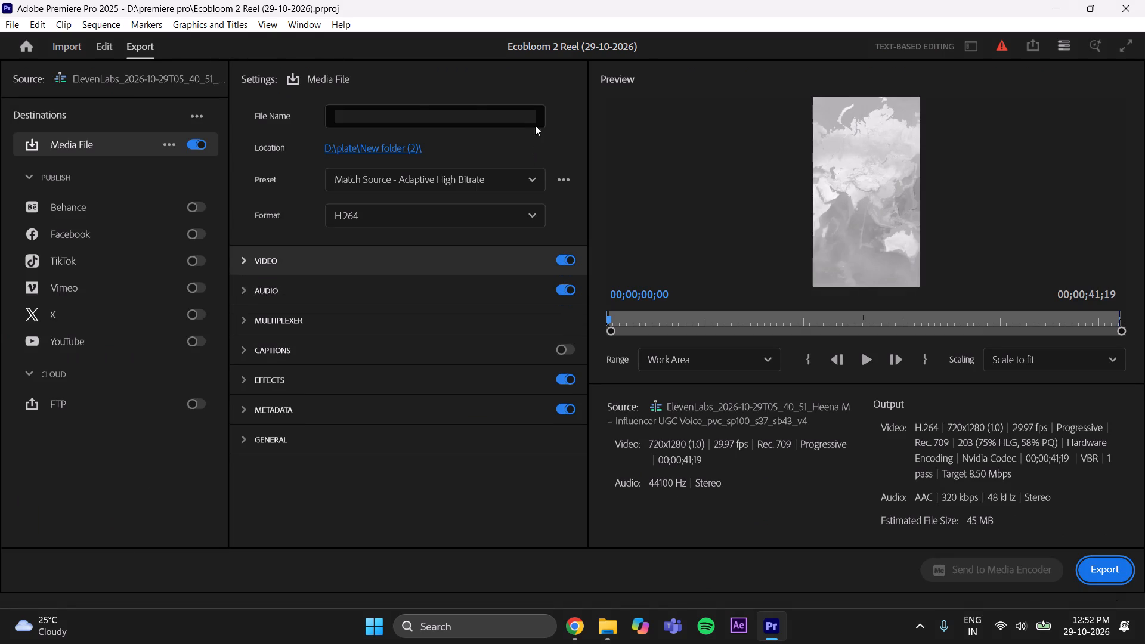
left_click(541, 119)
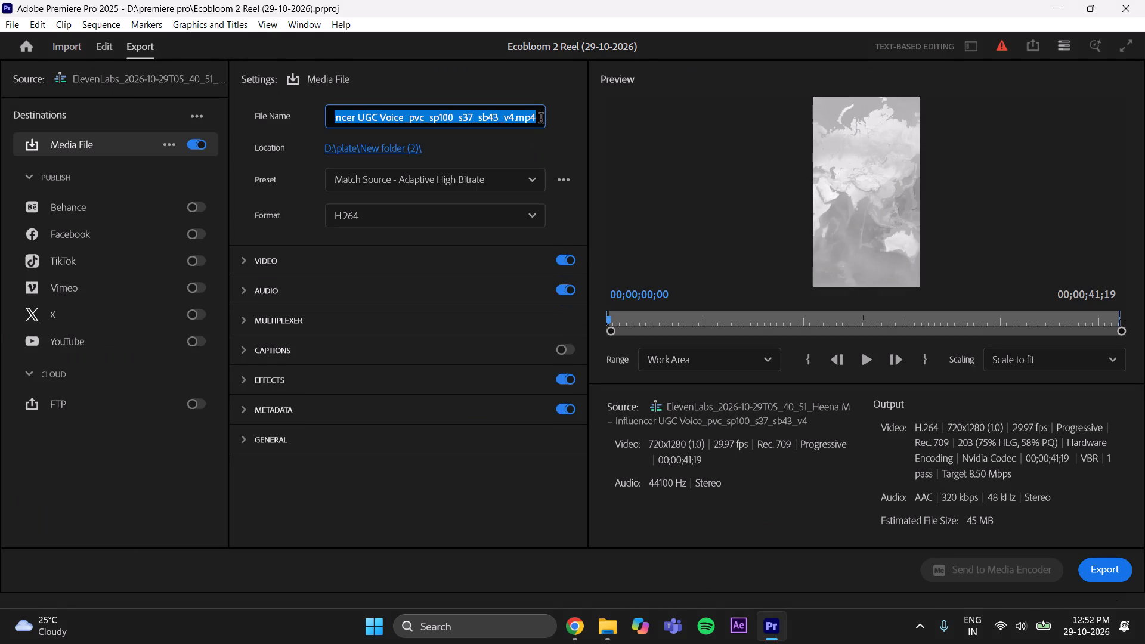
key("BackSpace")
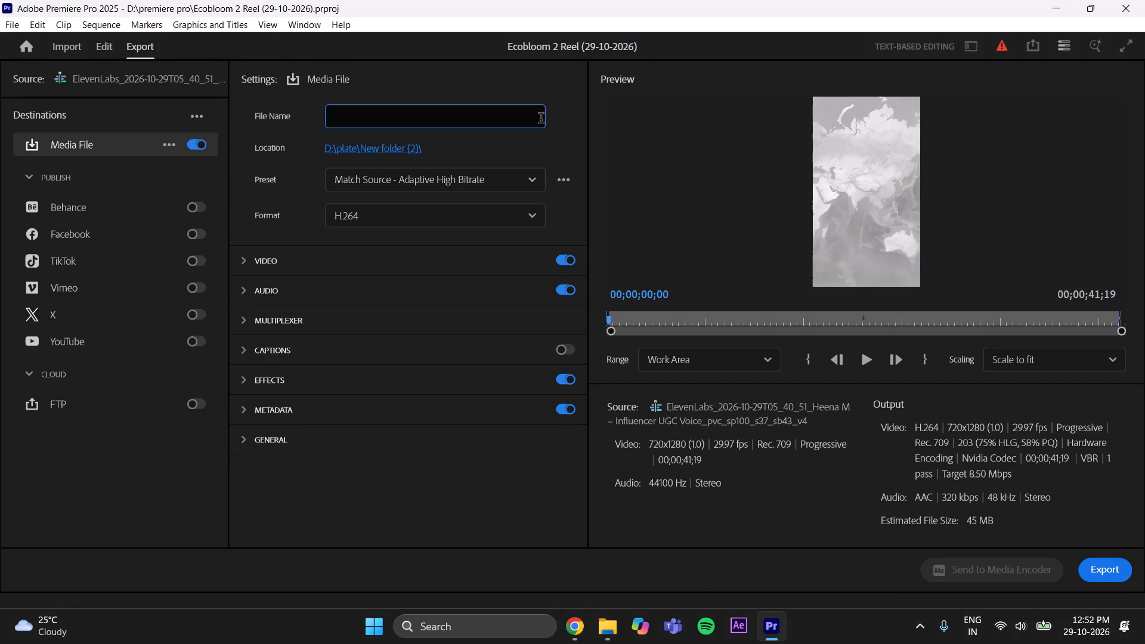
type("Ecobloom")
key("space")
key("shift+at")
key("BackSpace")
type("2 Reel")
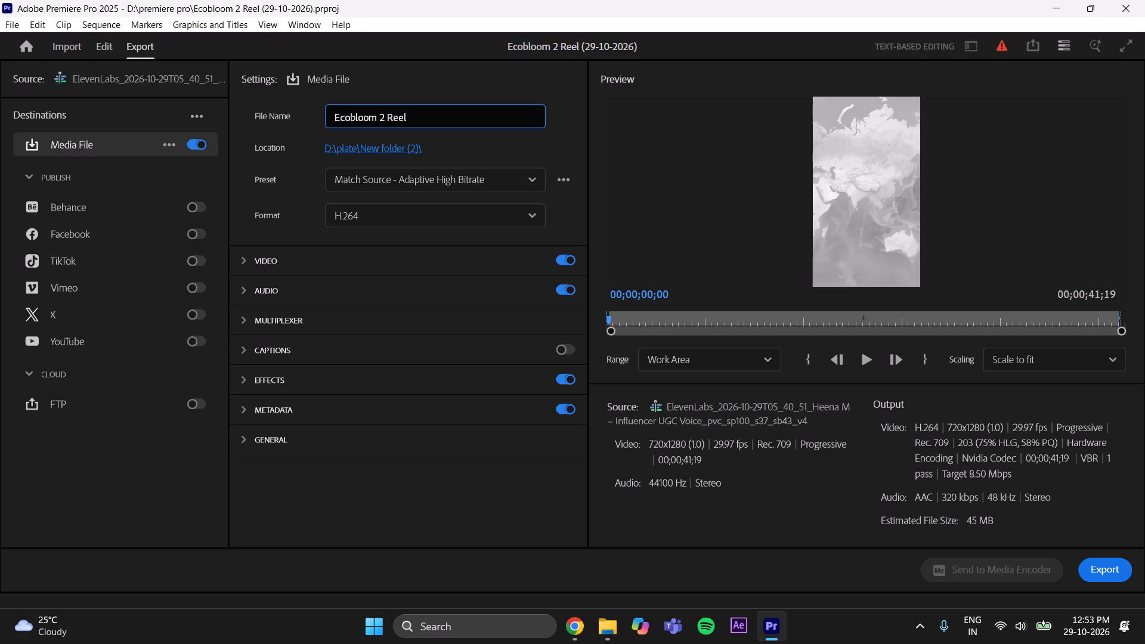
key("Return")
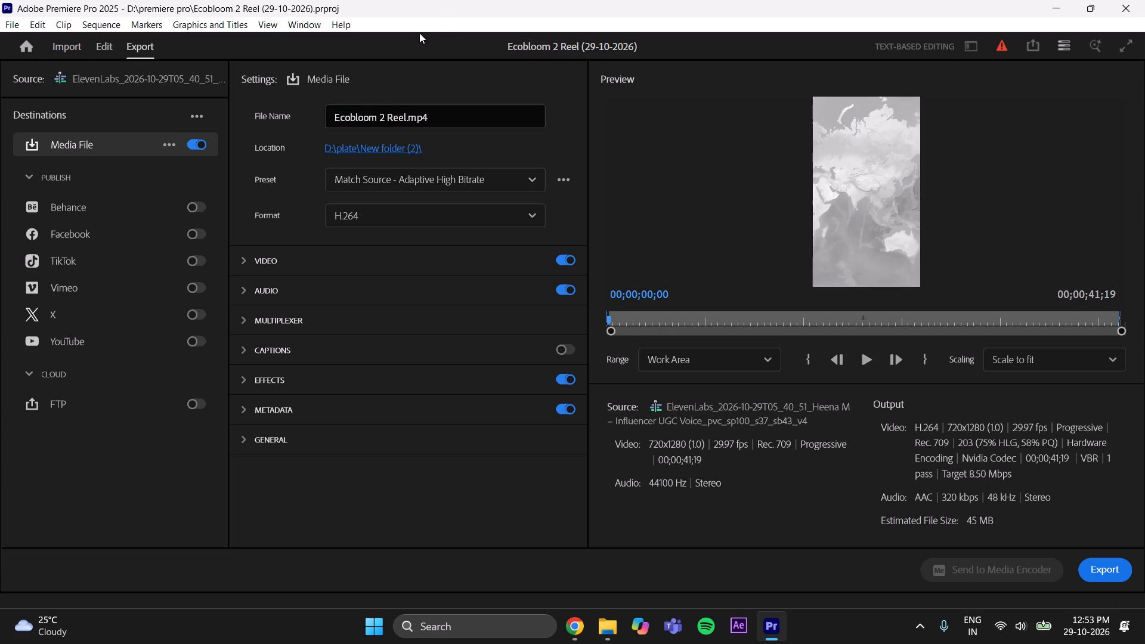
left_click(1101, 568)
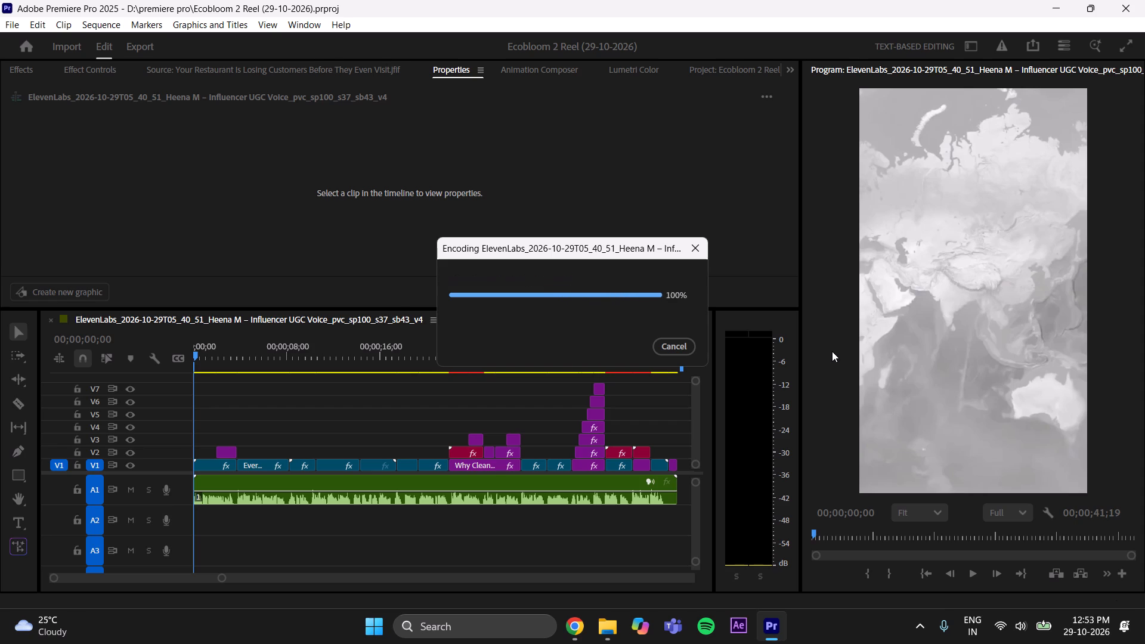
key("ctrl+s")
key("ctrl+s")
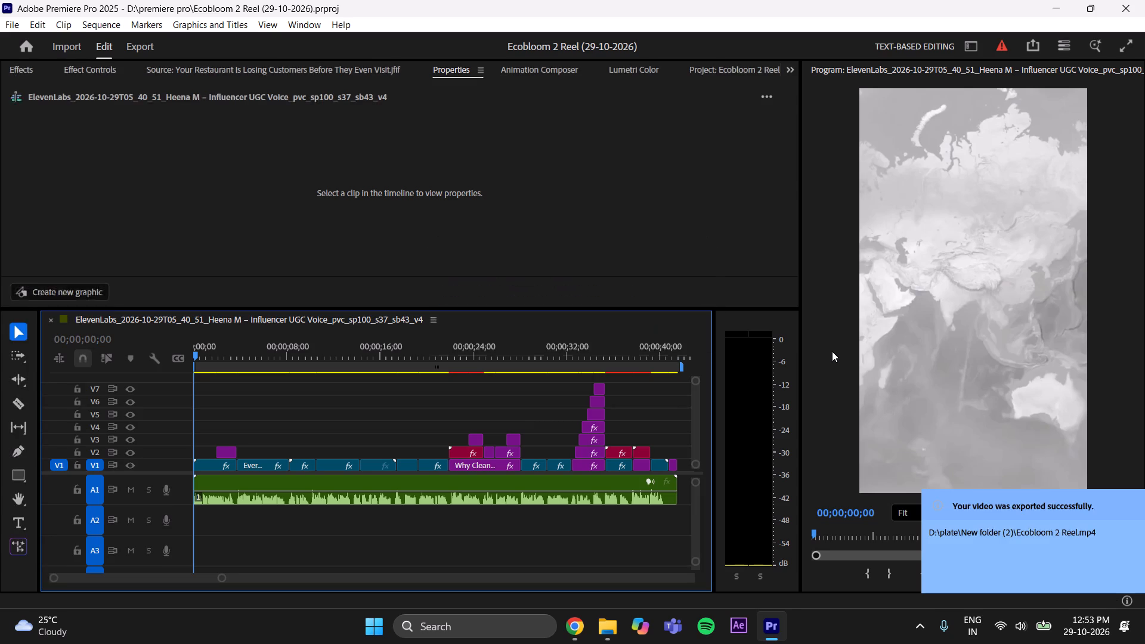
key("ctrl+s")
key("ctrl+s")
key("ctrl+s")
Switch to Chrome and go back from the failed export page to the Diveo home dashboard.
left_click(574, 639)
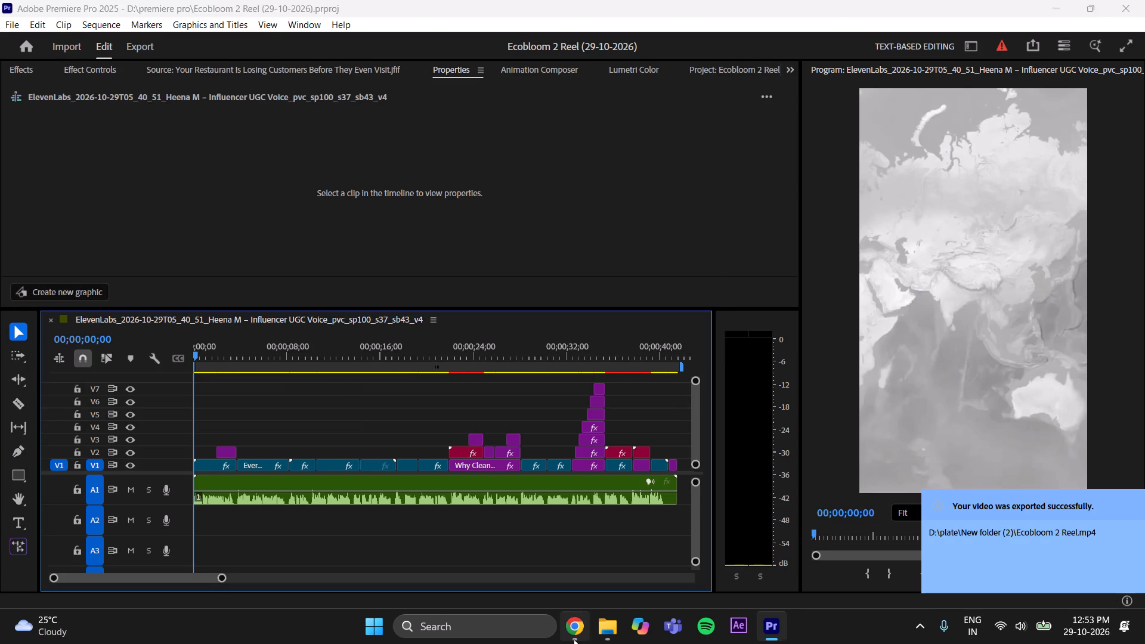
left_click(539, 11)
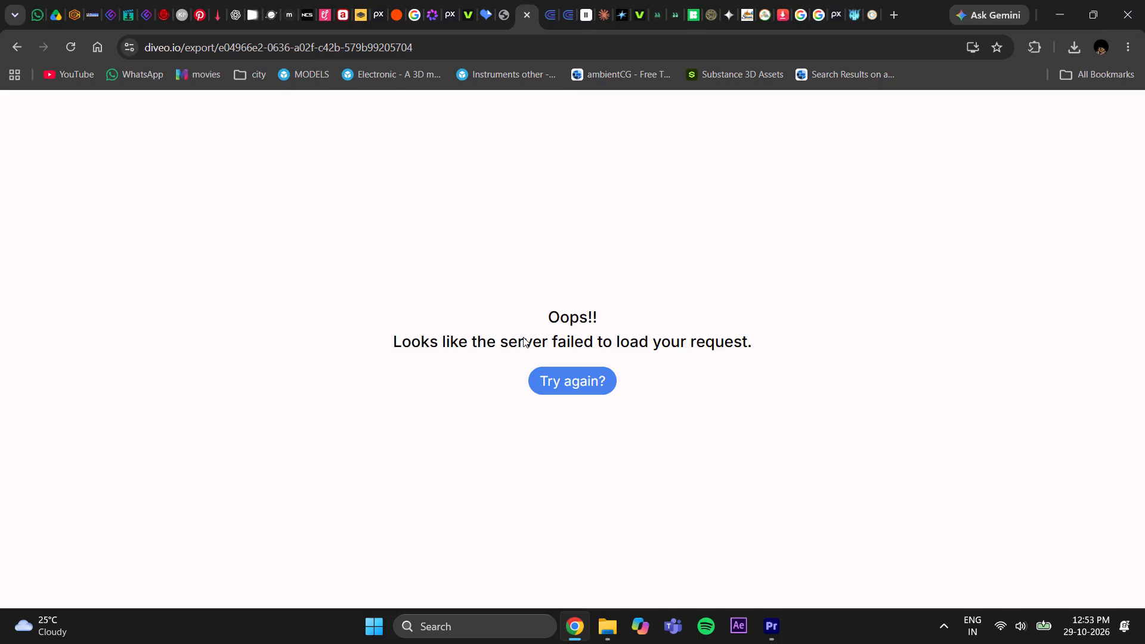
left_click(23, 48)
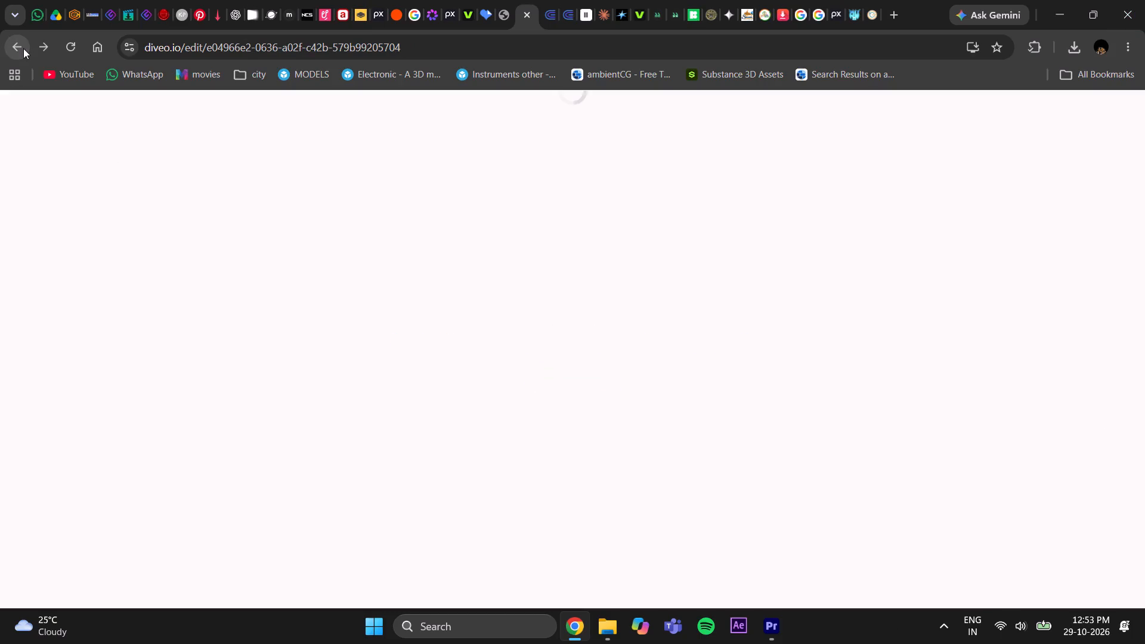
left_click(23, 48)
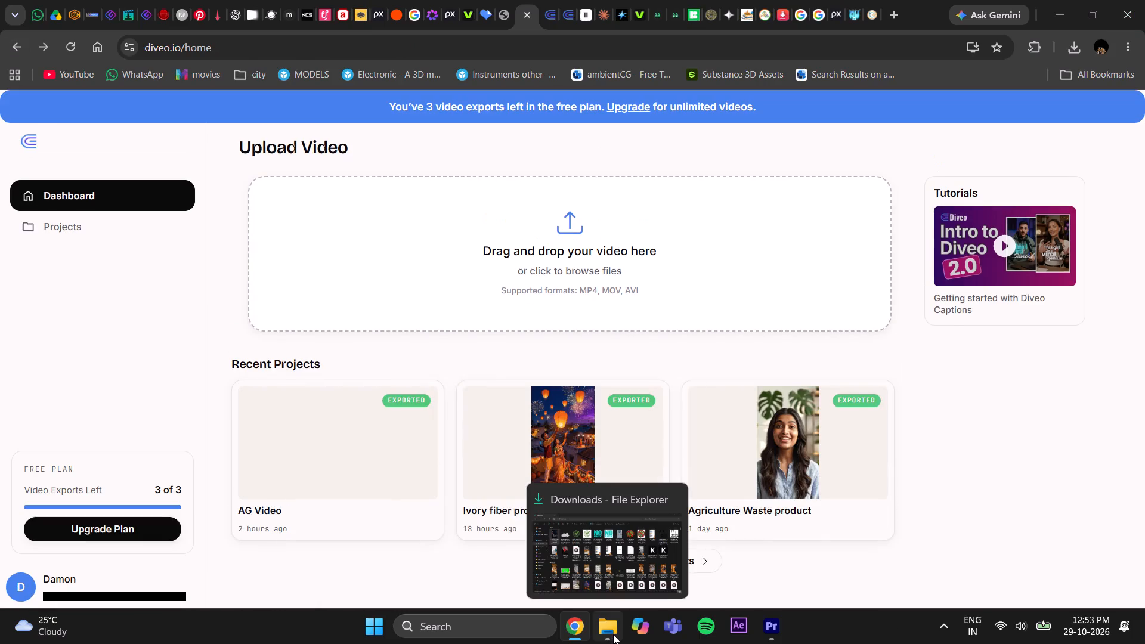
Add Ecobloom 2 Reel.mp4 from New folder (2) inside the plate folder to Diveo's video upload area.
left_click(613, 634)
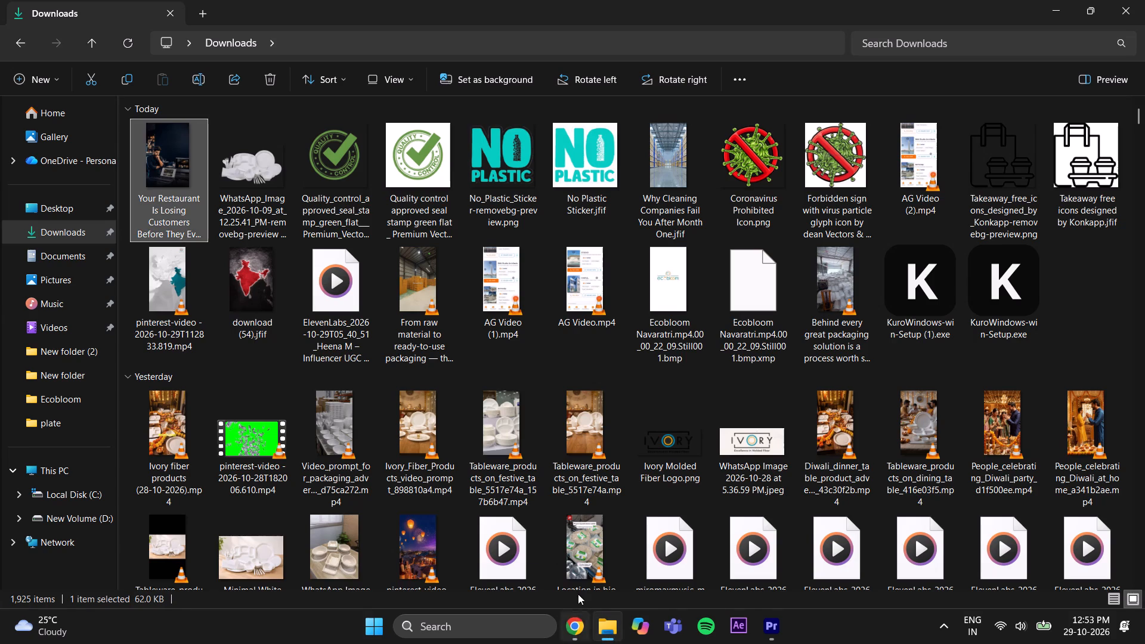
left_click(57, 419)
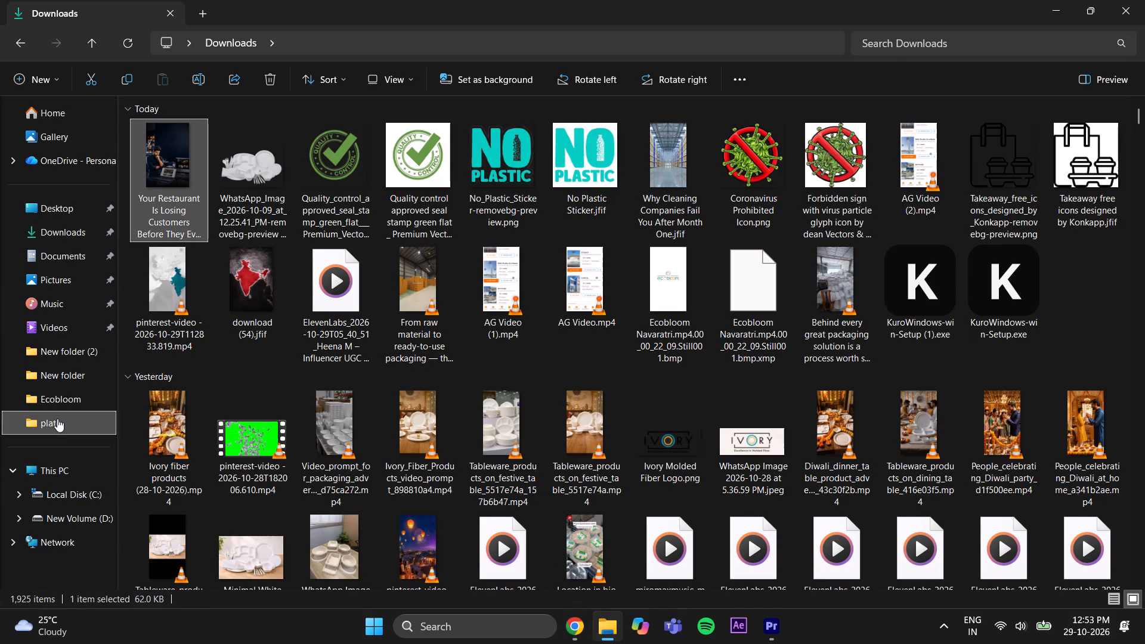
double_click(353, 156)
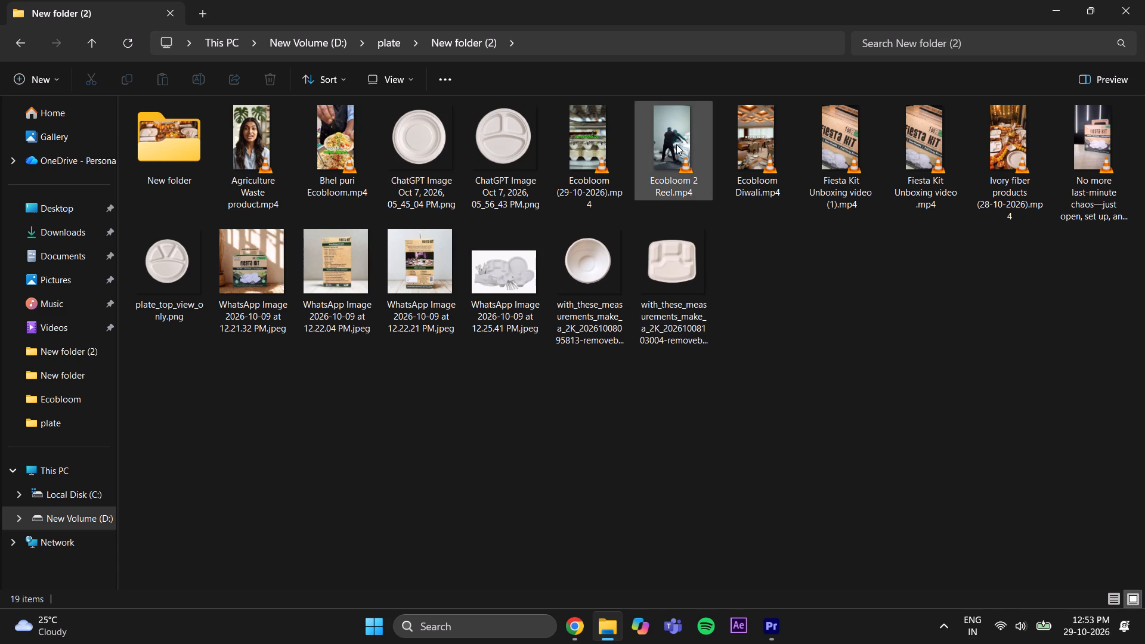
left_click_drag(676, 144, 577, 622)
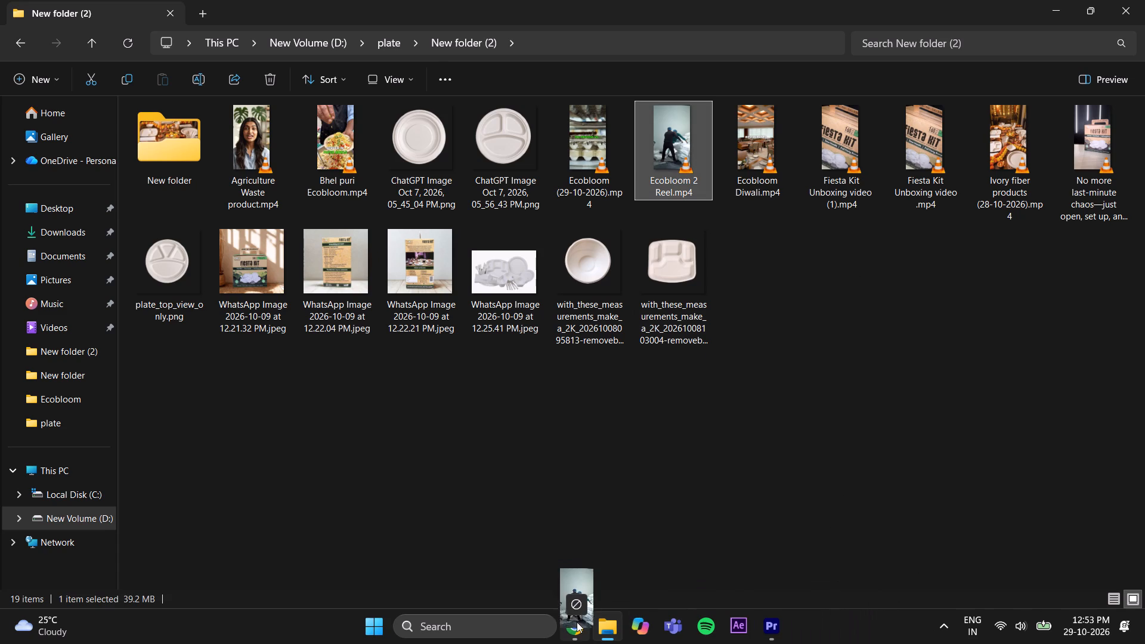
left_click_drag(577, 622, 537, 206)
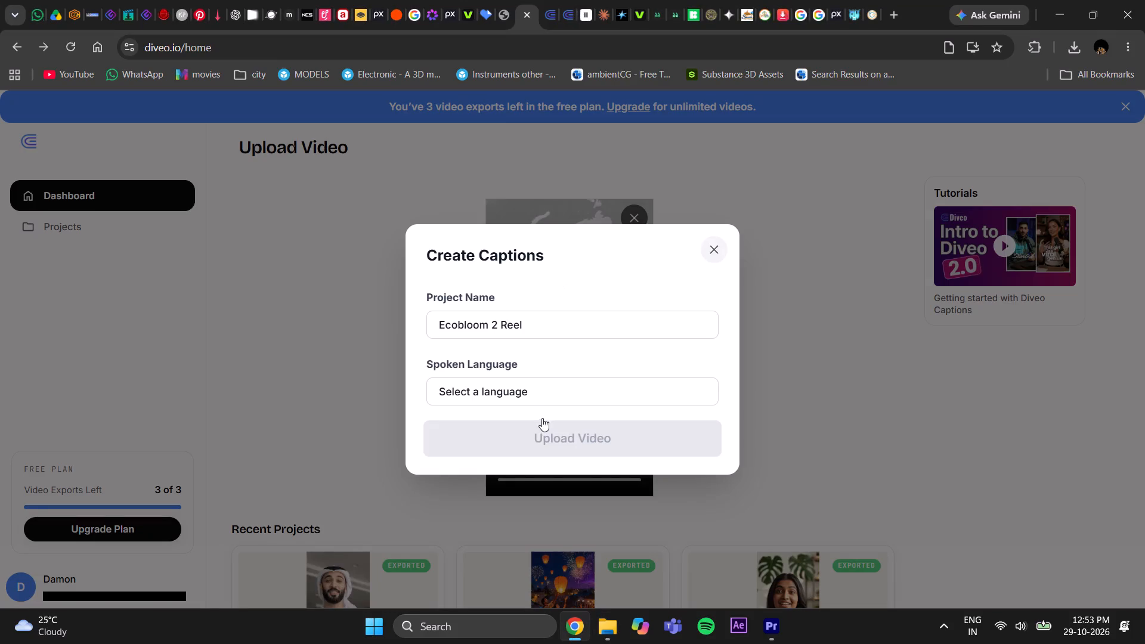
Set the spoken language of the Ecobloom 2 Reel captions to Hinglish and upload the video.
left_click(541, 407)
left_click(541, 398)
scroll(522, 388, "down", 2)
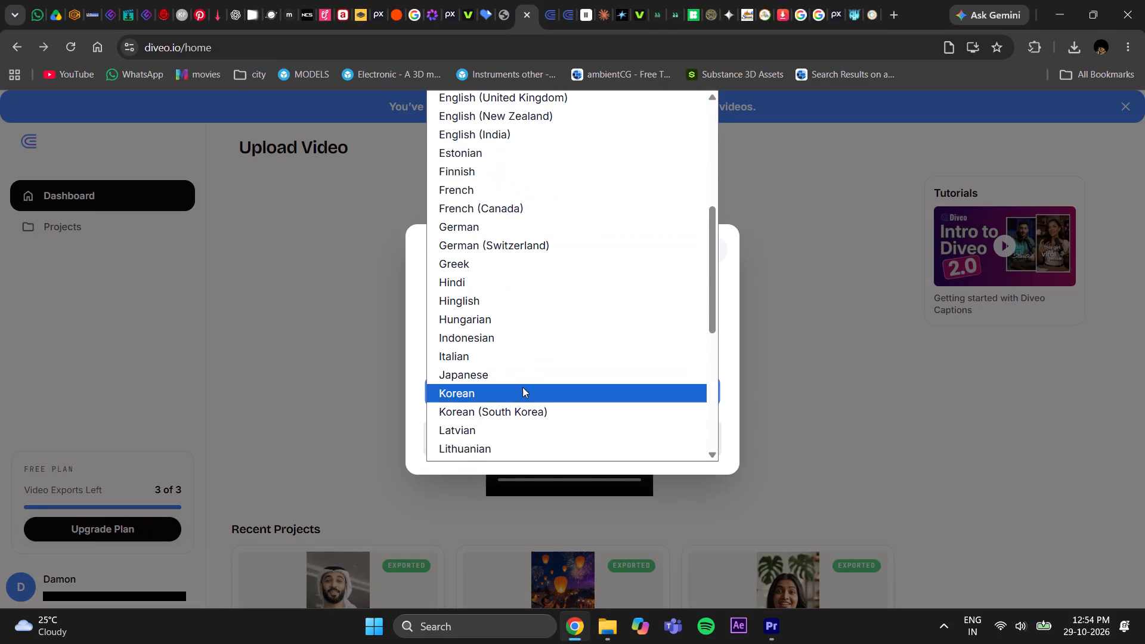
left_click(496, 300)
left_click(549, 438)
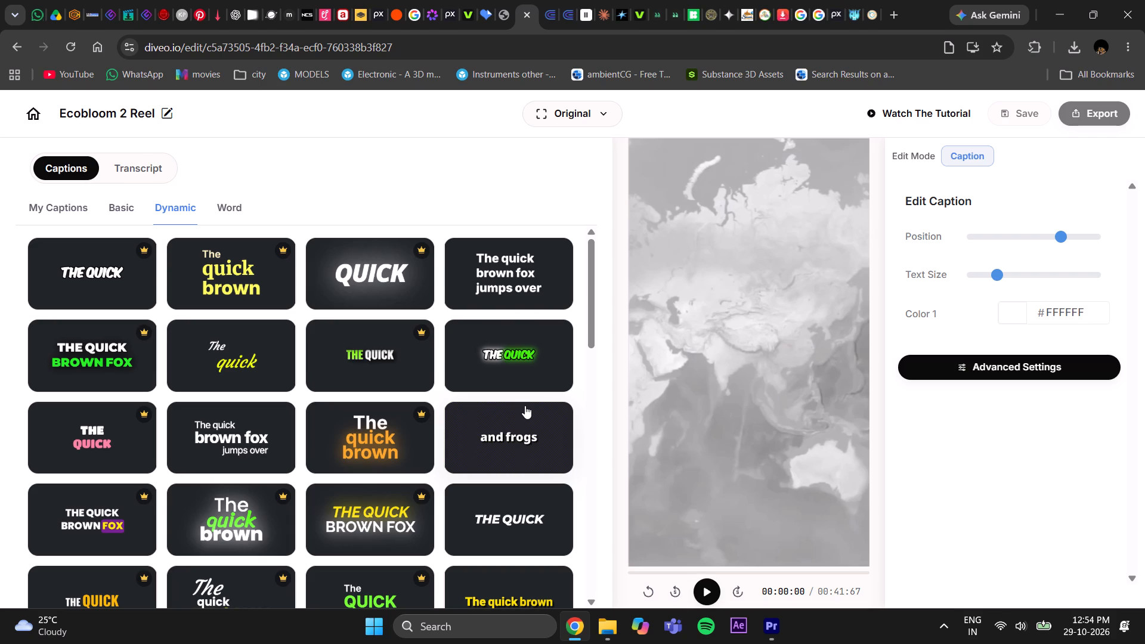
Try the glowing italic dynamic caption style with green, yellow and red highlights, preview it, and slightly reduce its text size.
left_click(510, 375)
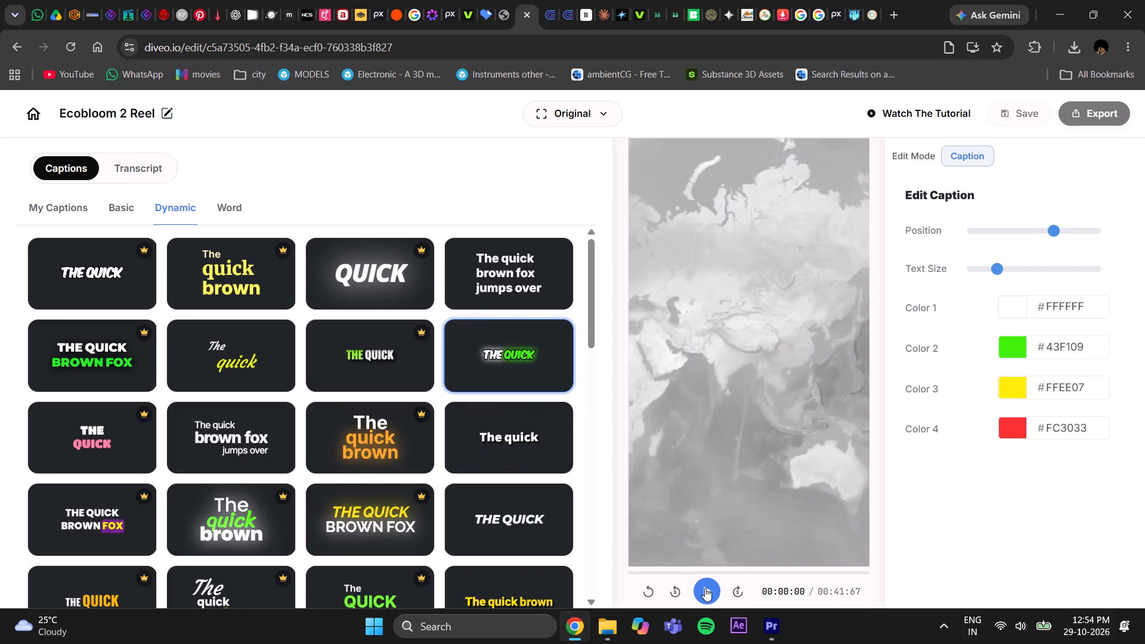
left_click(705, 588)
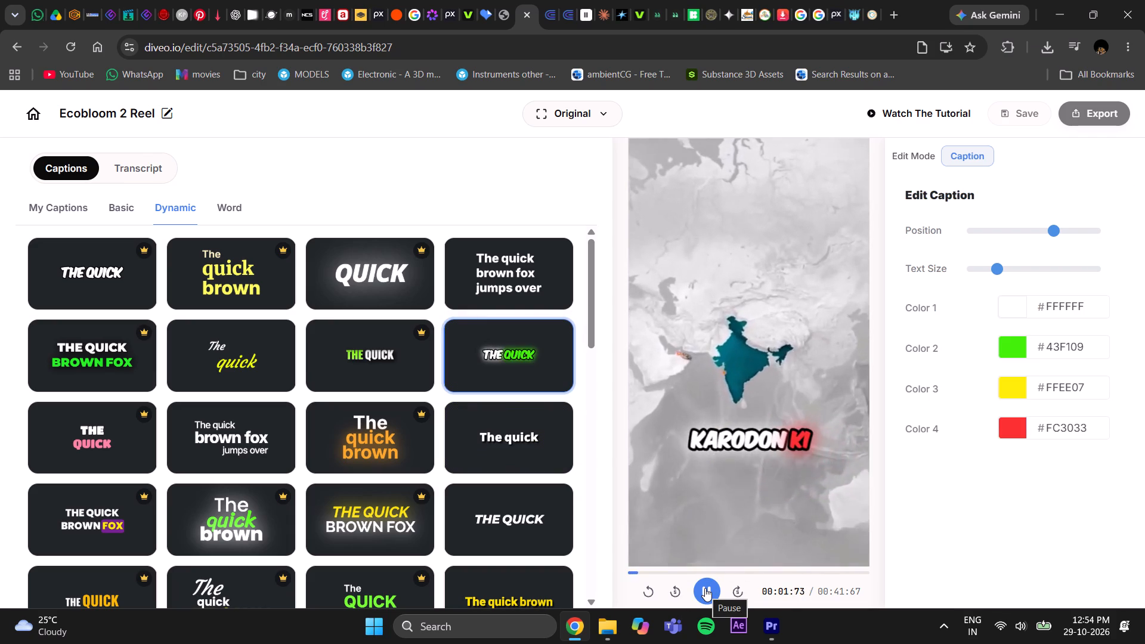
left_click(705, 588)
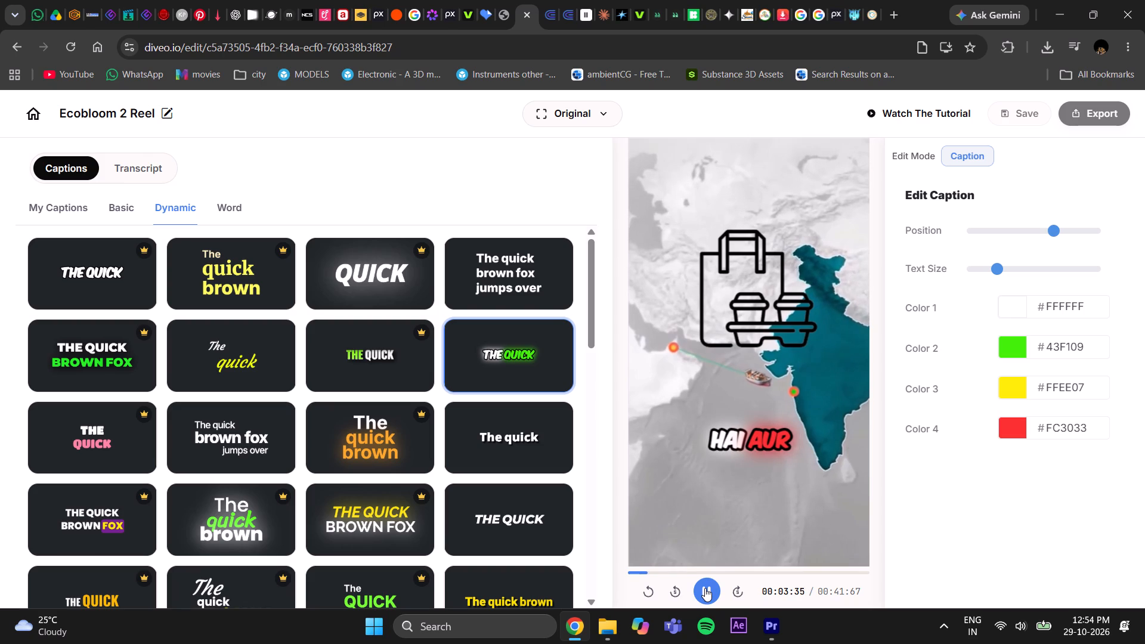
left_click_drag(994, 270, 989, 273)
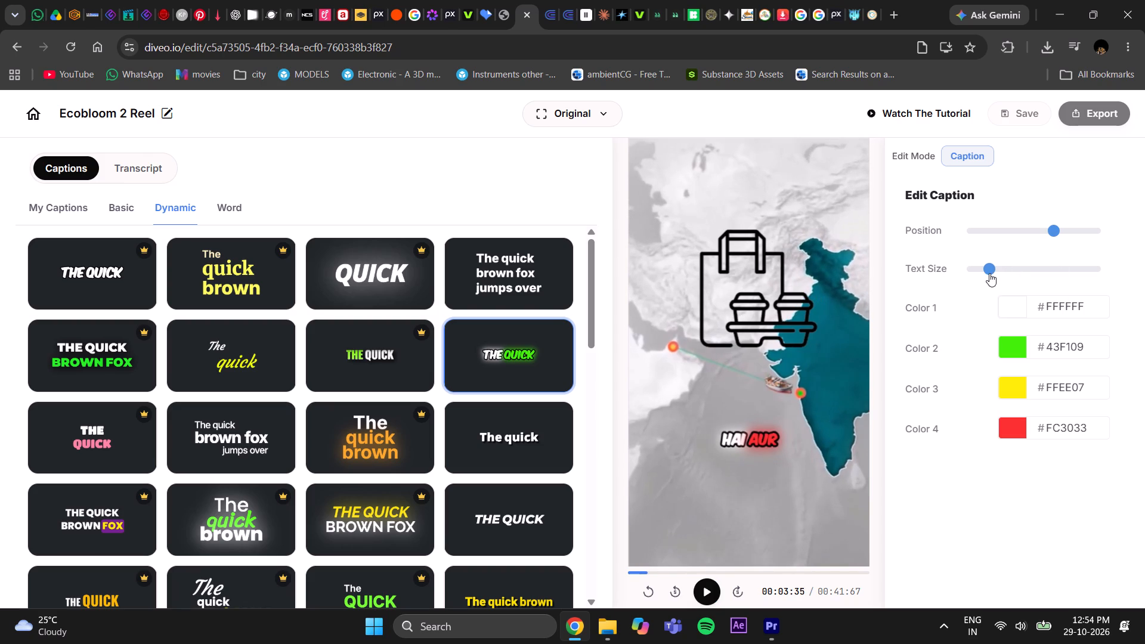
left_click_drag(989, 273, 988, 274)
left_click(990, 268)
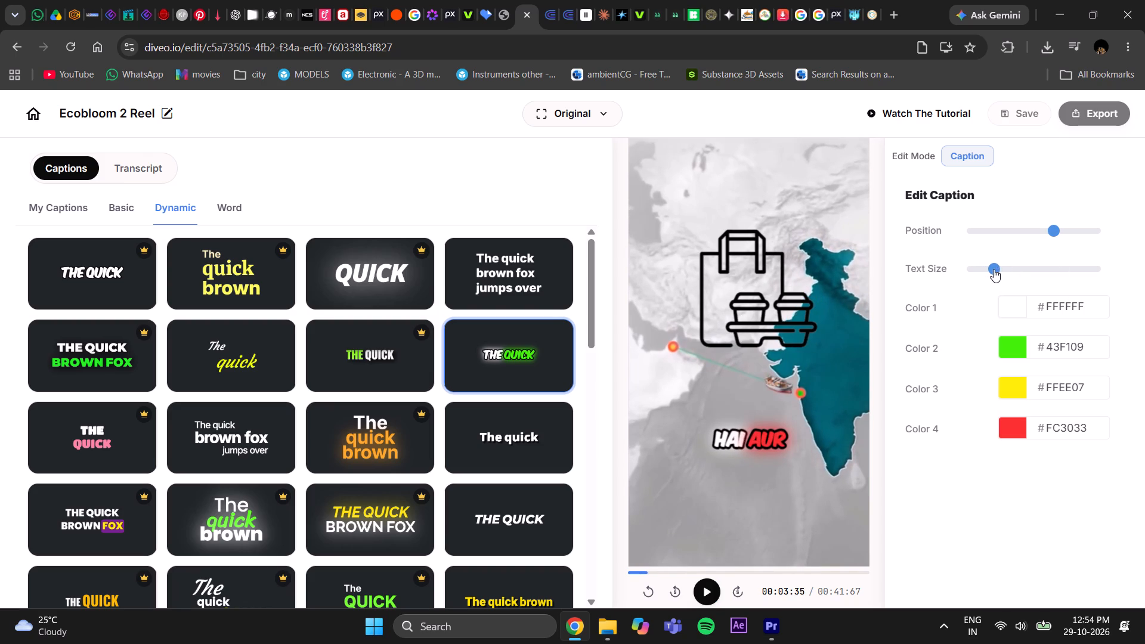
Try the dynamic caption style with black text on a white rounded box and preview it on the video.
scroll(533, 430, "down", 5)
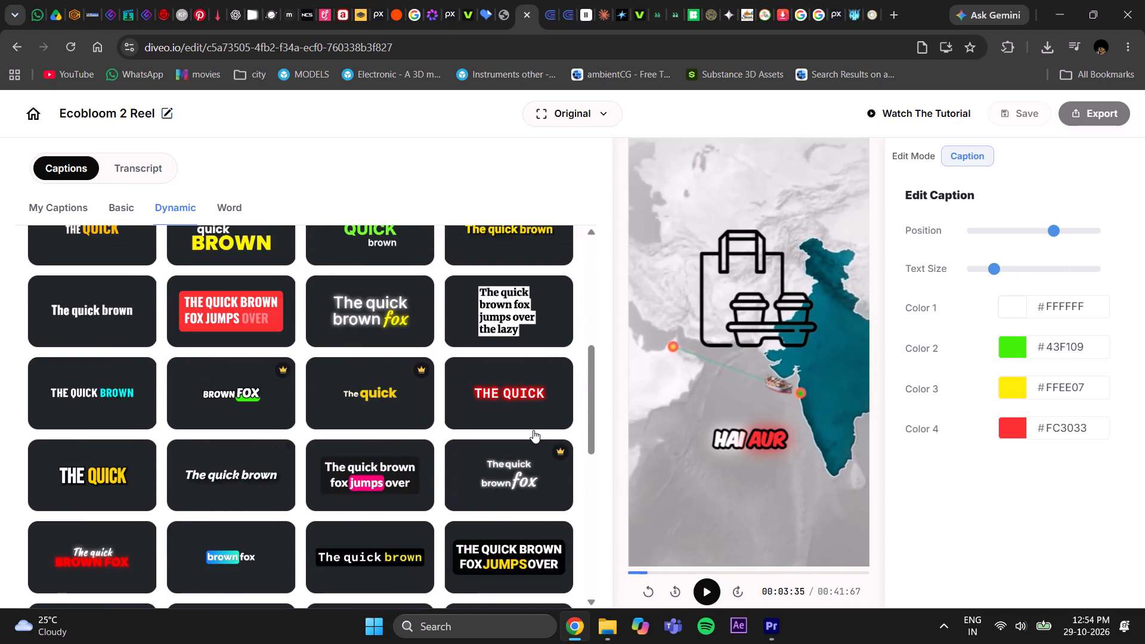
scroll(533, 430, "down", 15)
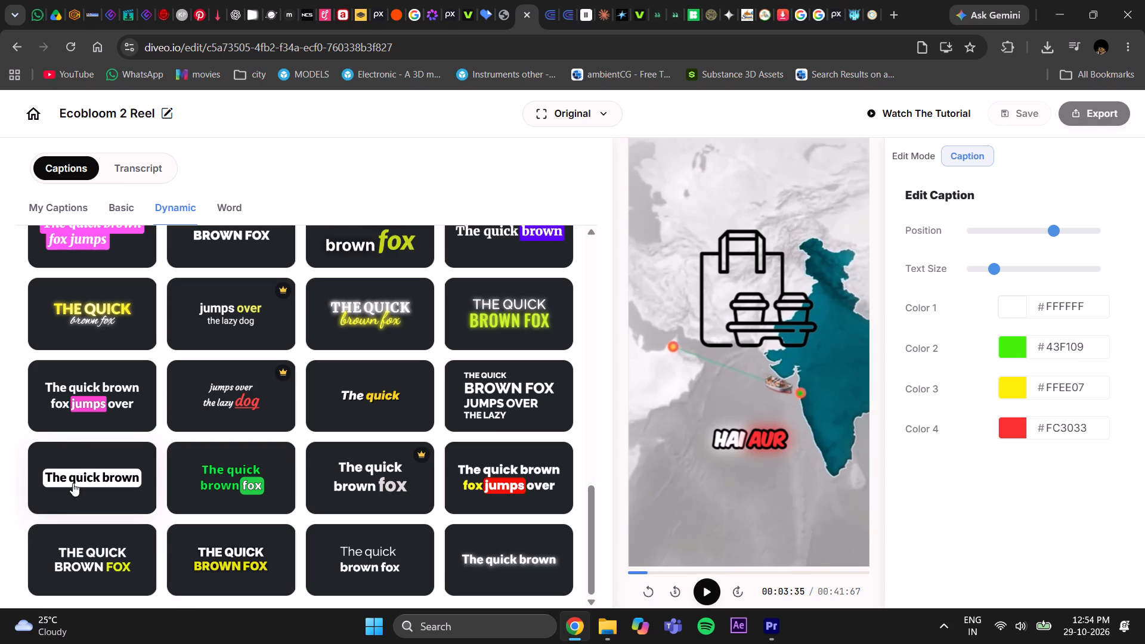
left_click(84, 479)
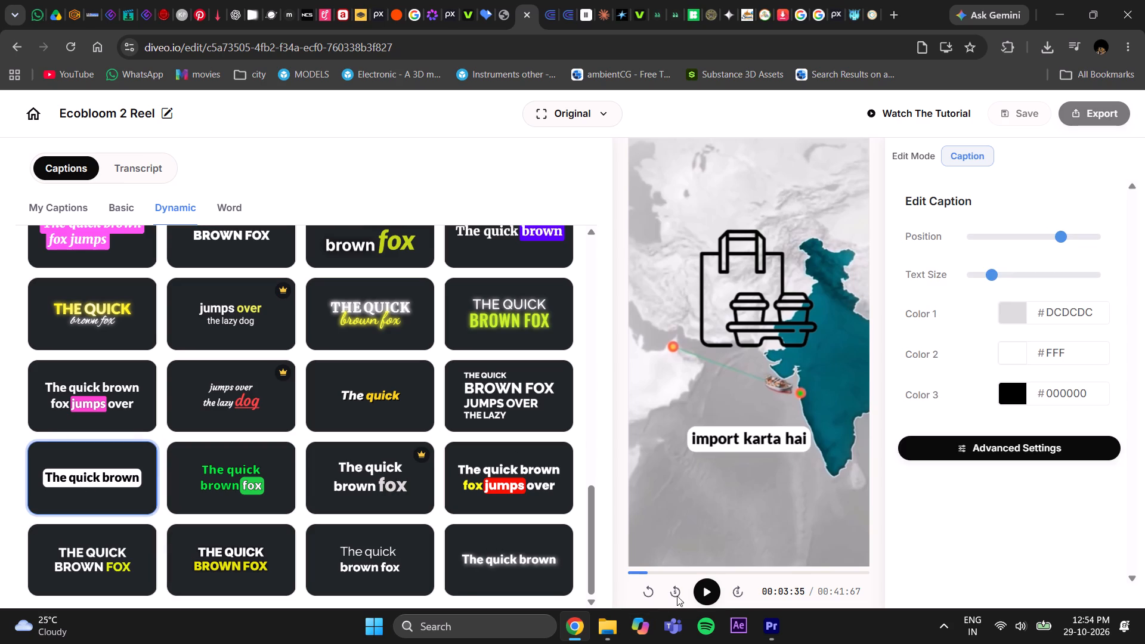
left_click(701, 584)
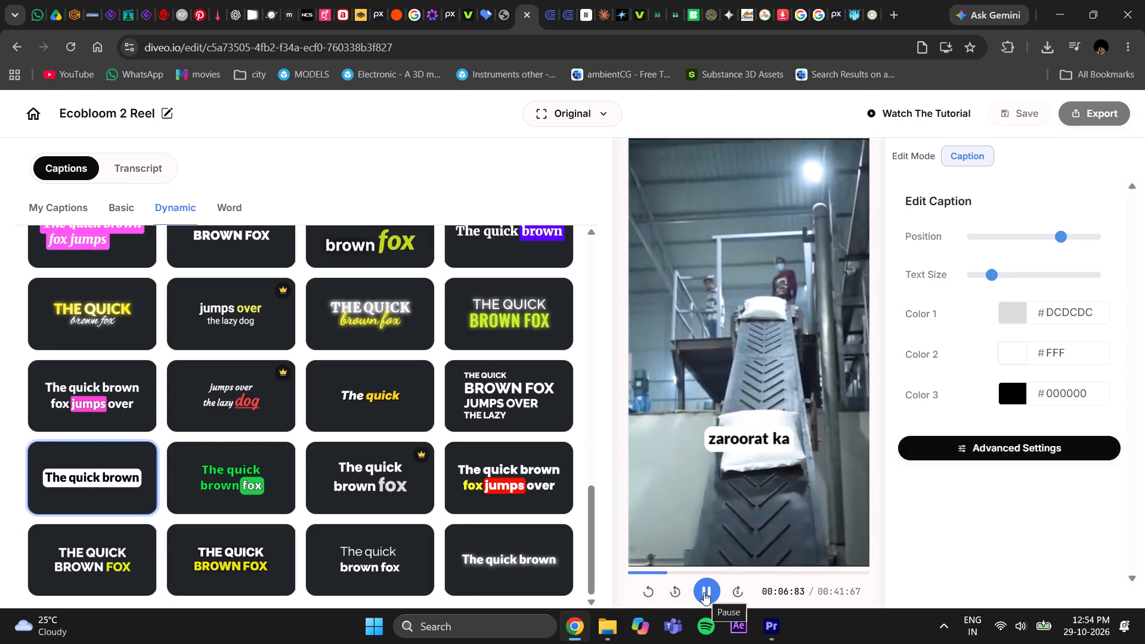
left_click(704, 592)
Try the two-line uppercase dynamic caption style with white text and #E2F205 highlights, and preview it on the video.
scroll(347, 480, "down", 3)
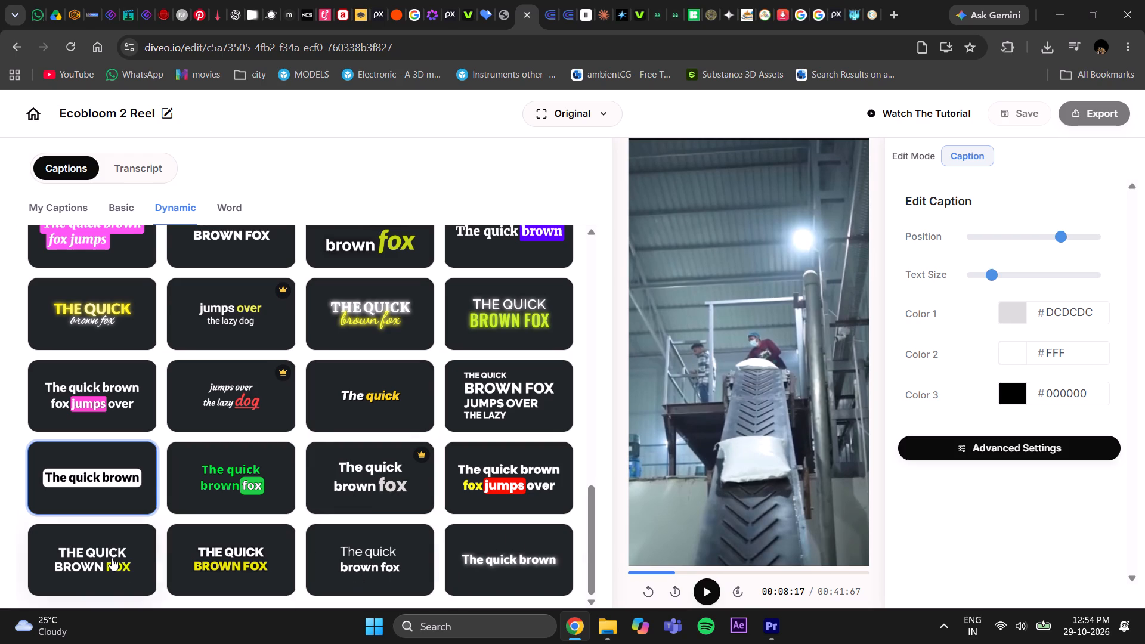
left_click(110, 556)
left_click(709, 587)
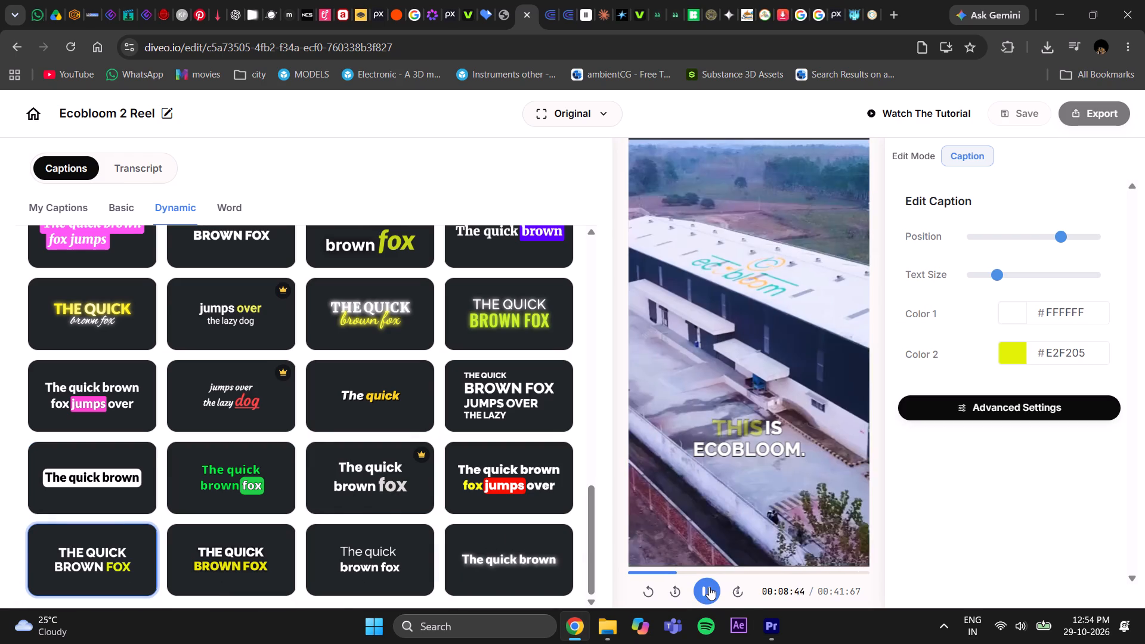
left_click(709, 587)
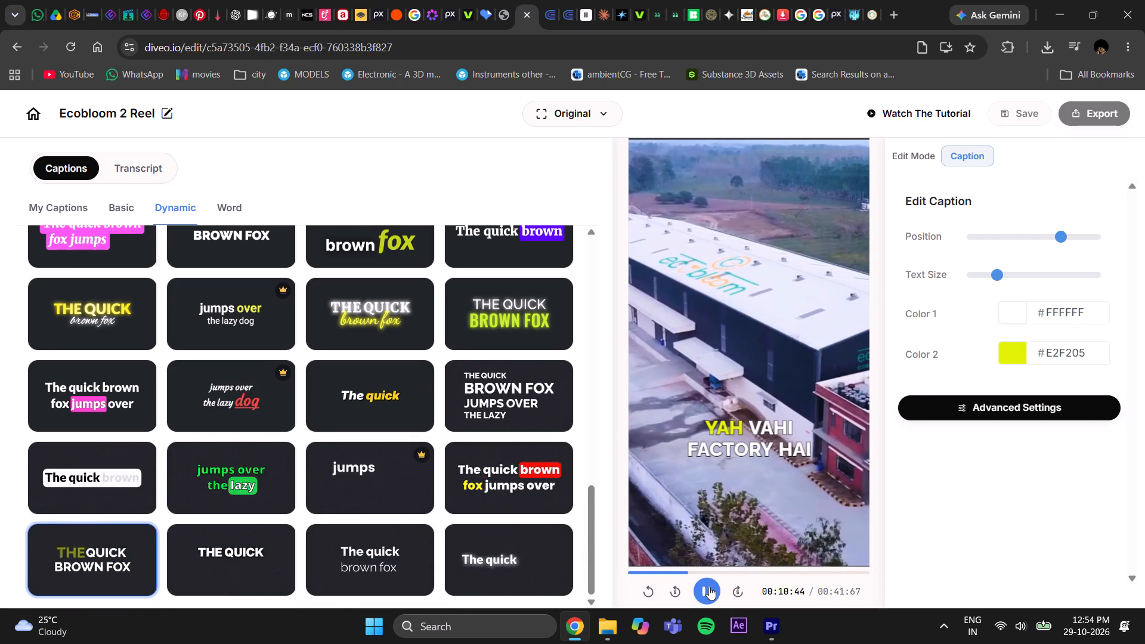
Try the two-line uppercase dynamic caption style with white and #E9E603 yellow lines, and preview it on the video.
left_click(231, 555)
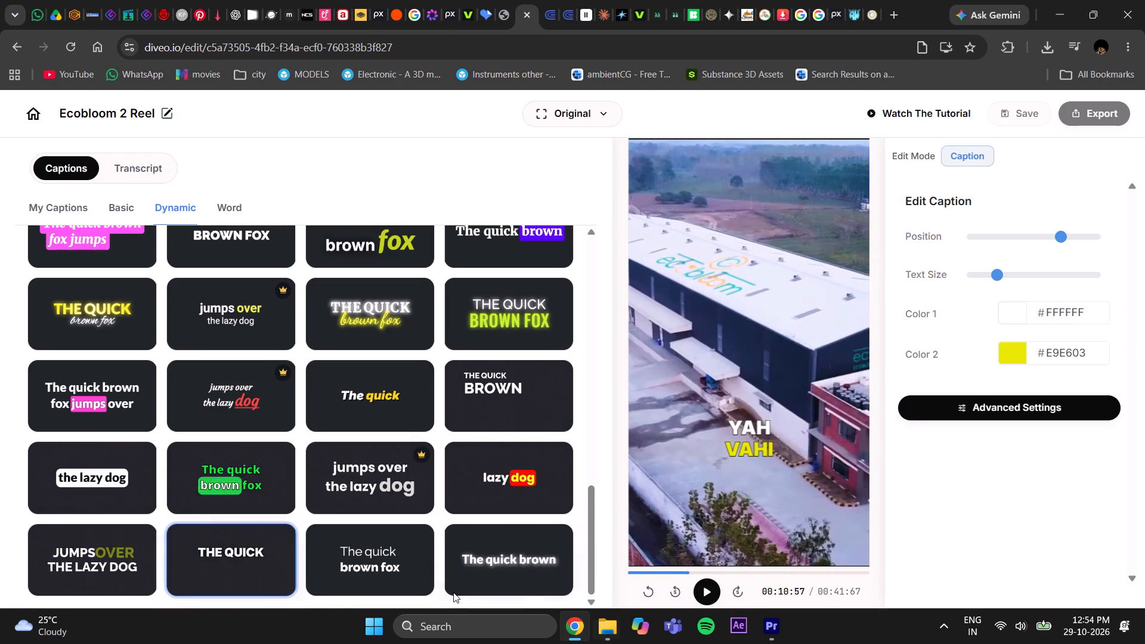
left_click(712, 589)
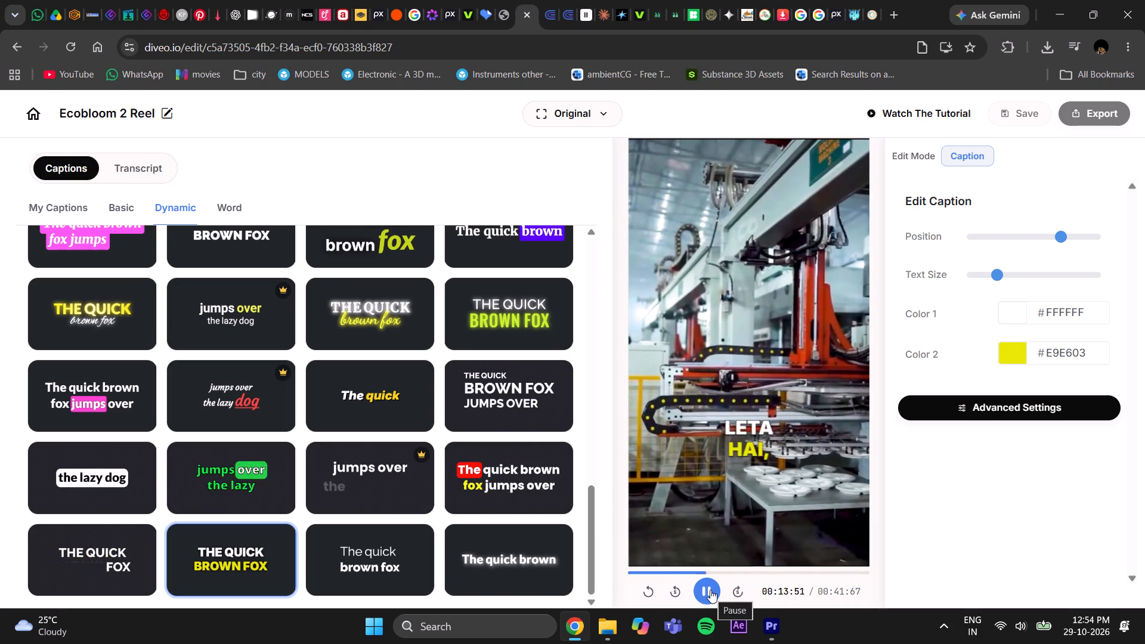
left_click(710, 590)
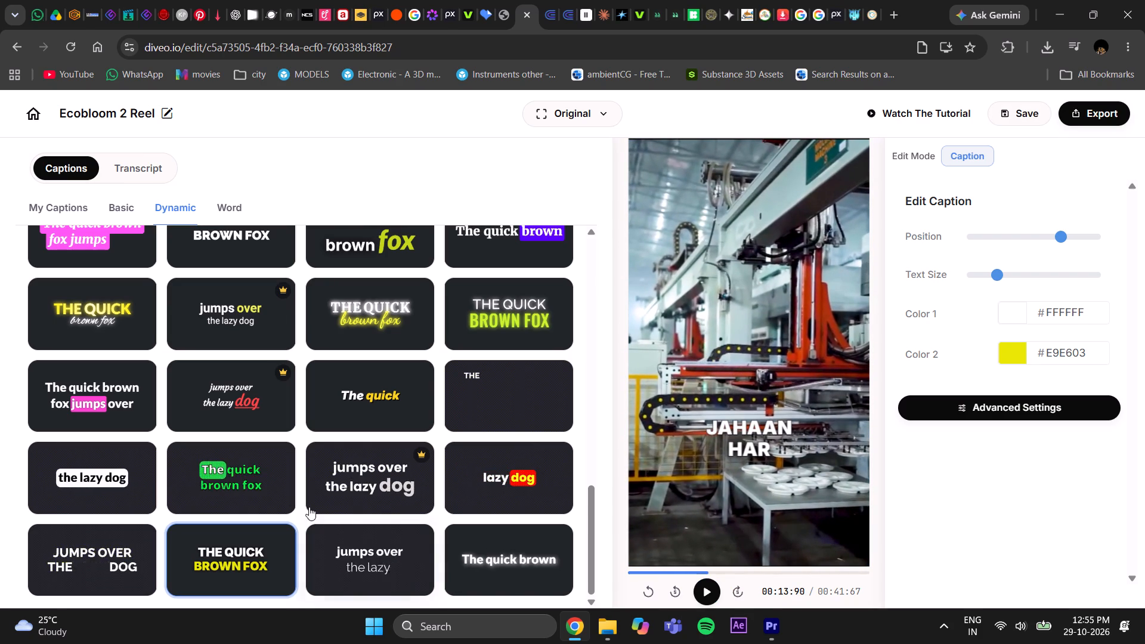
Apply the dynamic caption style with white text and a pink box behind the spoken word, preview it, and rewind to the start.
scroll(73, 423, "up", 1)
left_click(86, 474)
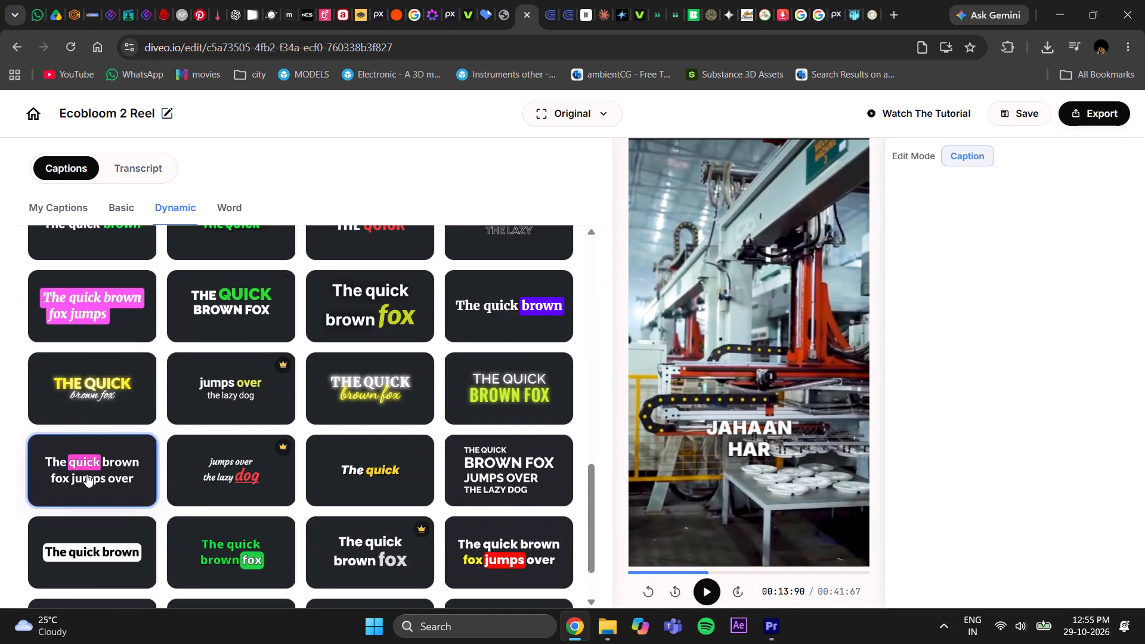
left_click(710, 584)
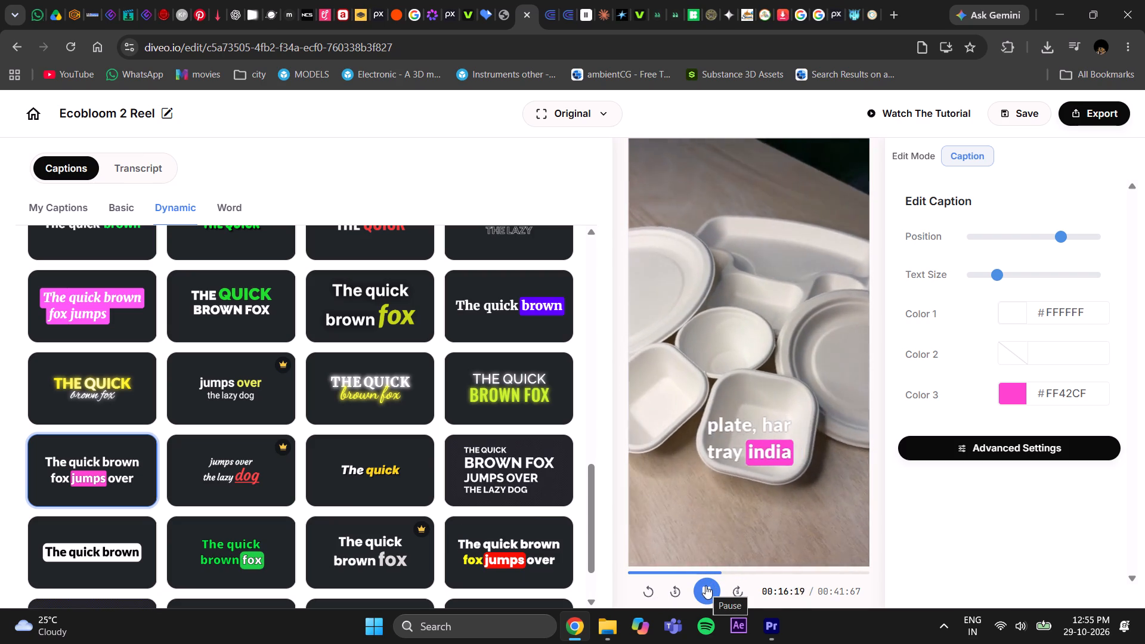
left_click(705, 586)
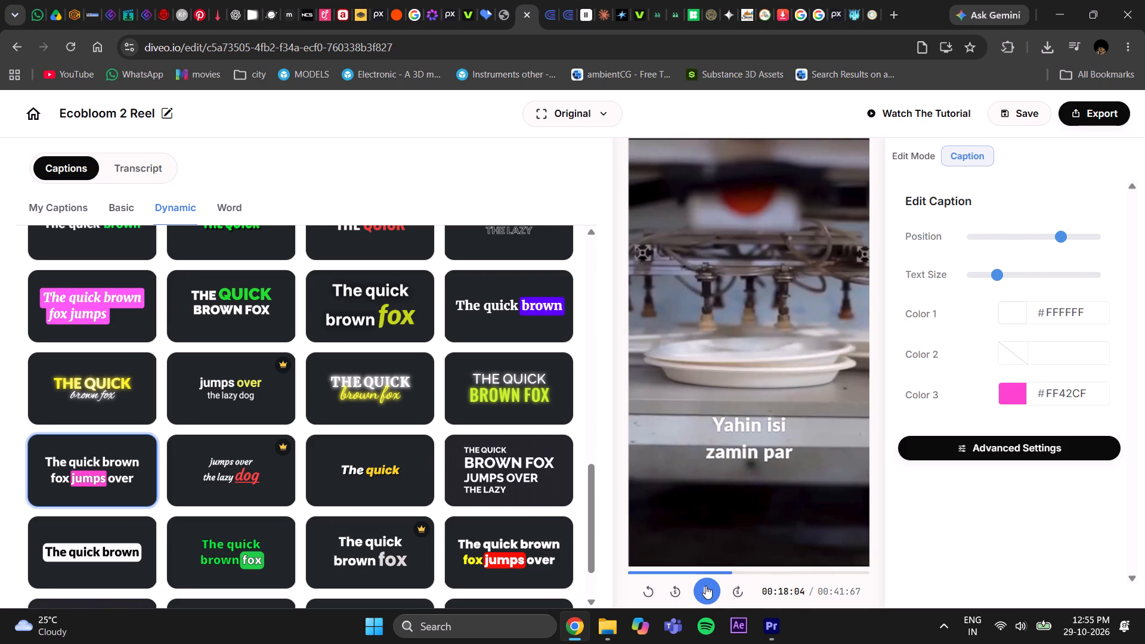
left_click_drag(703, 571, 594, 568)
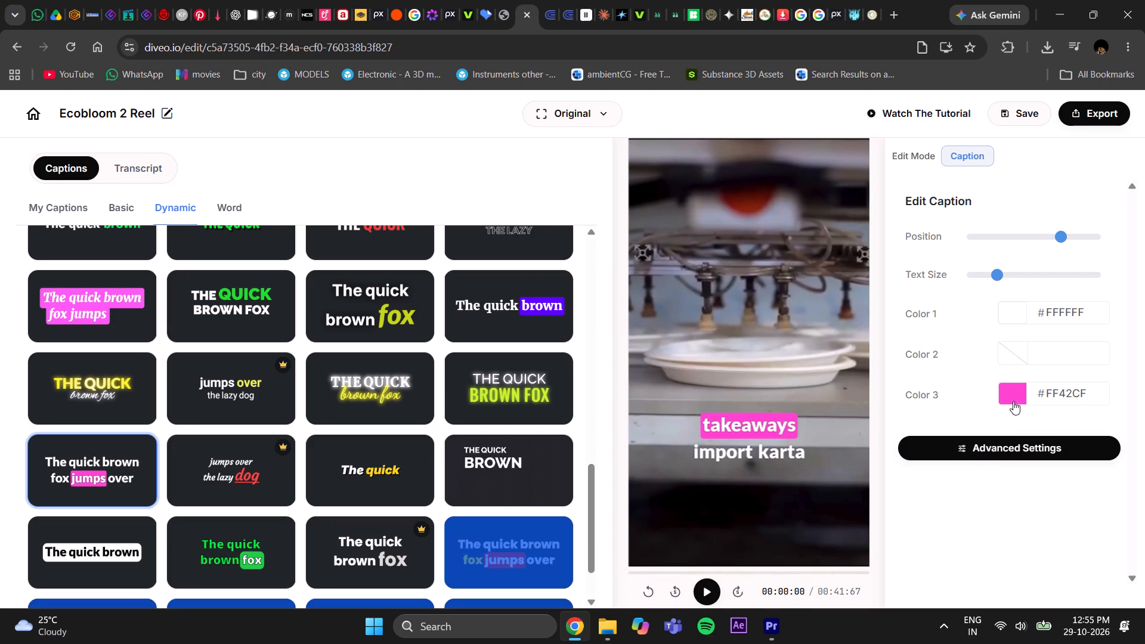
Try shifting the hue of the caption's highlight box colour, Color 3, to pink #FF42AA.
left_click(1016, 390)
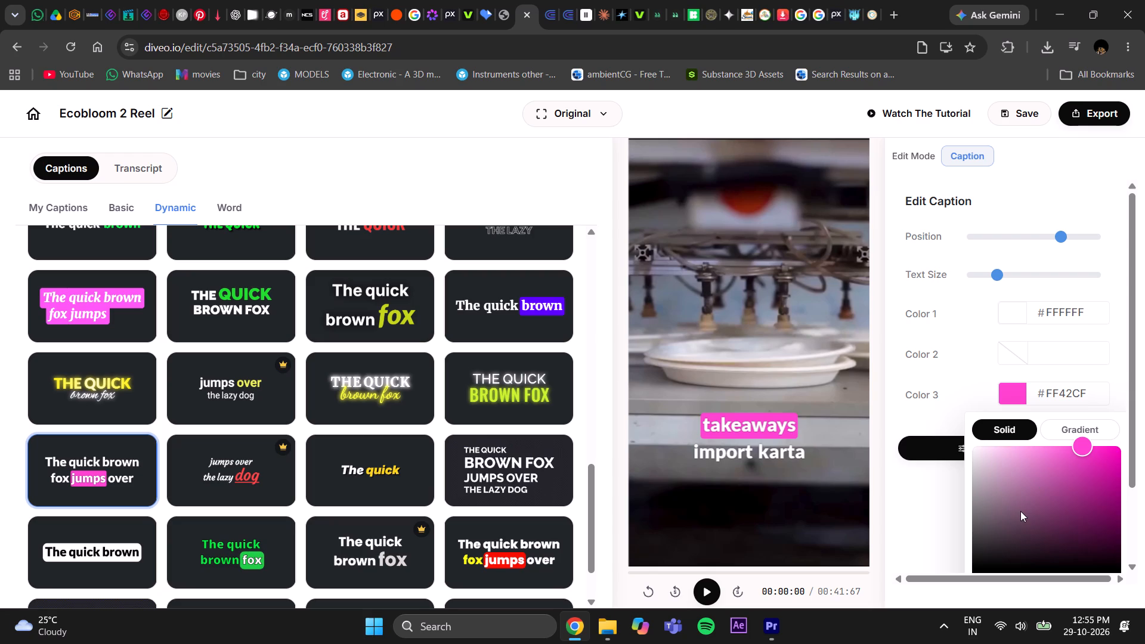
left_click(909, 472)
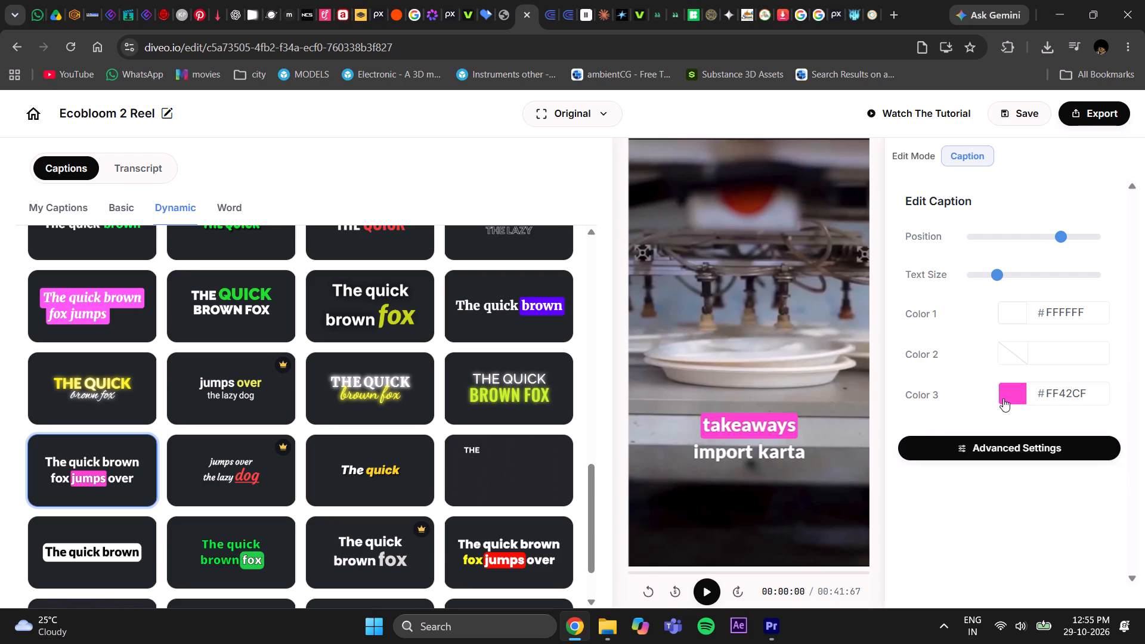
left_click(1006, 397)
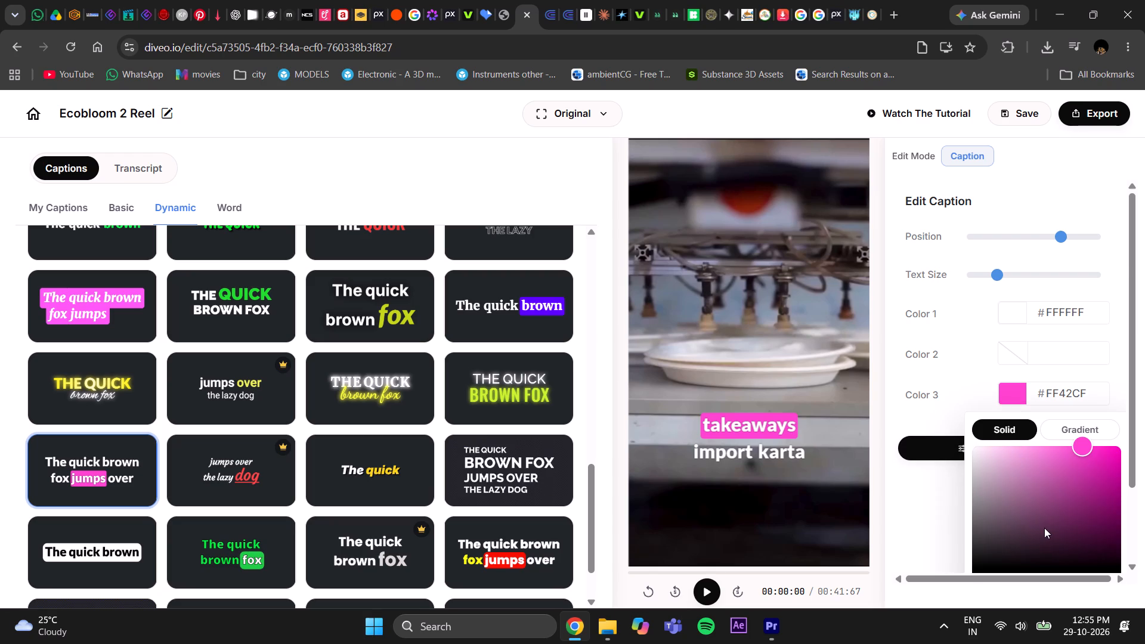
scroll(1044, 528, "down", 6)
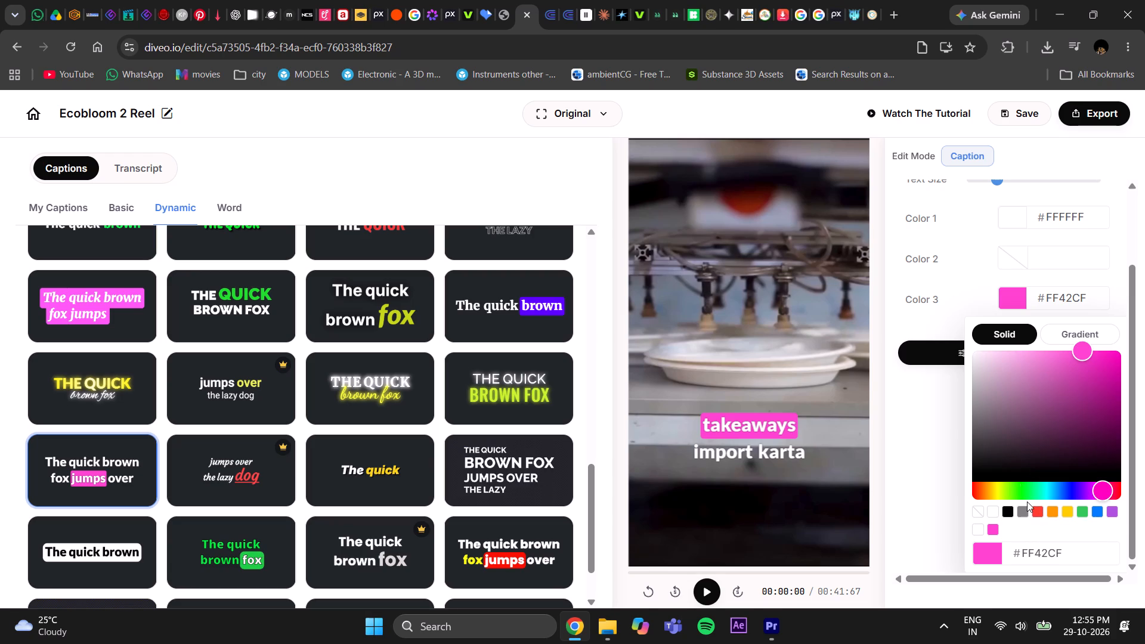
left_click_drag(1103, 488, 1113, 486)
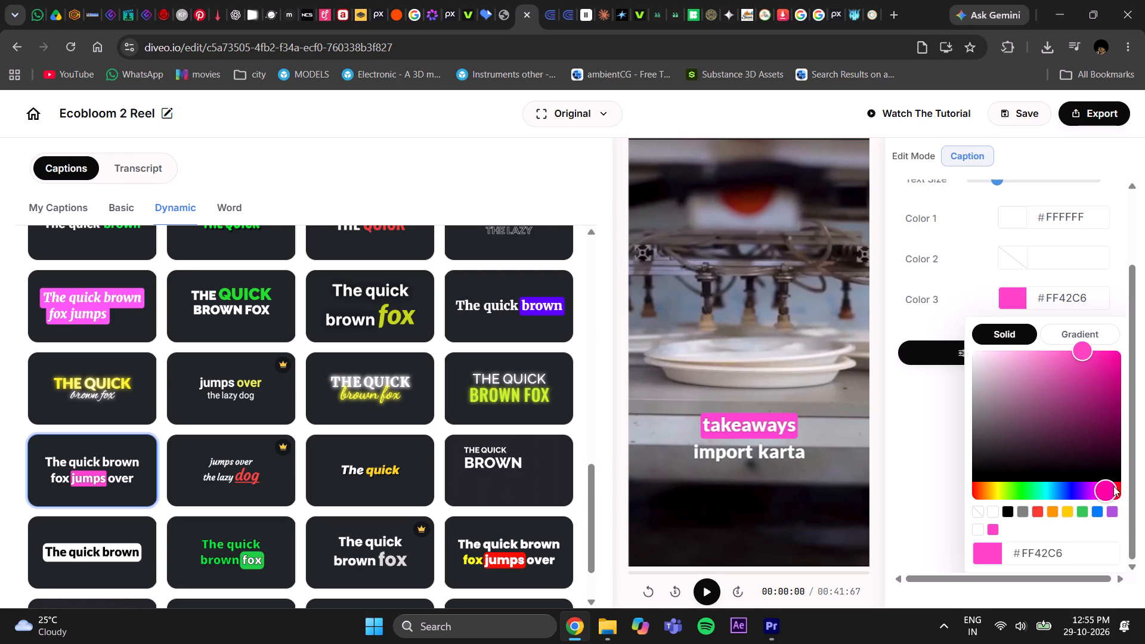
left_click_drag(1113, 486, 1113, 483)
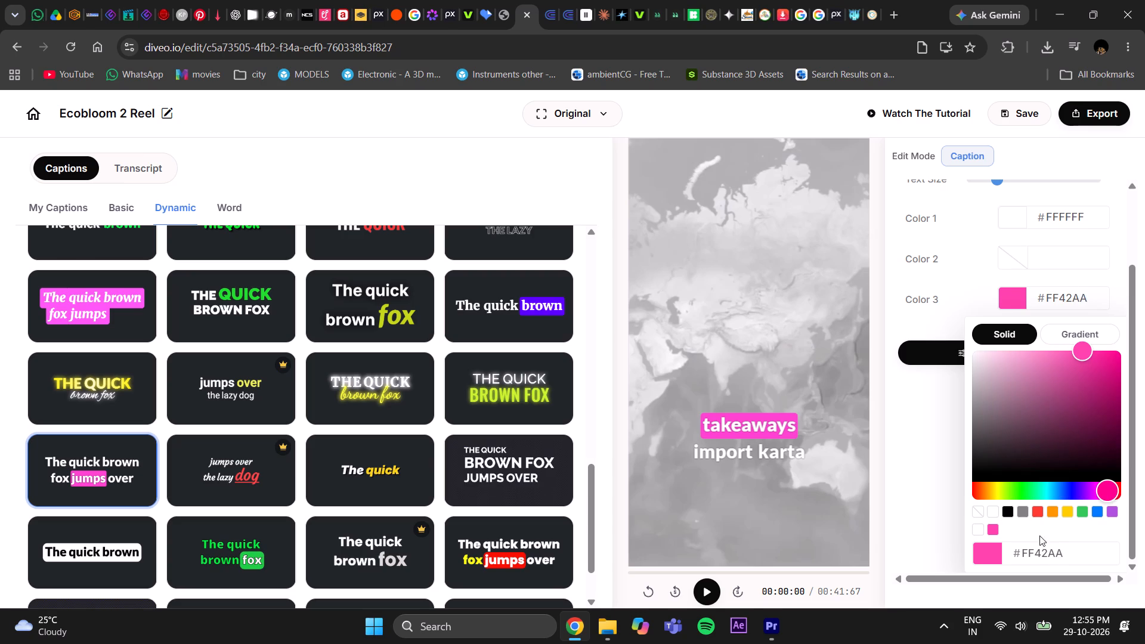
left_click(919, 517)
Set the caption's highlight box colour, Color 3, to green #34C759 and preview the captions from the start of the video.
left_click(1017, 388)
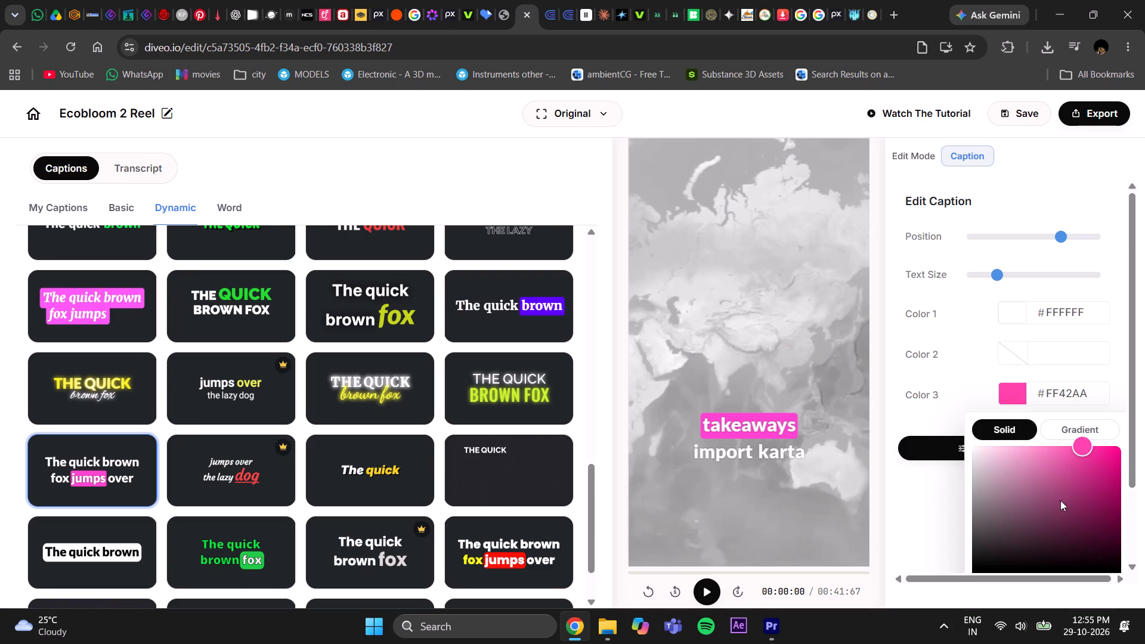
scroll(1058, 510, "down", 8)
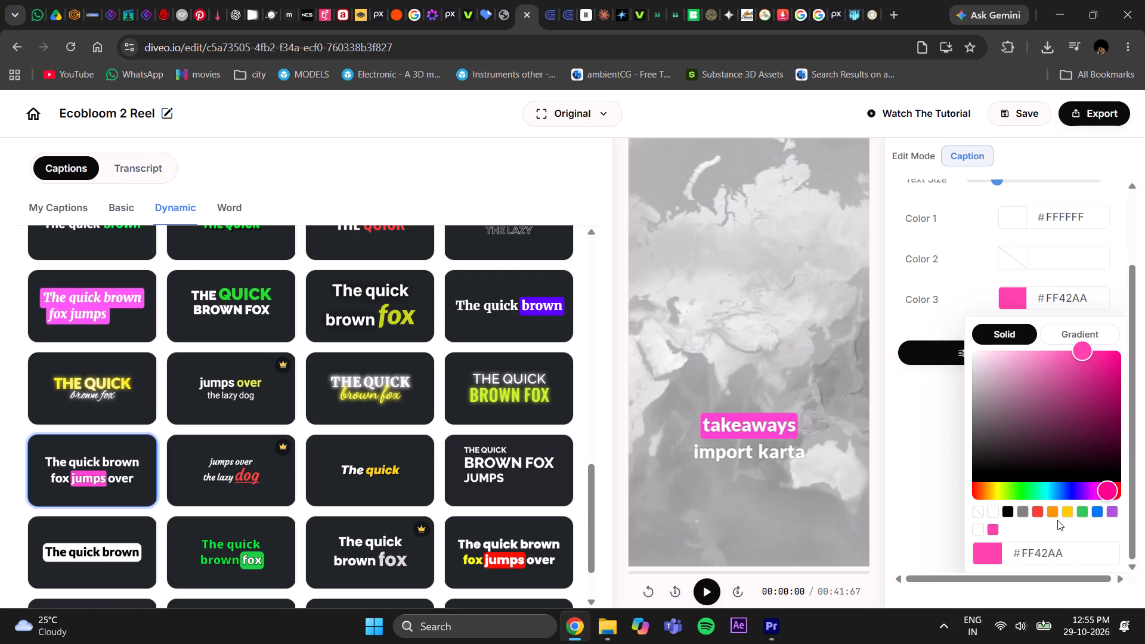
left_click(1084, 514)
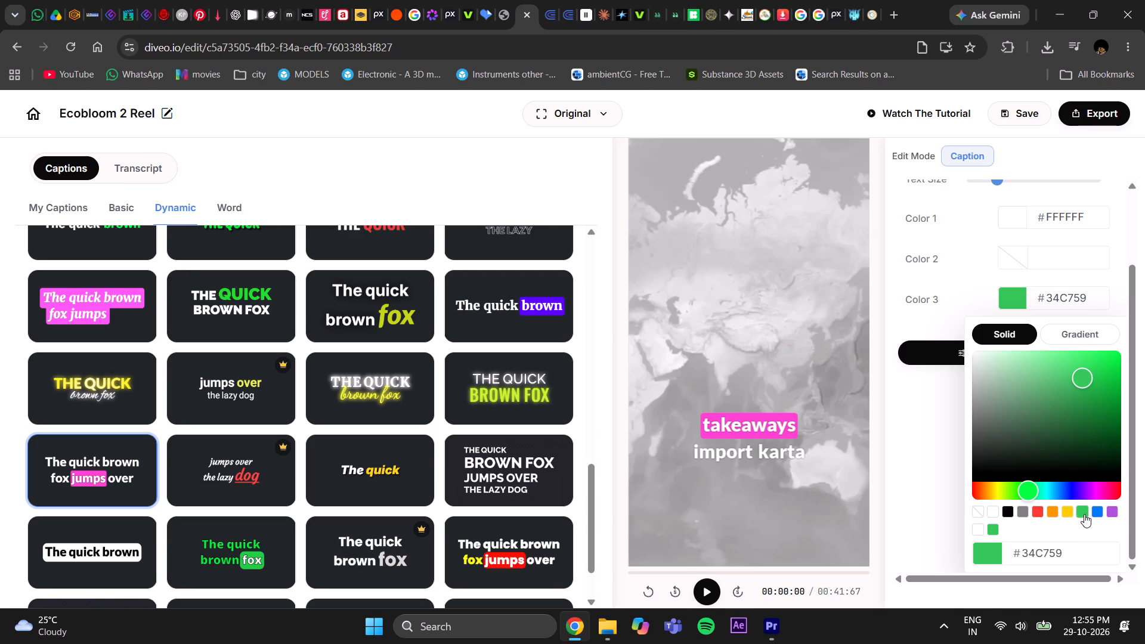
left_click(920, 504)
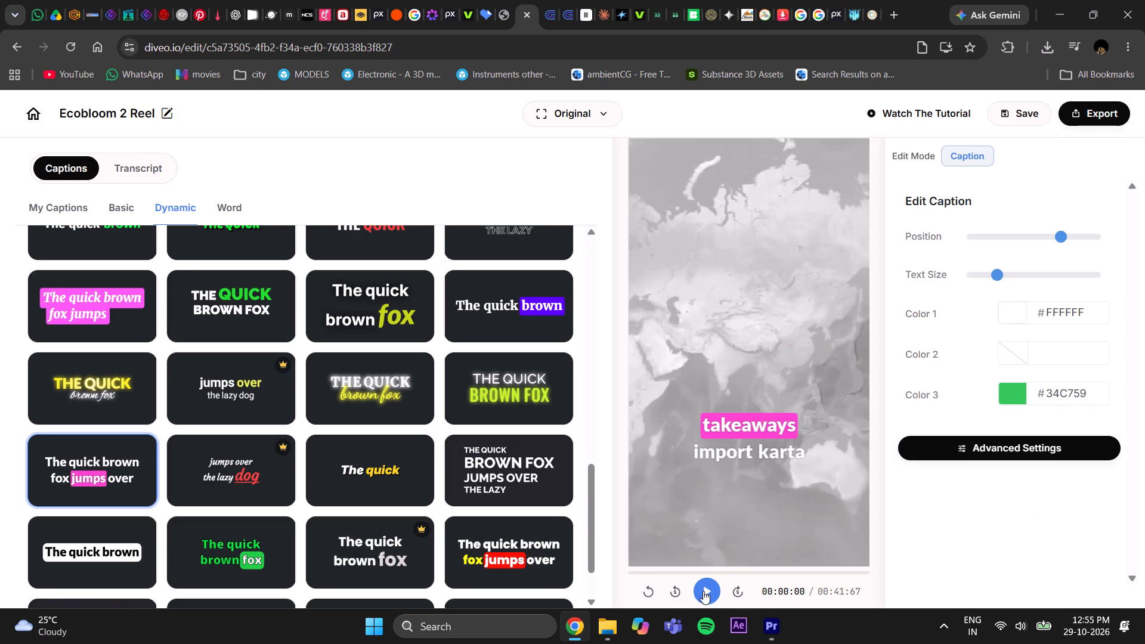
left_click(704, 591)
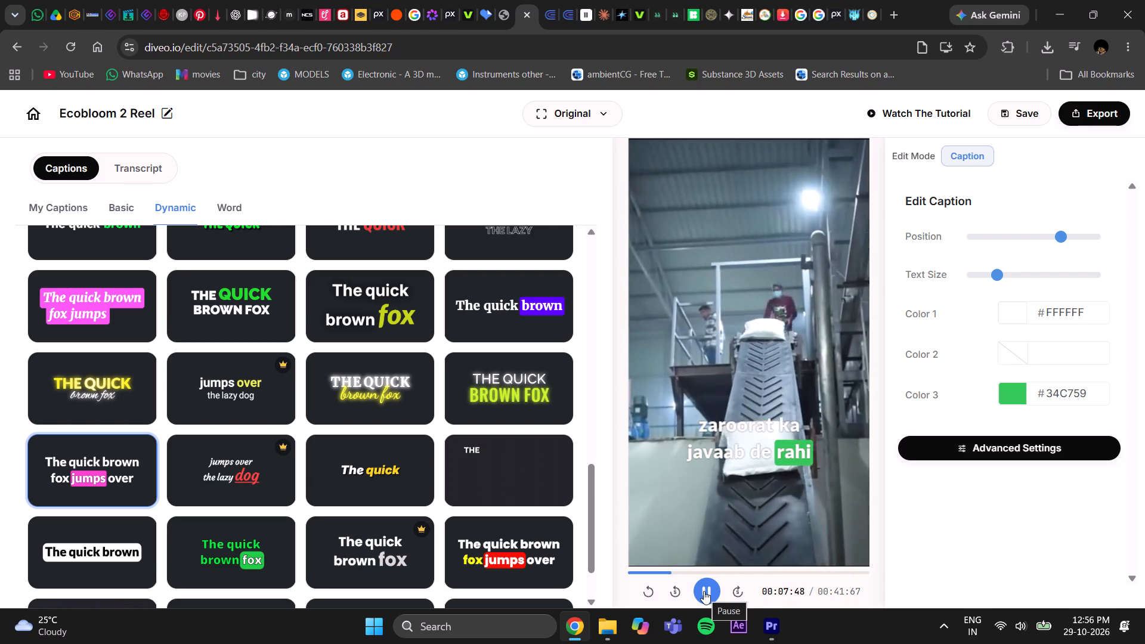
left_click(704, 591)
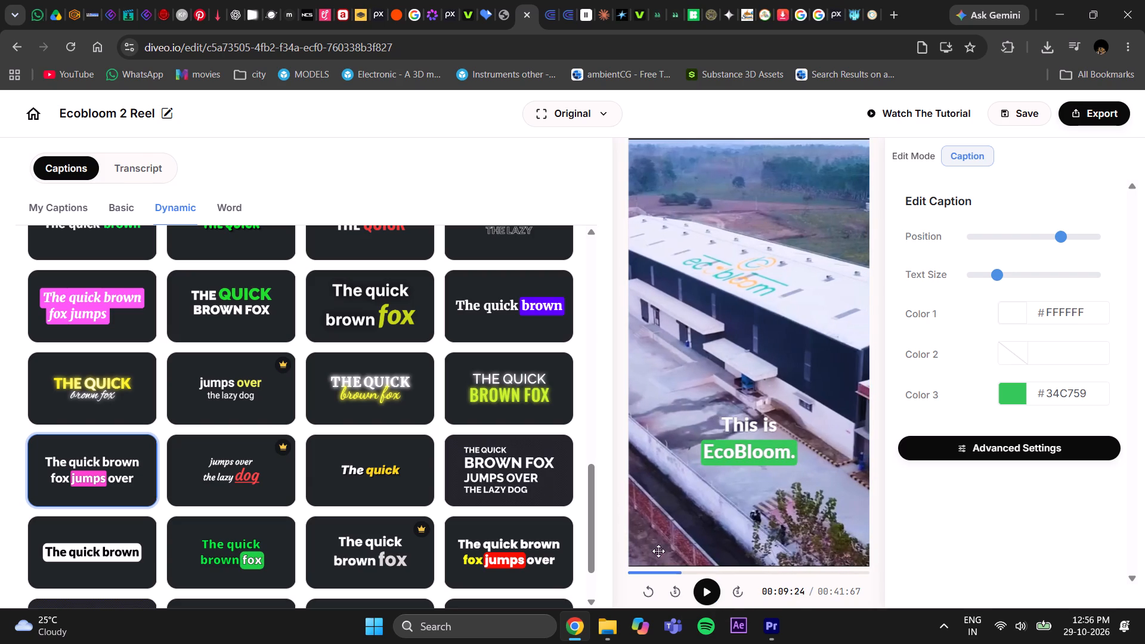
Open the transcript and replay the factory section to check its captions, returning to the line "jahaan bhagat se ek shape".
left_click(125, 162)
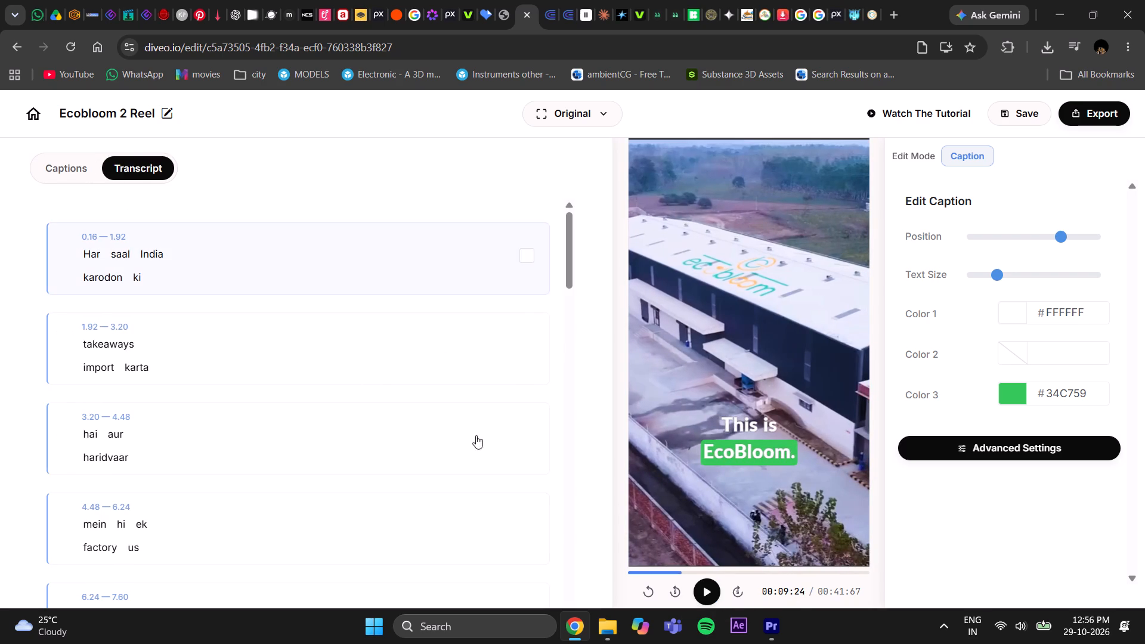
left_click(715, 594)
left_click(714, 594)
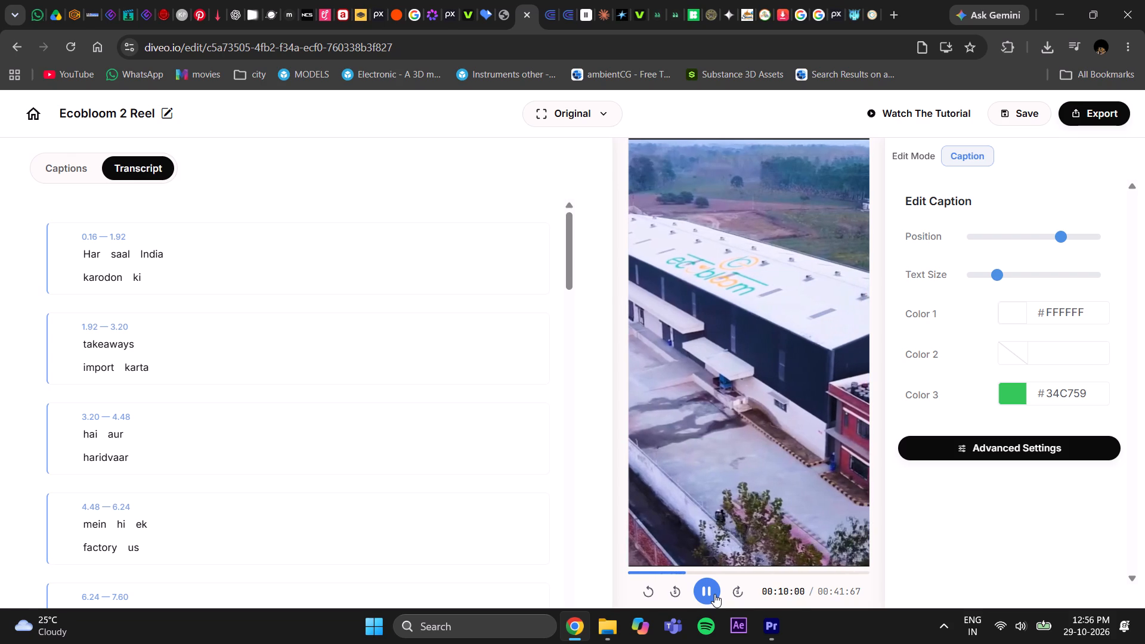
left_click(704, 595)
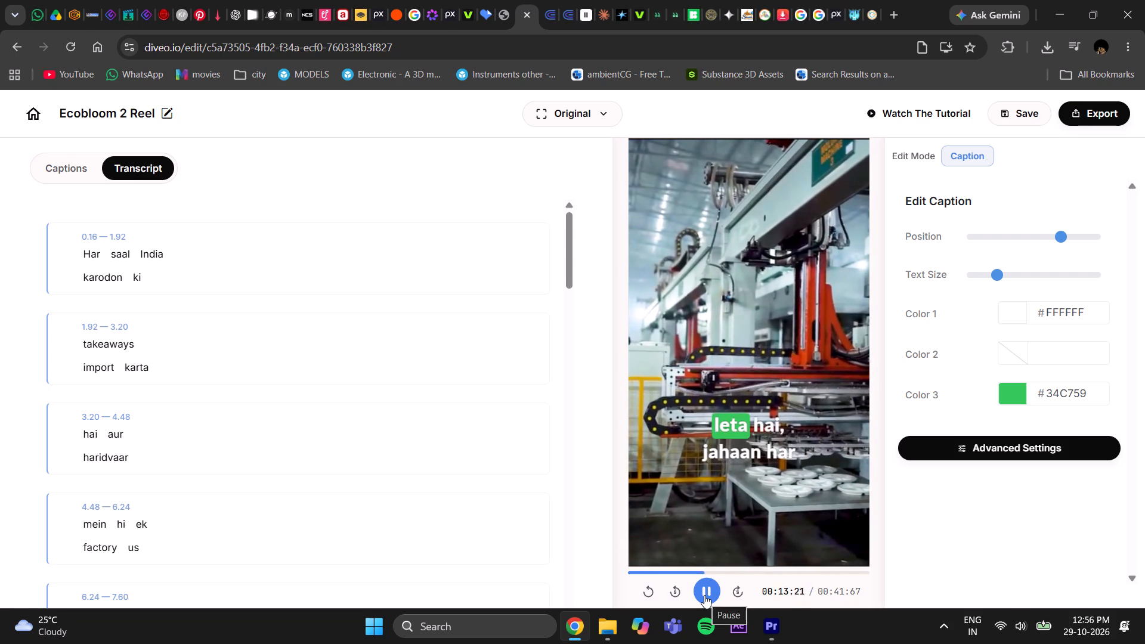
left_click(704, 595)
left_click(700, 571)
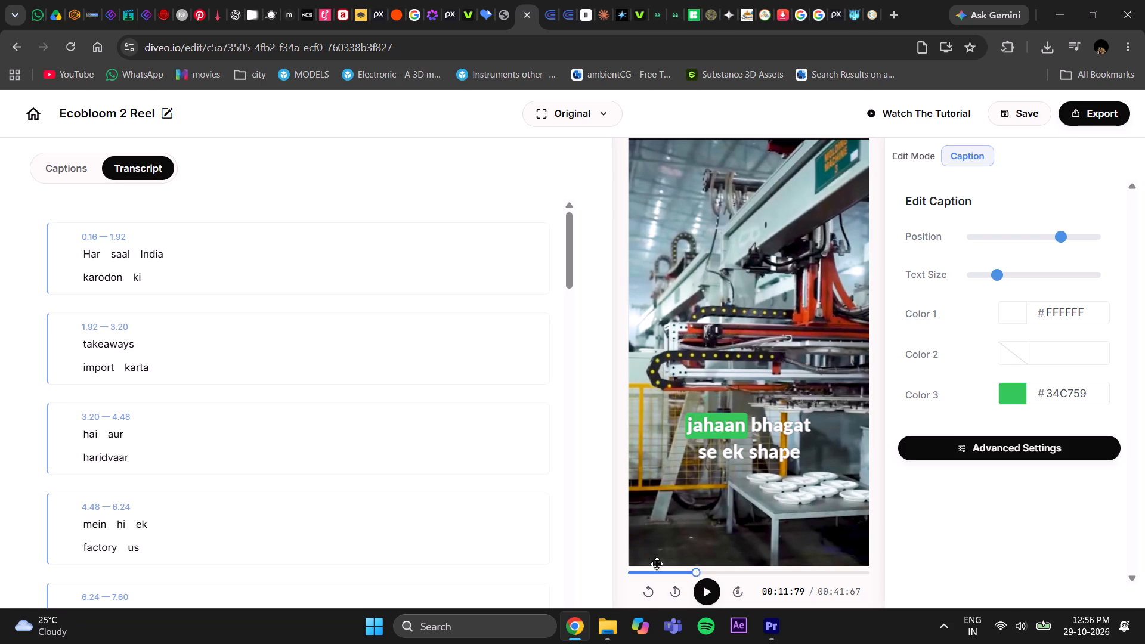
Look through the transcript to locate the 11.52–12.96 caption line "jahaan bhagat se ek shape".
scroll(188, 464, "down", 4)
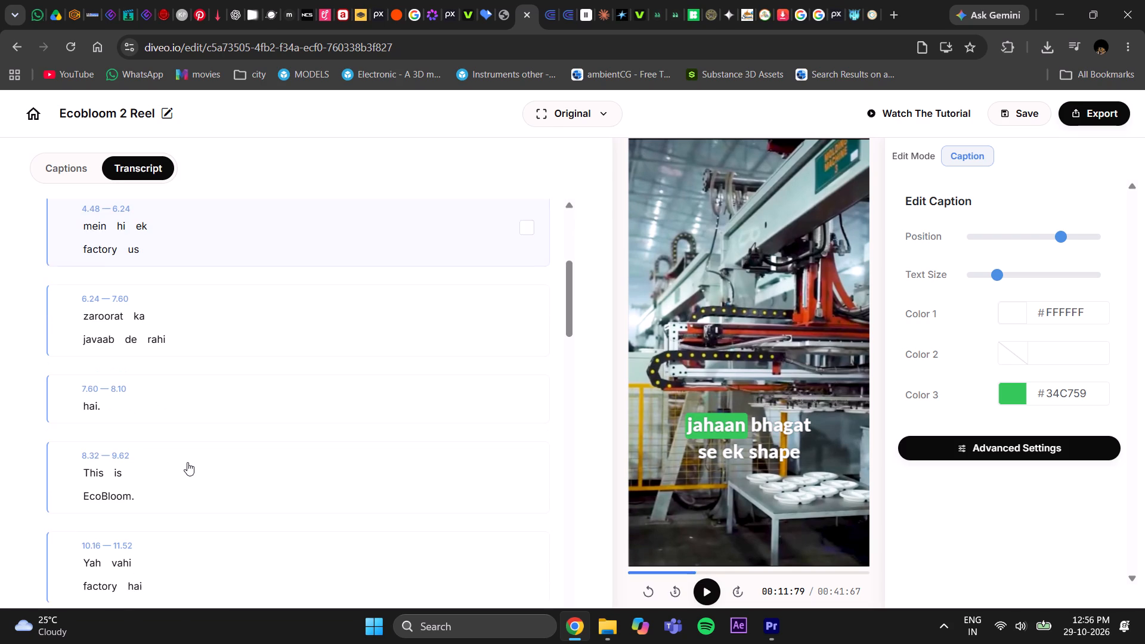
scroll(187, 461, "up", 5)
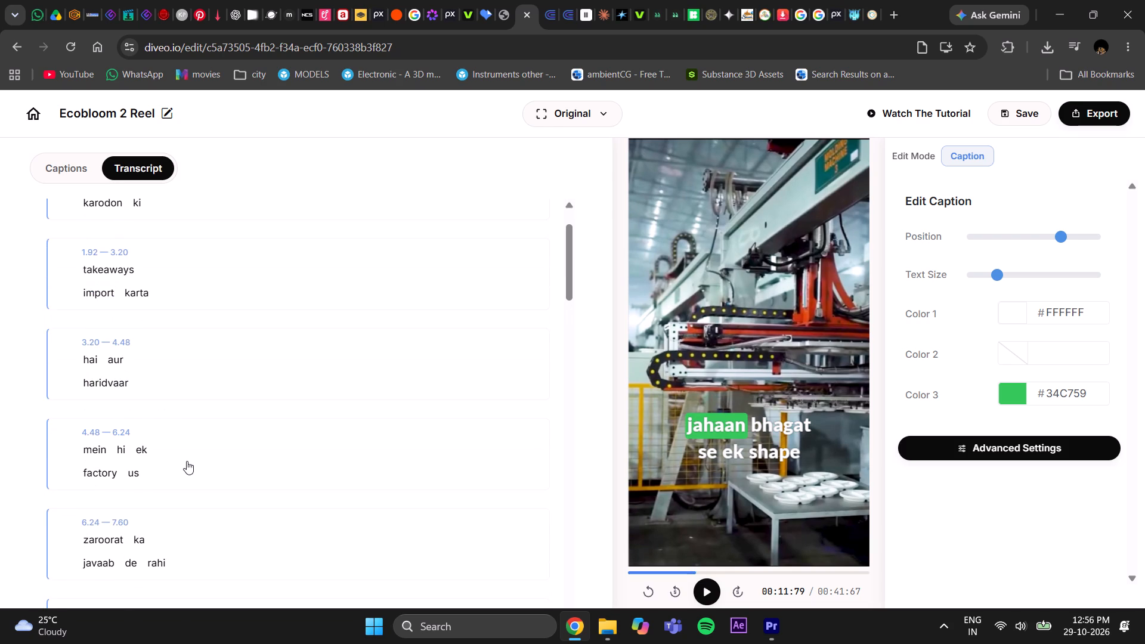
scroll(187, 461, "up", 1)
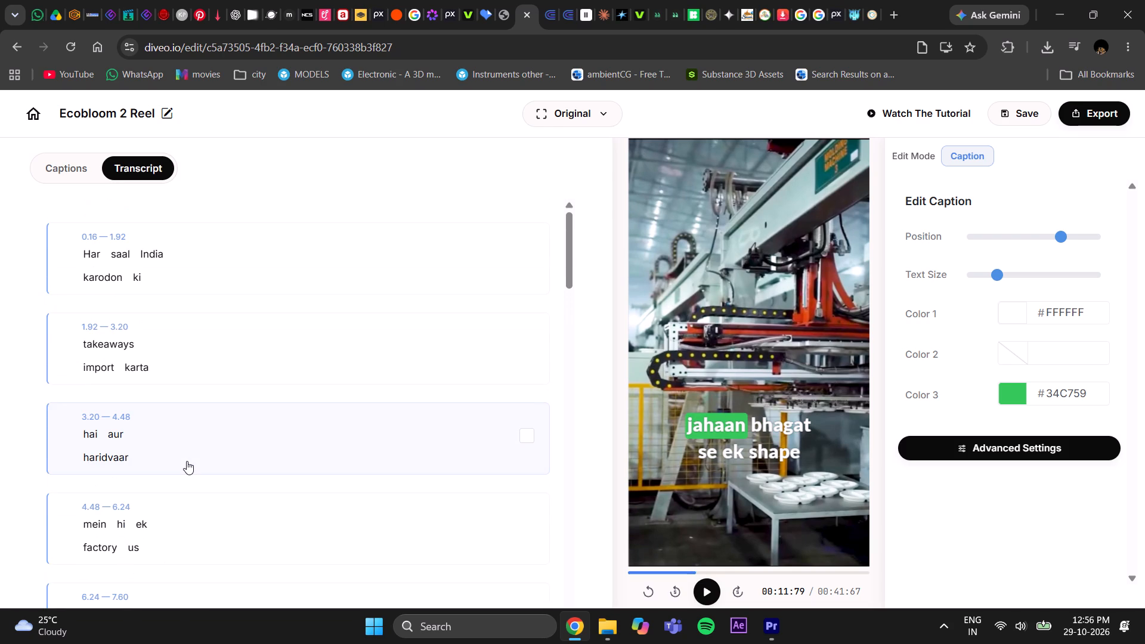
scroll(187, 461, "down", 4)
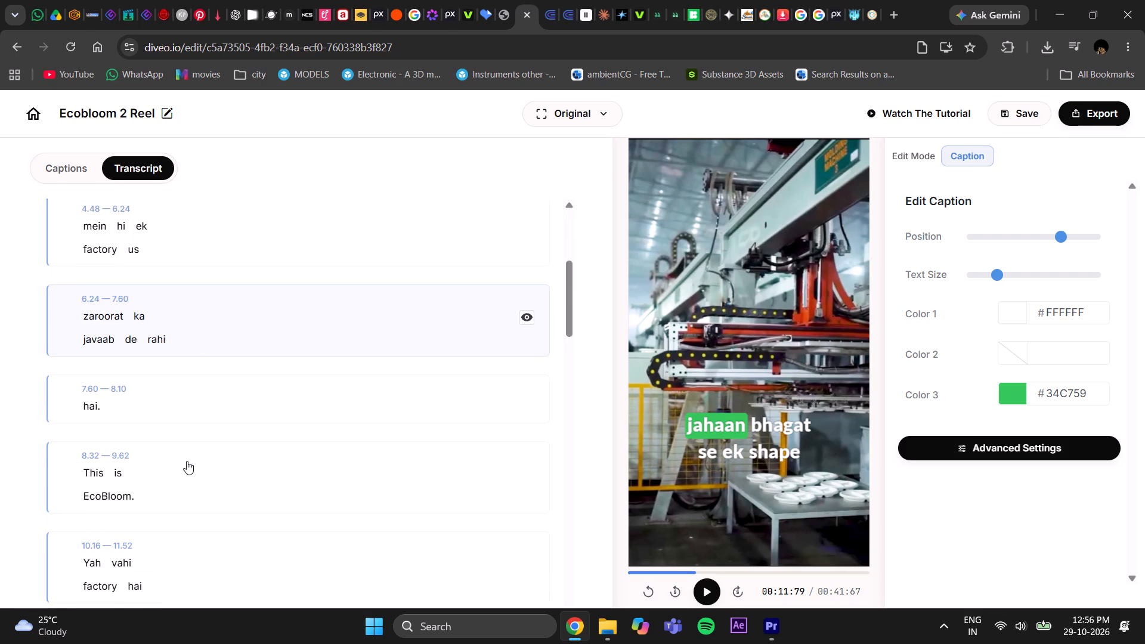
scroll(187, 461, "down", 2)
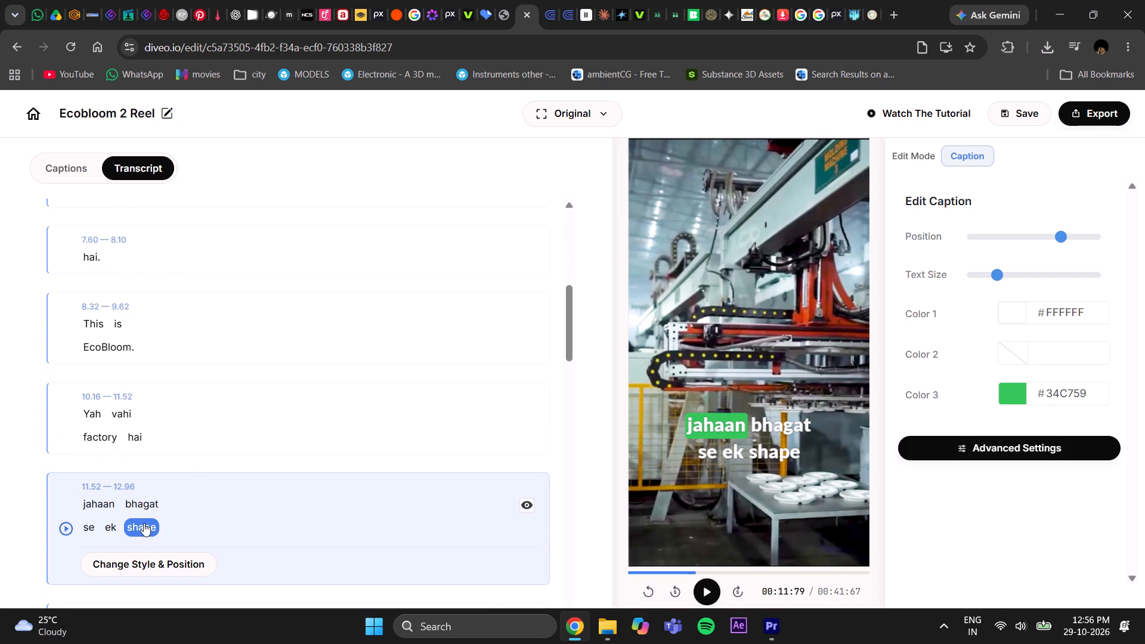
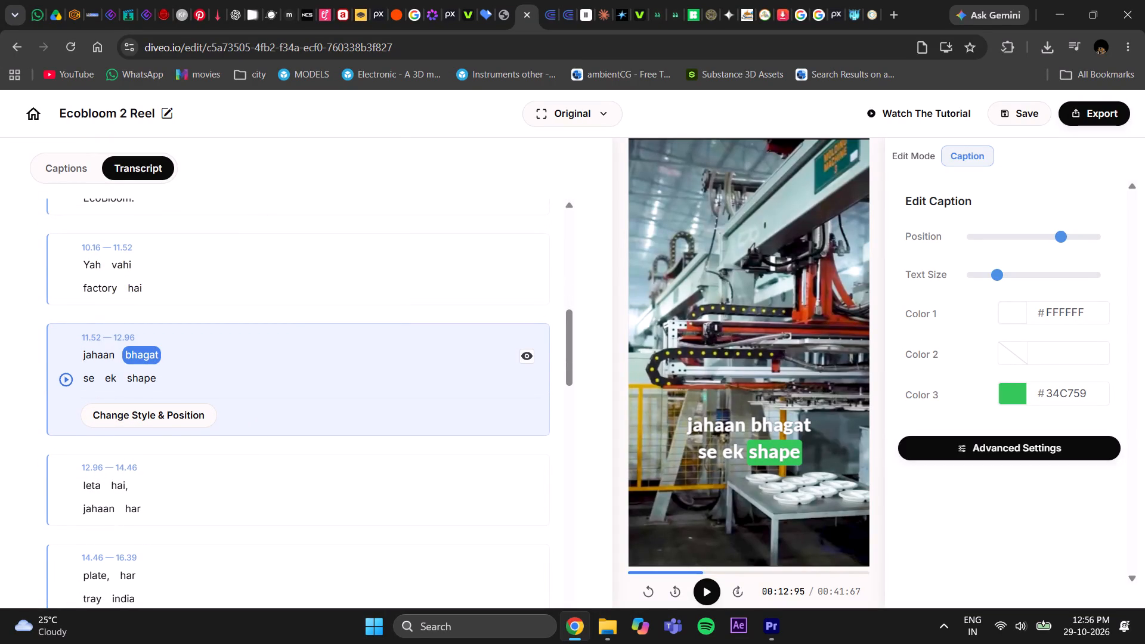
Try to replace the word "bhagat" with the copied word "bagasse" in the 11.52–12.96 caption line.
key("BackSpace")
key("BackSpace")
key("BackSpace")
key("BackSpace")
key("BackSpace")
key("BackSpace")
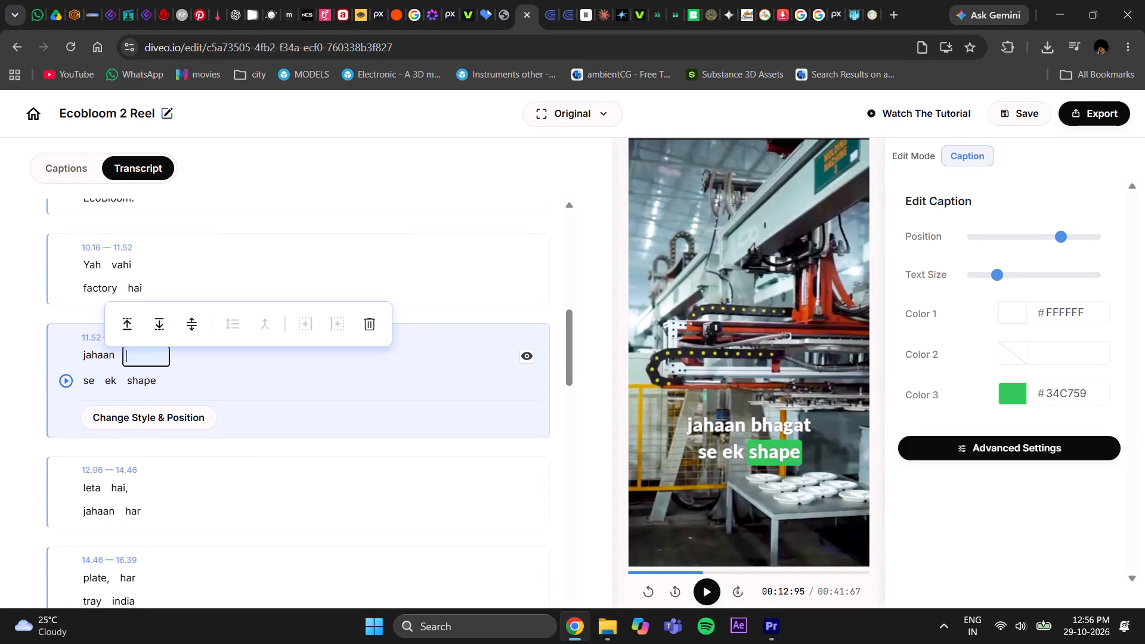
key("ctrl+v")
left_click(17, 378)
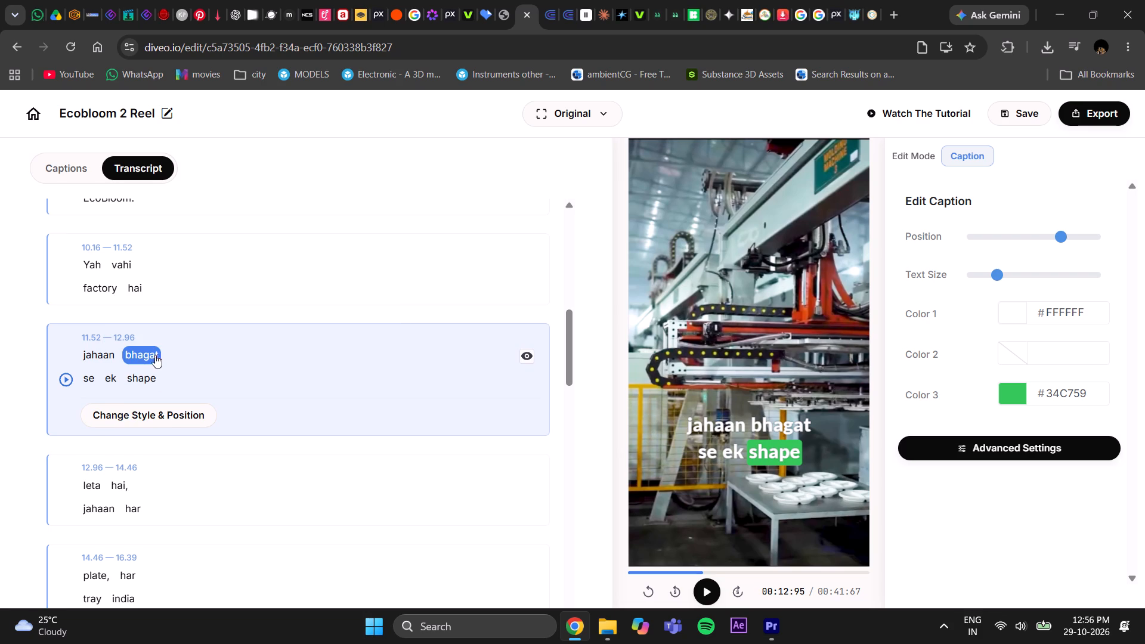
Correct the word "bhagat" to "bagasse" in the 11.52–12.96 transcript line and commit the edit.
double_click(153, 354)
left_click(153, 354)
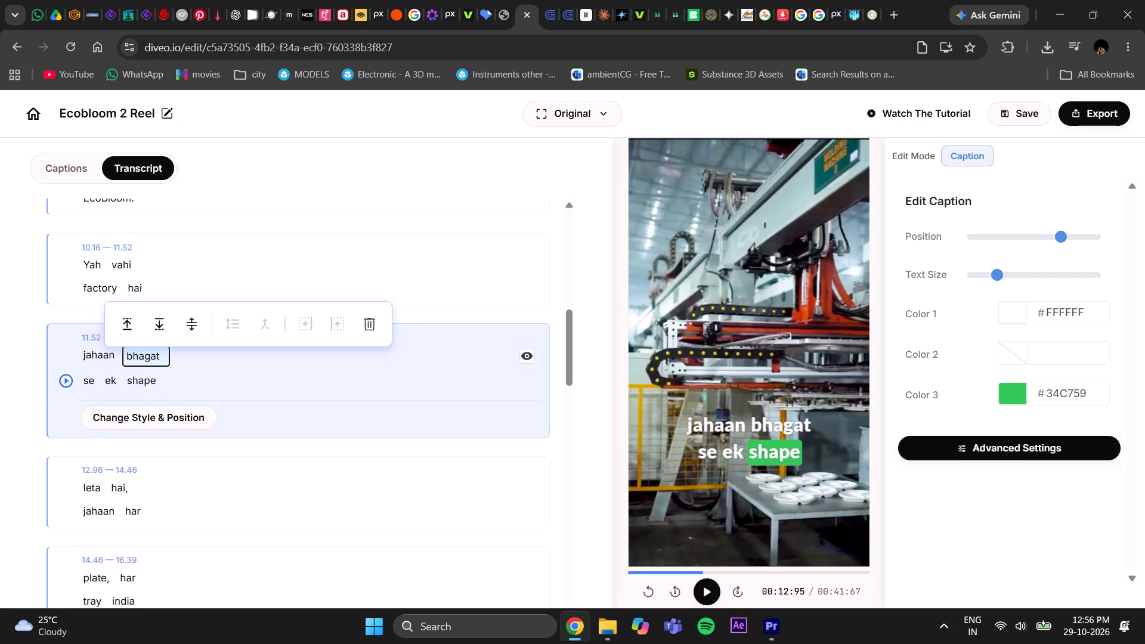
key("BackSpace")
key("BackSpace")
key("BackSpace")
key("BackSpace")
key("BackSpace")
key("BackSpace")
key("ctrl+v")
key("Return")
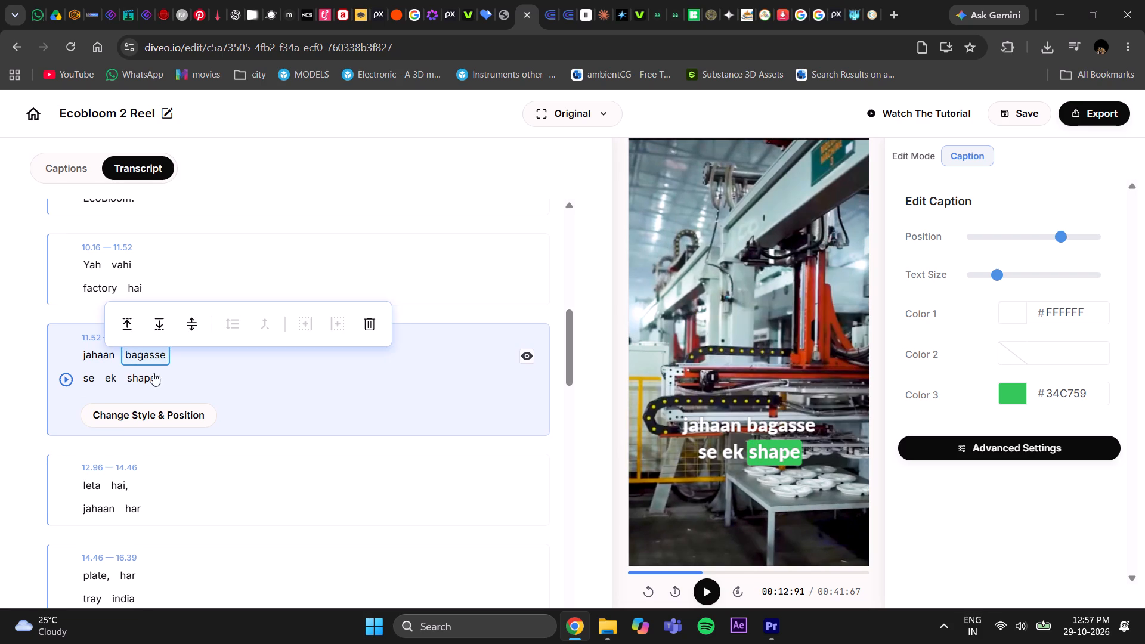
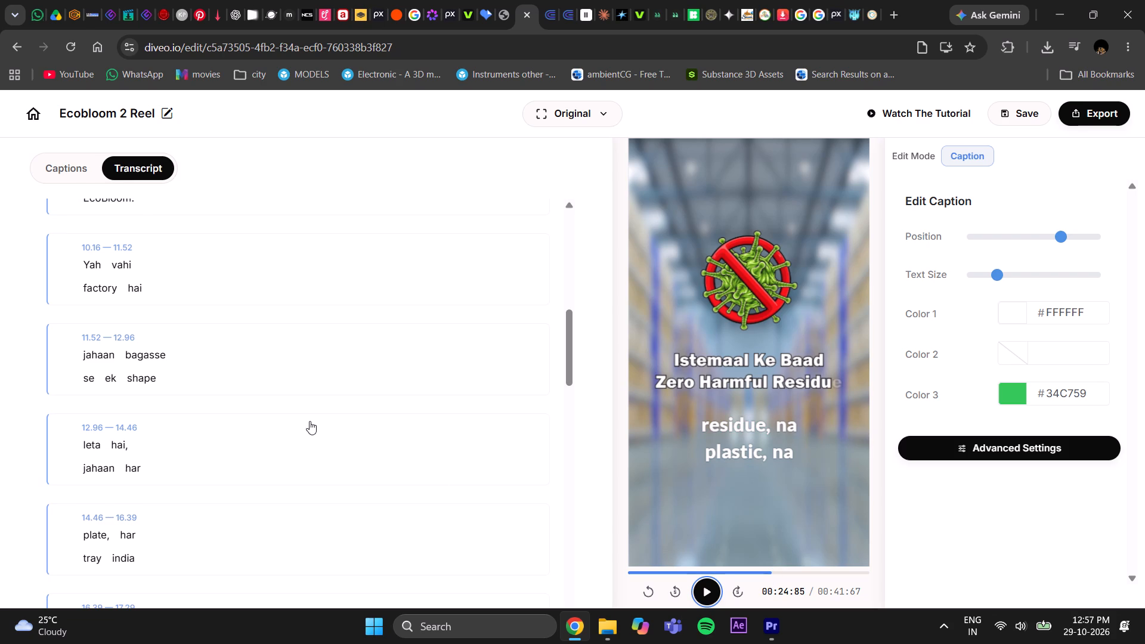
Hide the 22.14–24.22 and 24.22–26.22 caption lines in the transcript.
scroll(310, 421, "down", 8)
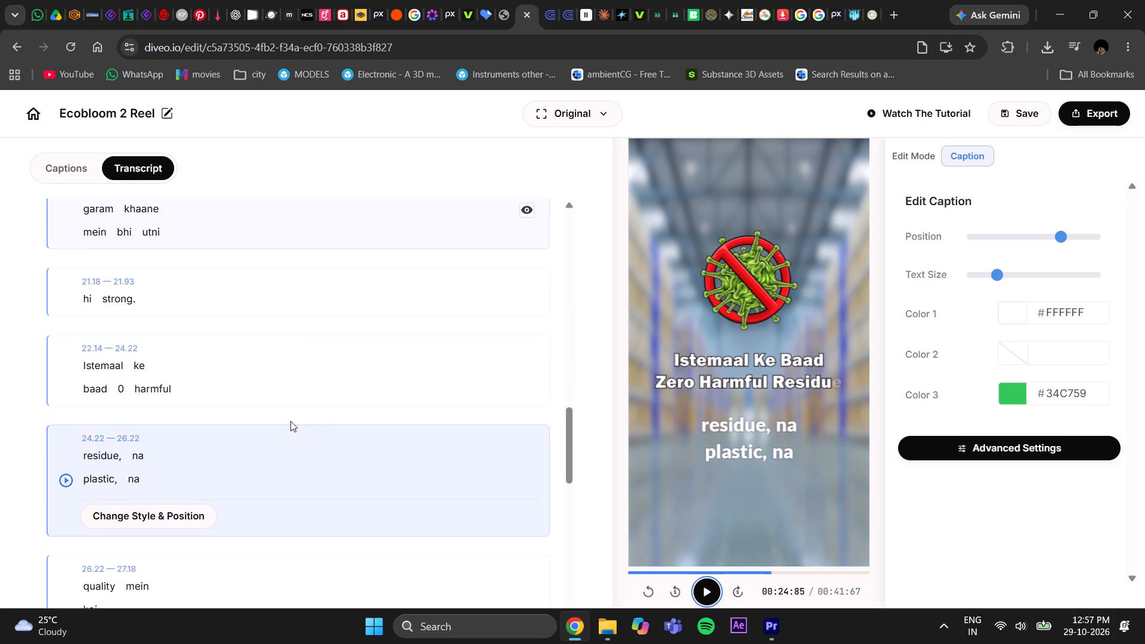
left_click(525, 366)
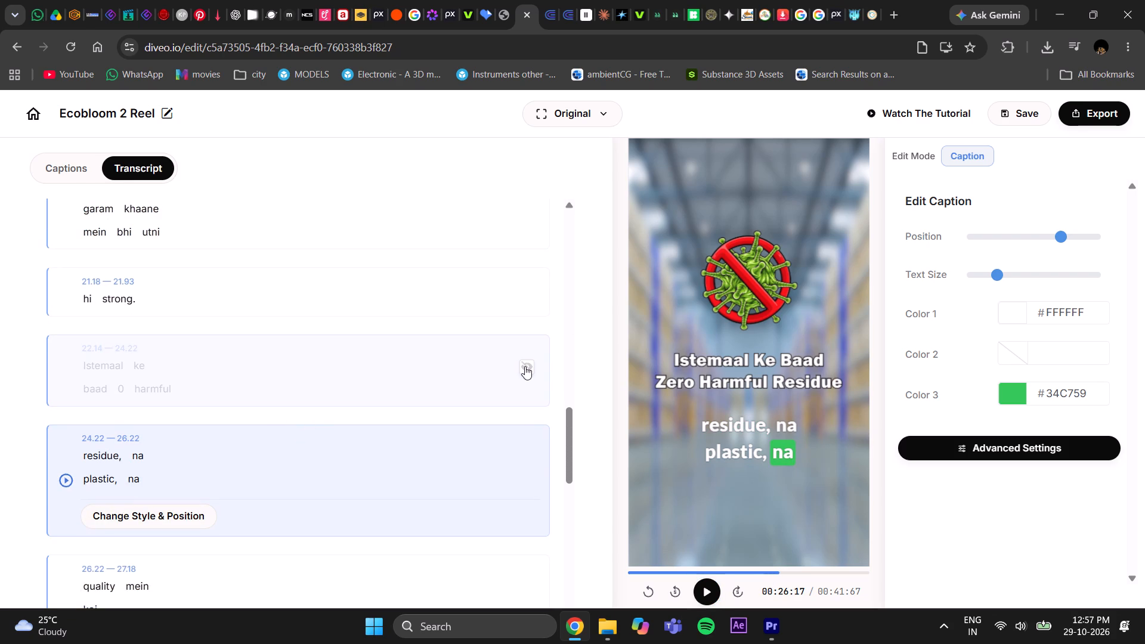
left_click(525, 456)
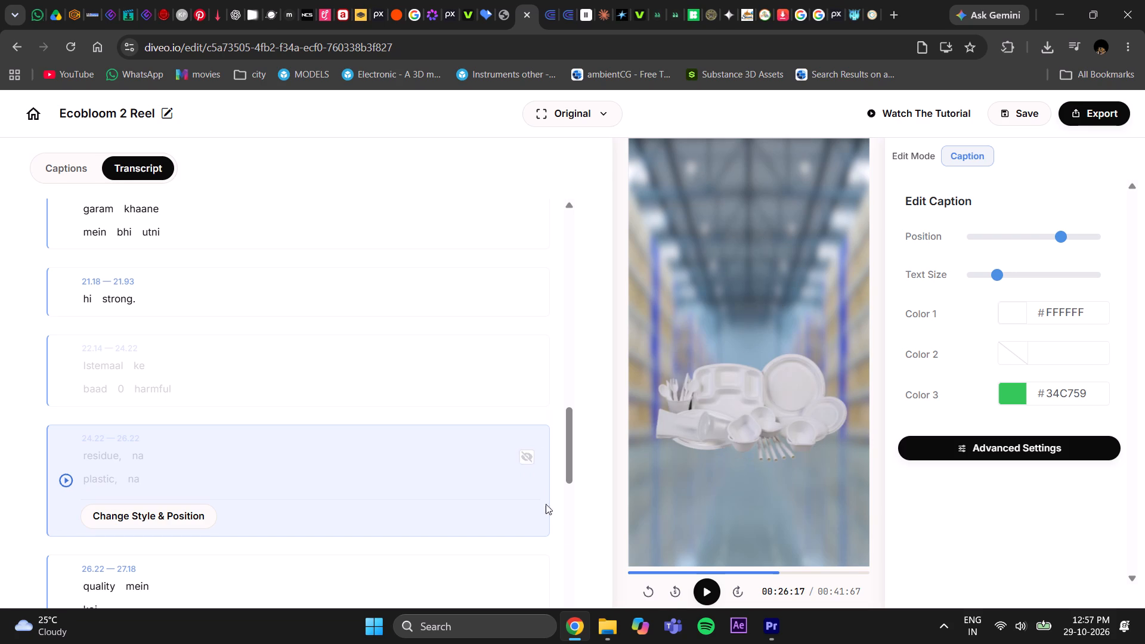
Play the reel forward and hide the 26.22–27.18 and 27.18–27.68 caption lines.
left_click(710, 591)
left_click(710, 591)
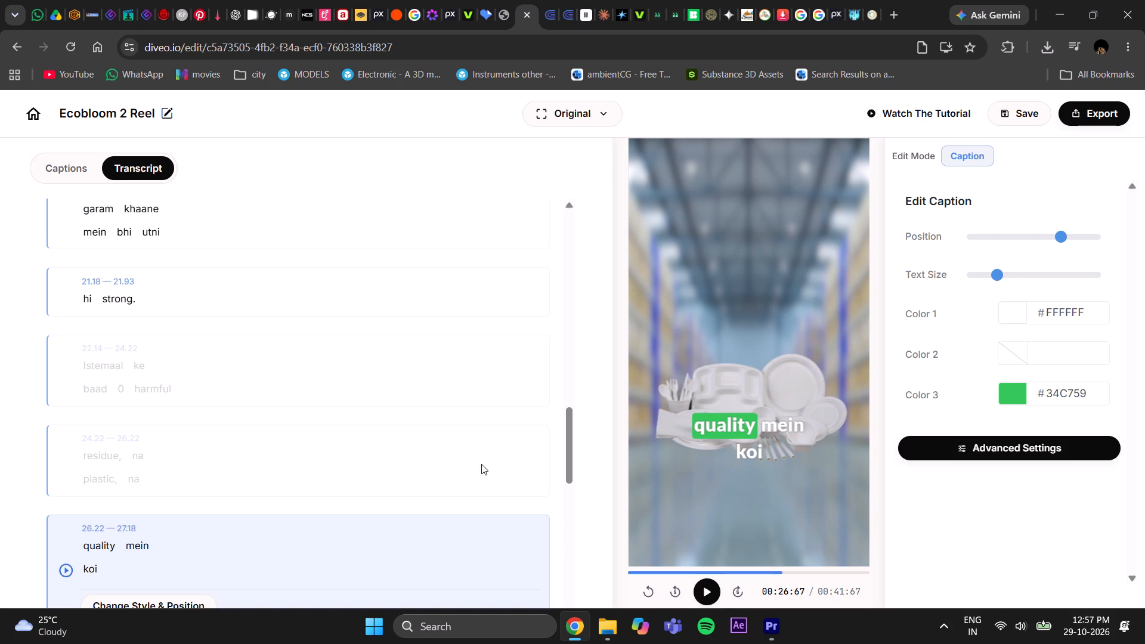
scroll(354, 379, "down", 3)
left_click(531, 326)
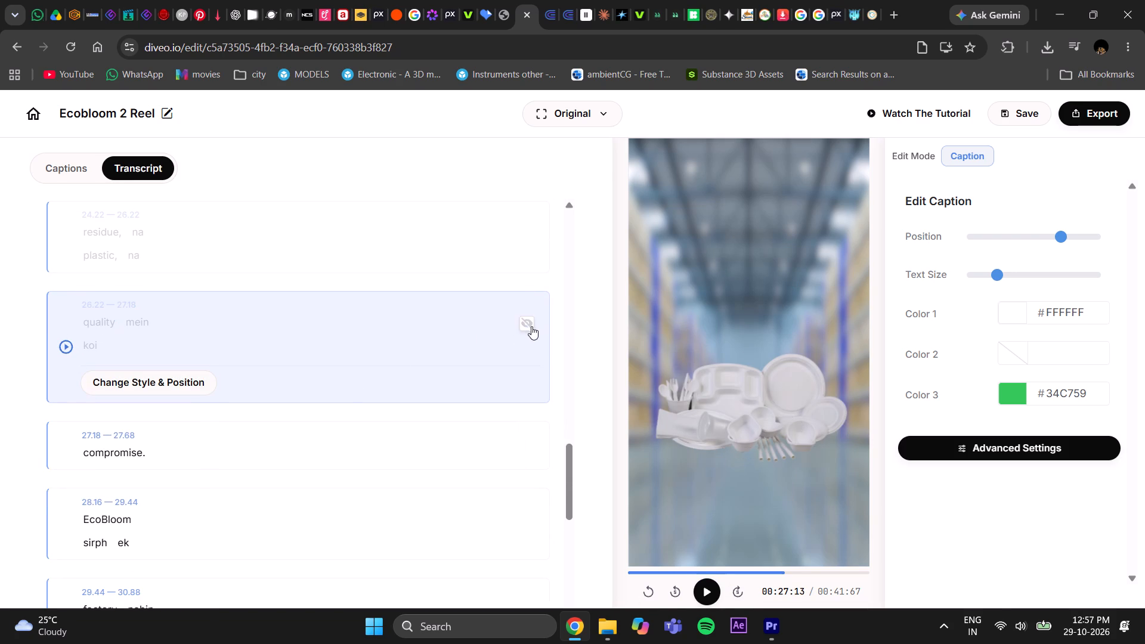
left_click(708, 599)
left_click(708, 598)
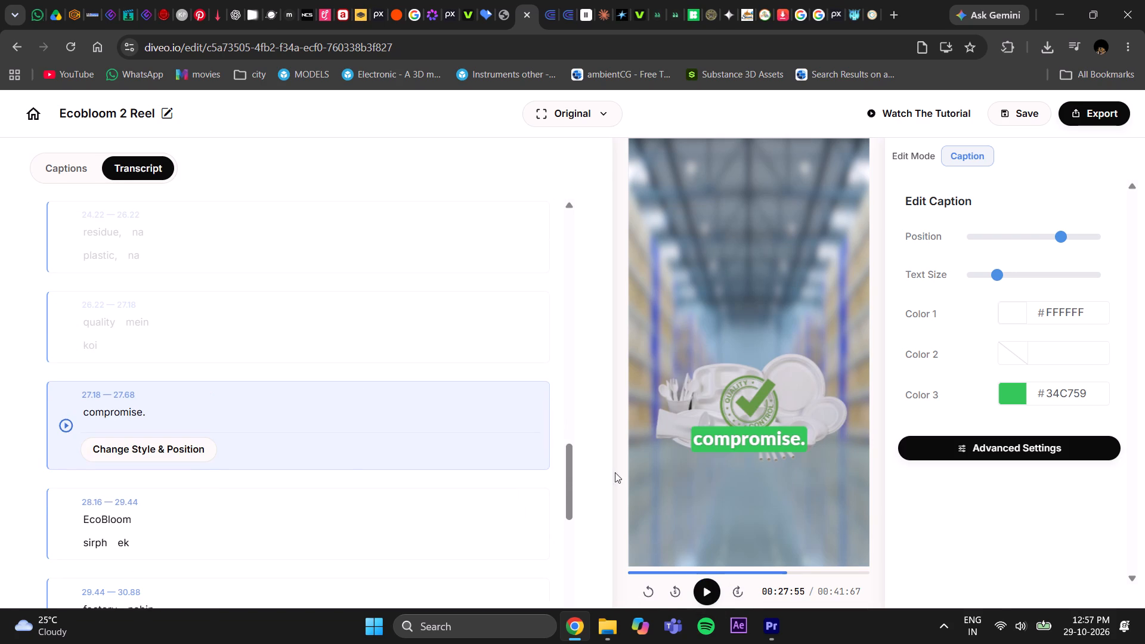
left_click(525, 411)
Play on to the product plates scene and hide the 32.56–34.26 caption line, "har ek product ke saath.".
left_click(701, 592)
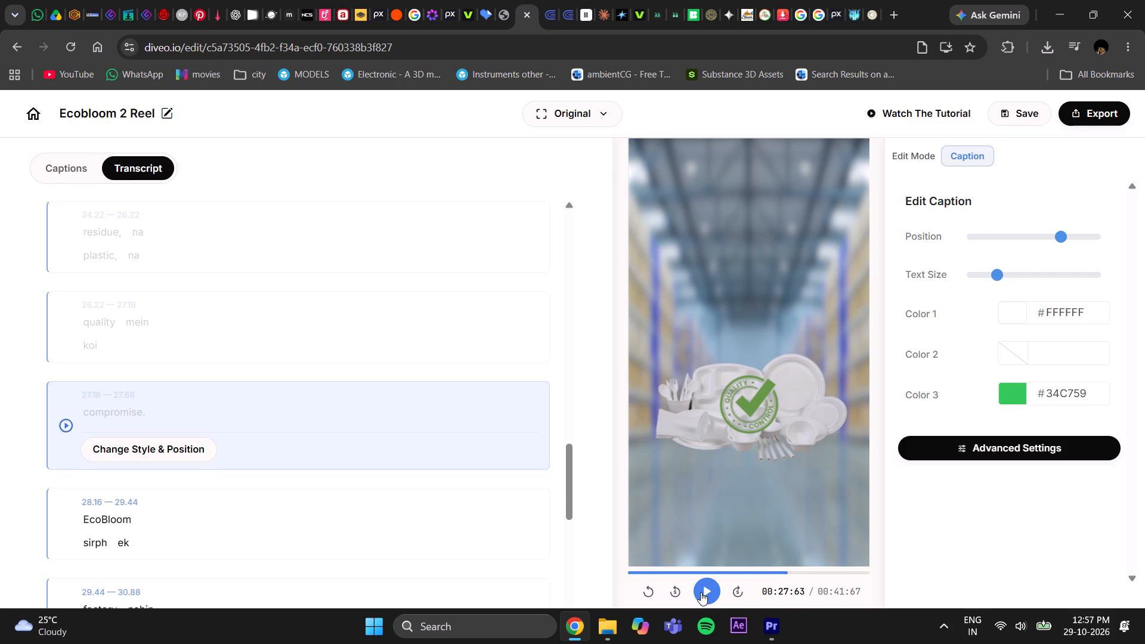
left_click(701, 592)
left_click(701, 592)
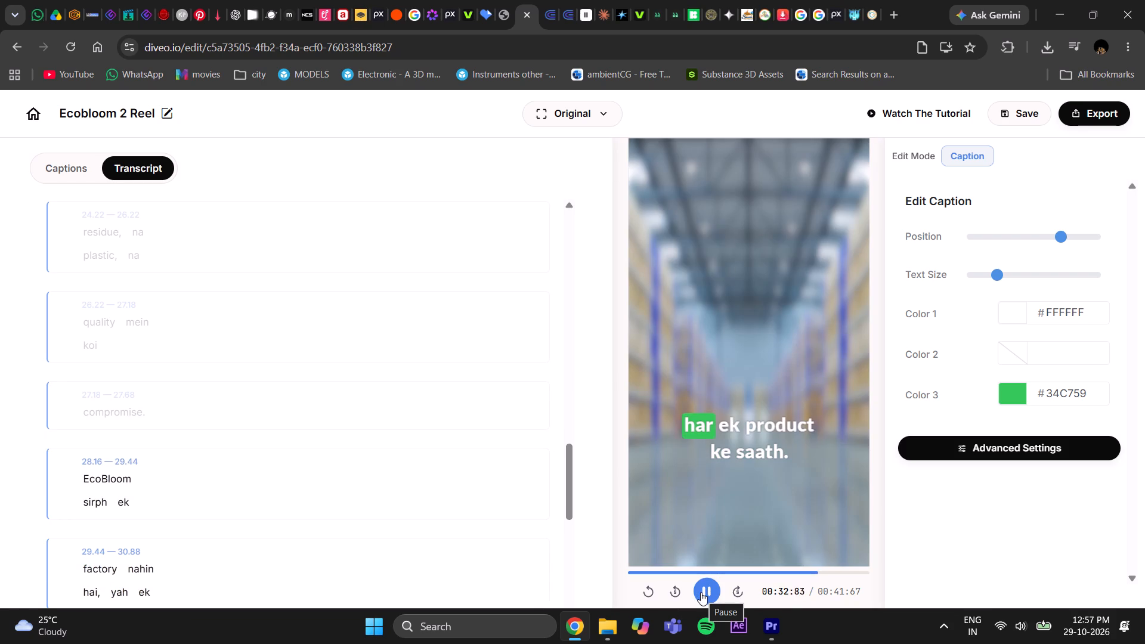
left_click(701, 592)
scroll(339, 387, "down", 2)
scroll(370, 449, "down", 2)
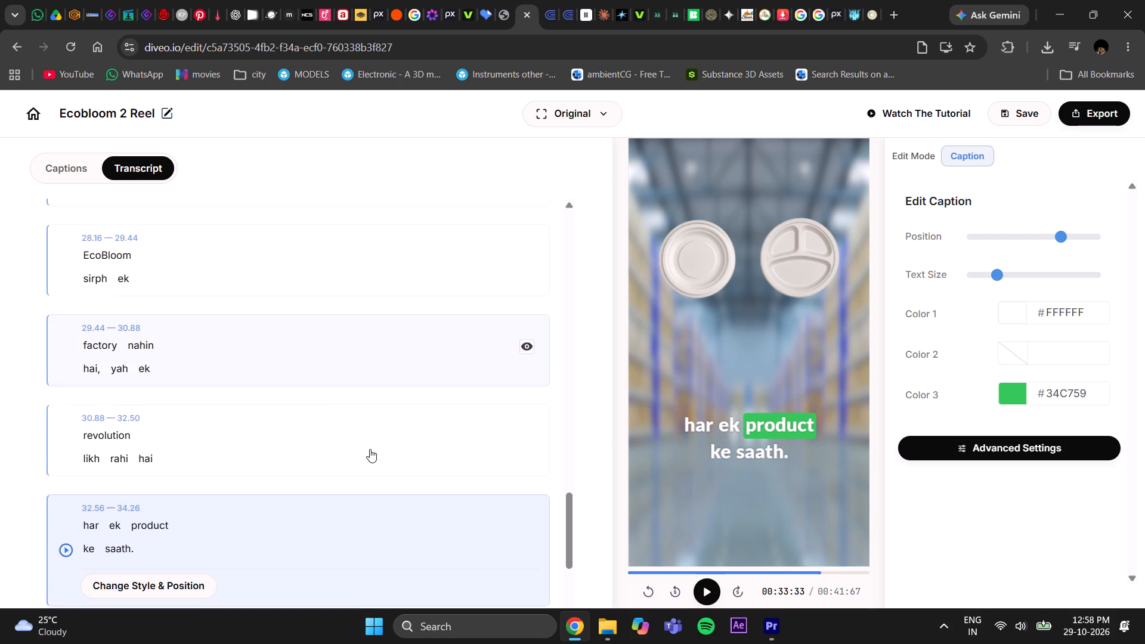
left_click(530, 452)
Play through the logo and "India Ki Tableware" scenes, hiding the 34.32–34.82, 35.36–36.42 and 36.64–37.54 caption lines.
left_click(707, 583)
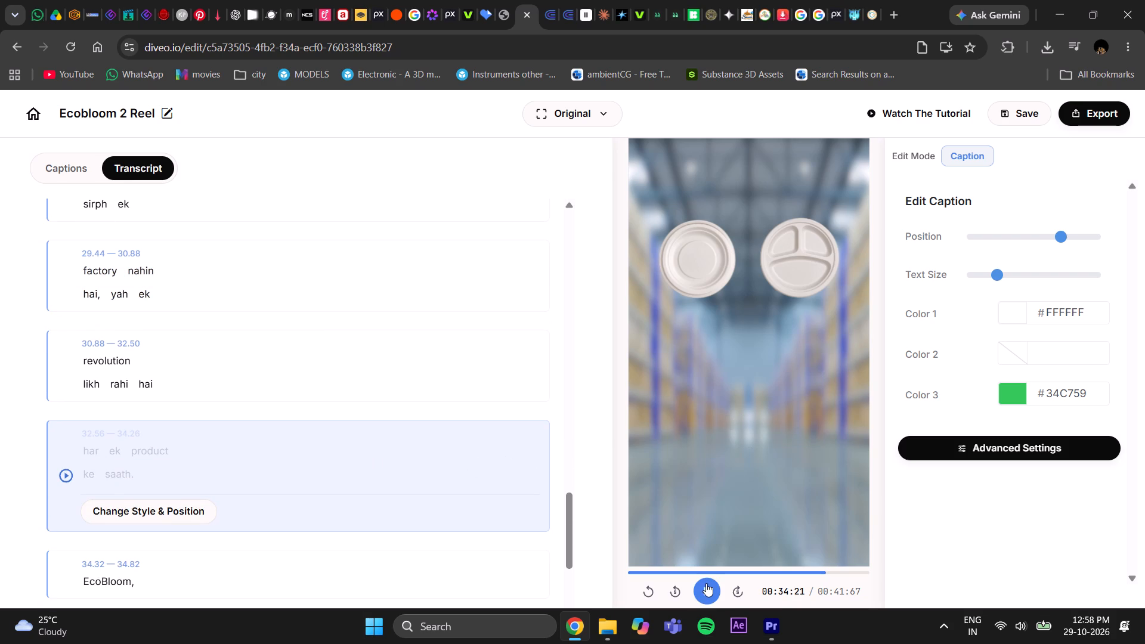
left_click(707, 587)
scroll(339, 346, "down", 3)
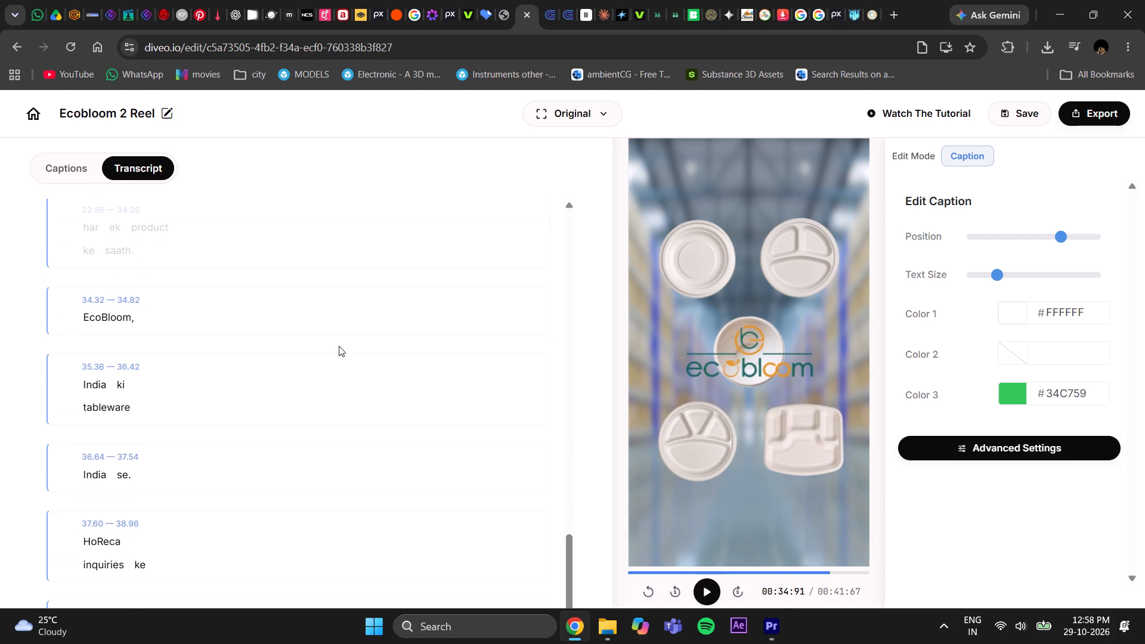
left_click(528, 317)
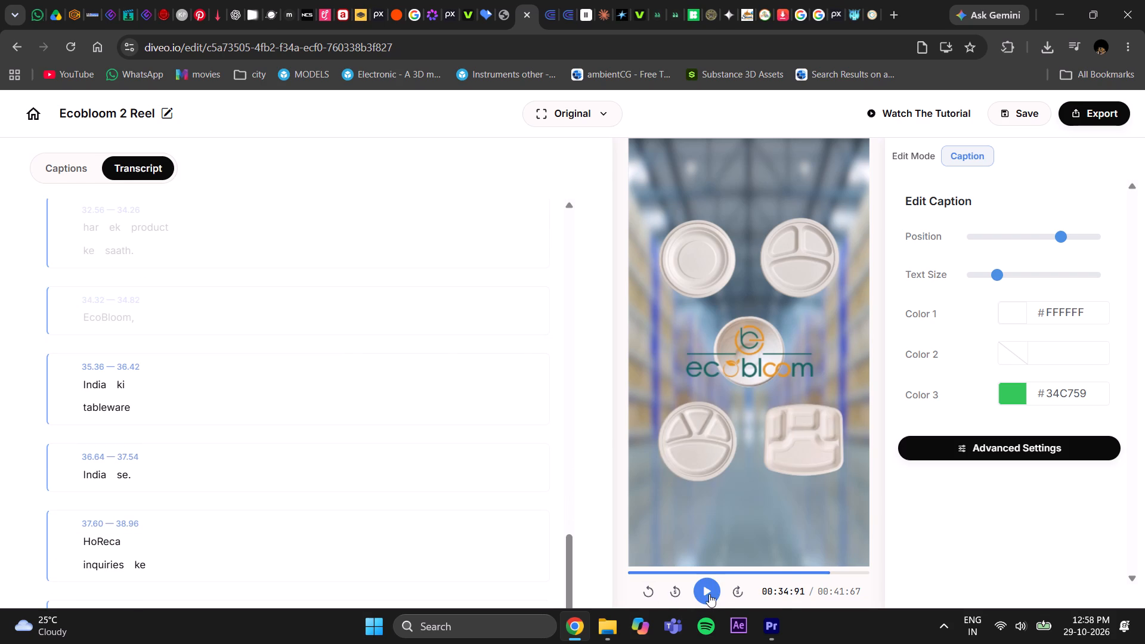
left_click(708, 593)
left_click(708, 593)
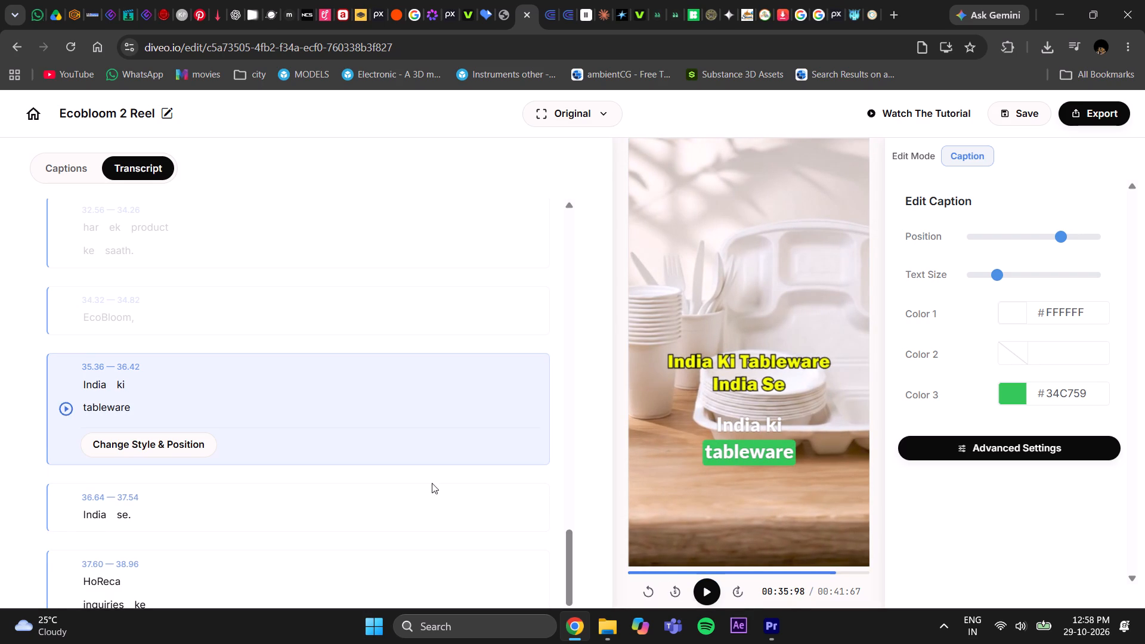
left_click(523, 385)
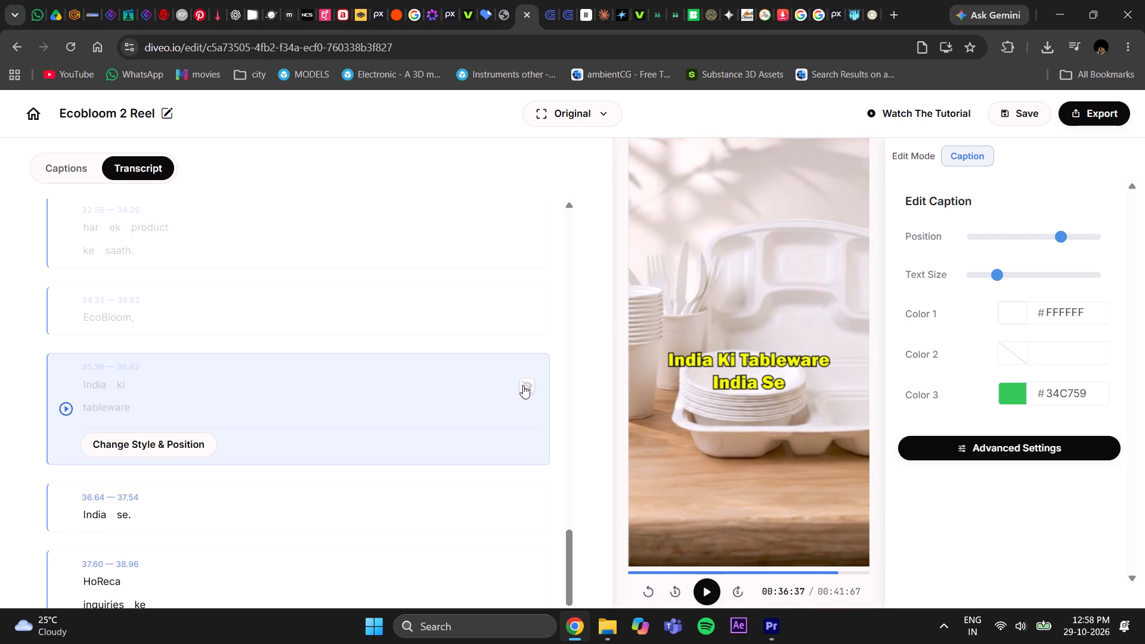
left_click(525, 512)
Play through the Horeca inquiries scene and hide the last three caption lines: 37.60–38.96, 38.96–40.08 and 40.08–40.58.
left_click(705, 595)
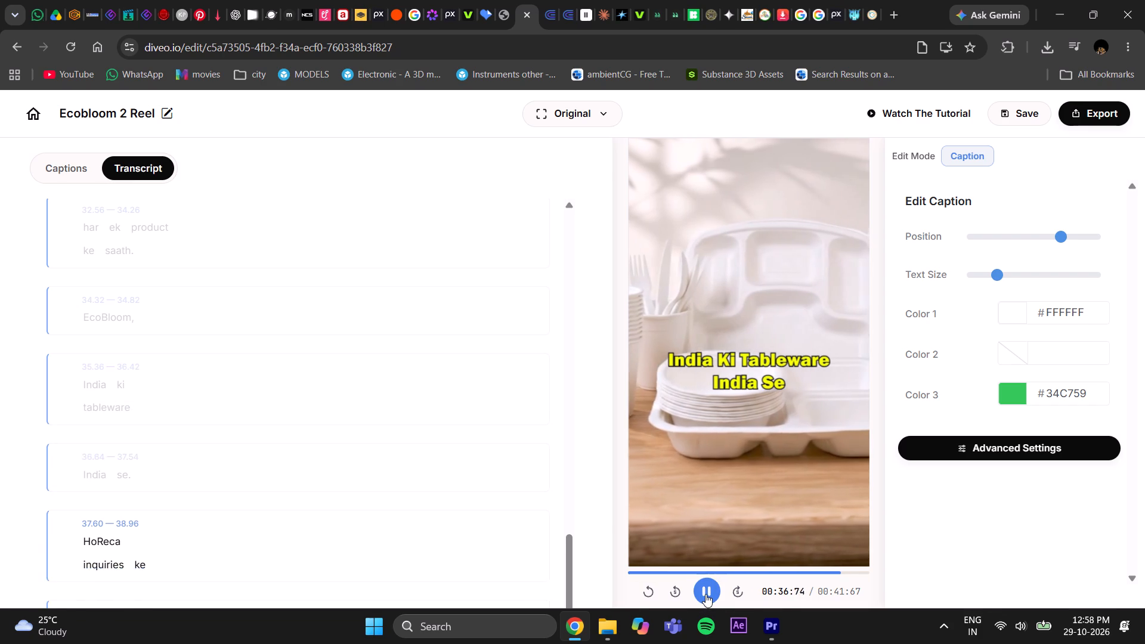
left_click(705, 594)
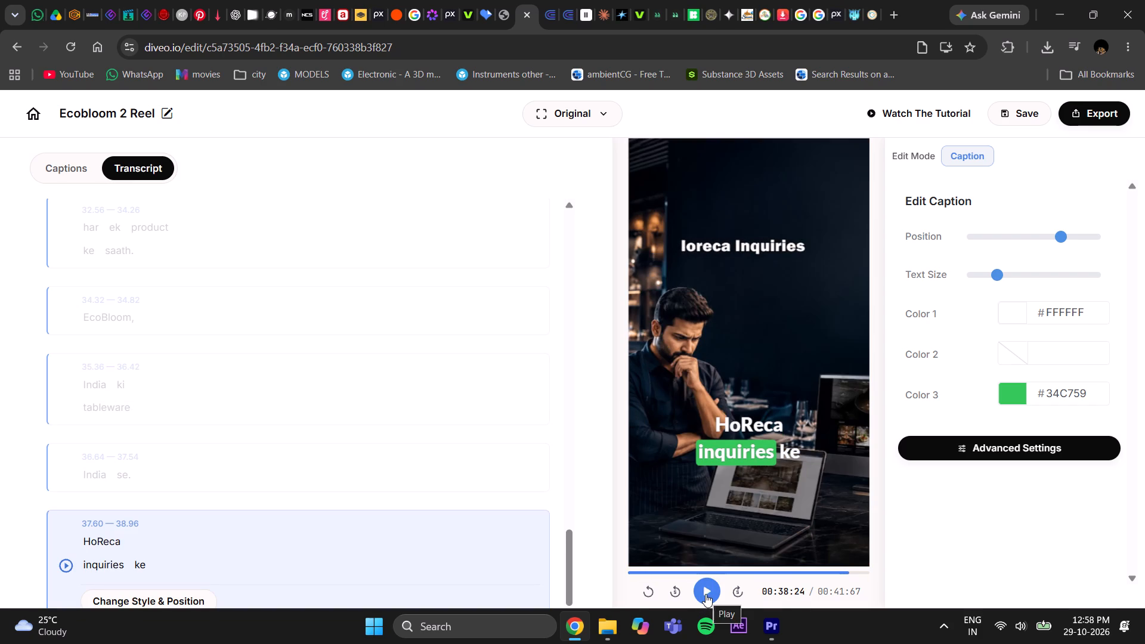
scroll(490, 367, "down", 3)
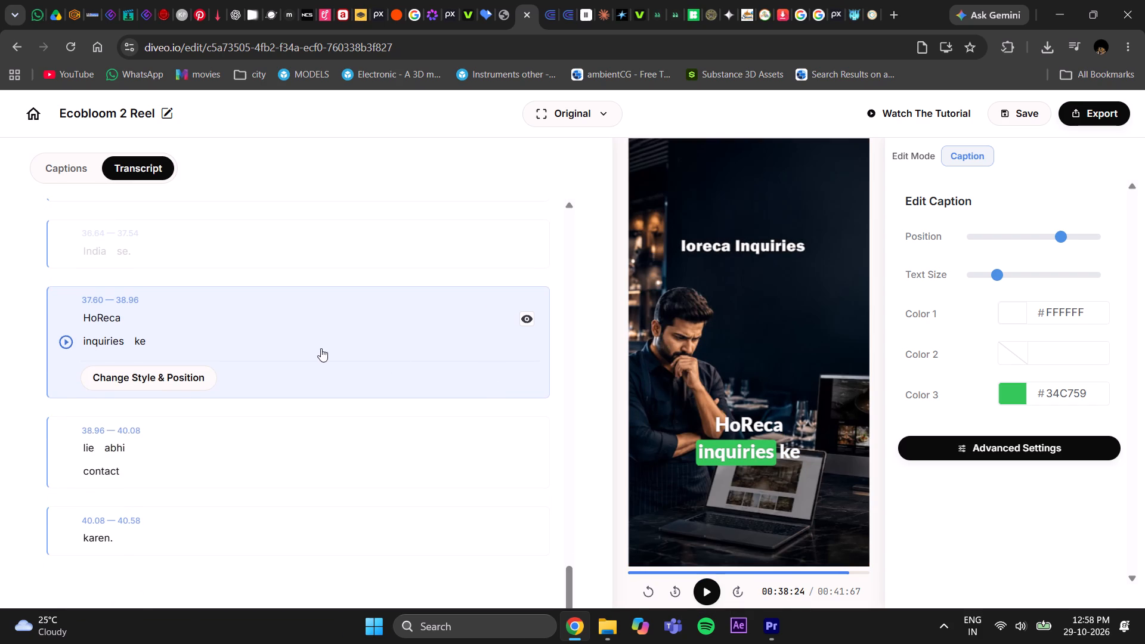
left_click(528, 320)
left_click(703, 592)
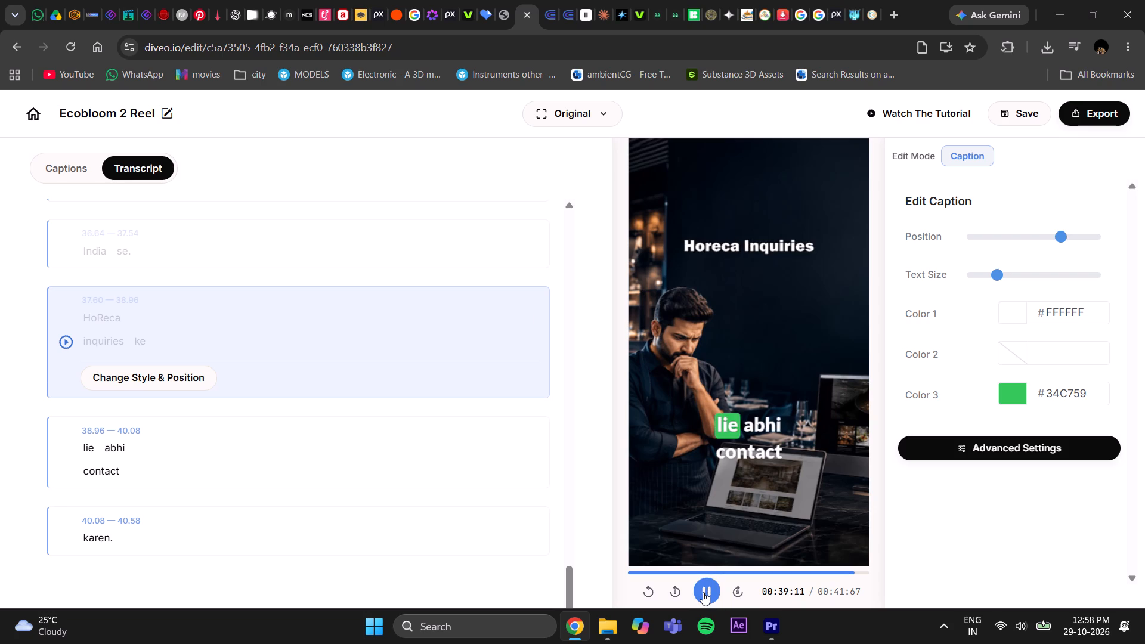
left_click(703, 592)
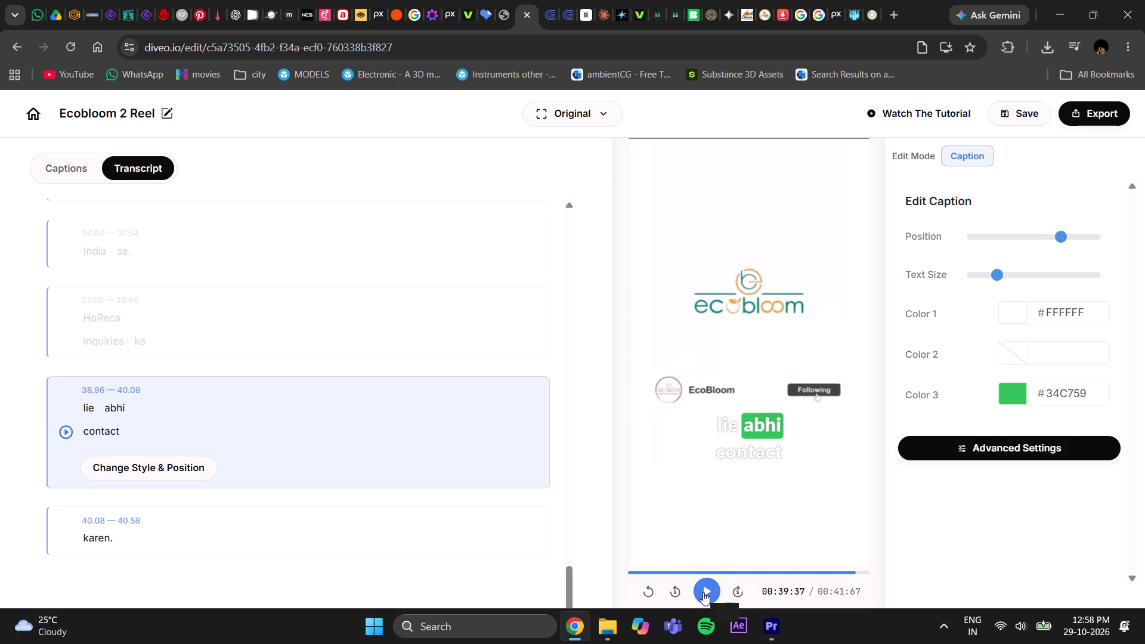
left_click(529, 411)
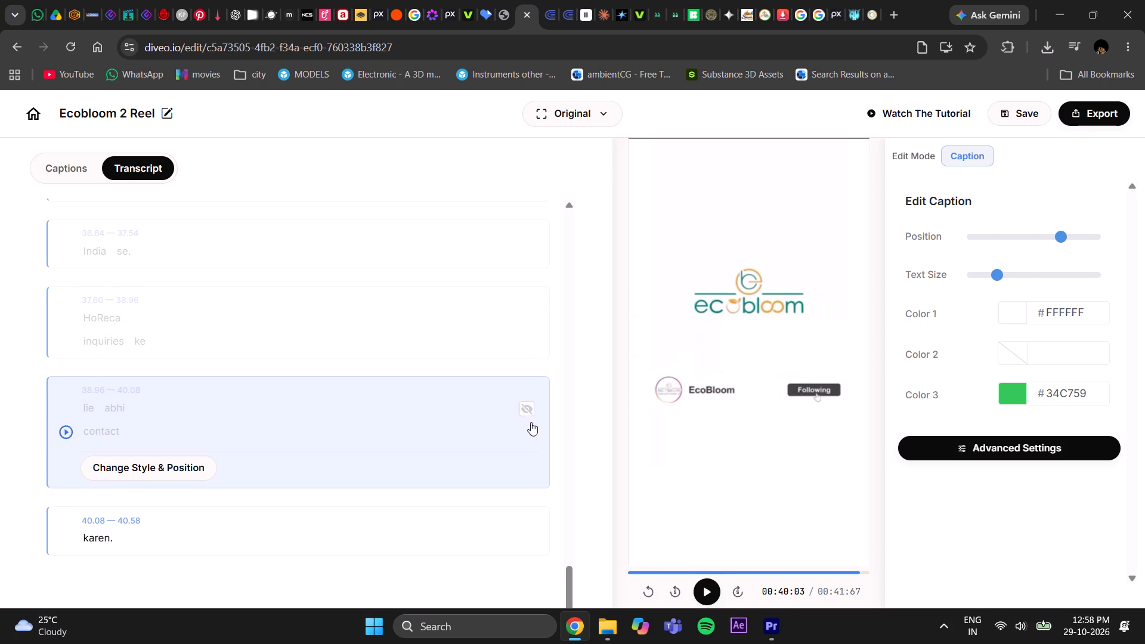
scroll(531, 428, "down", 2)
left_click(525, 484)
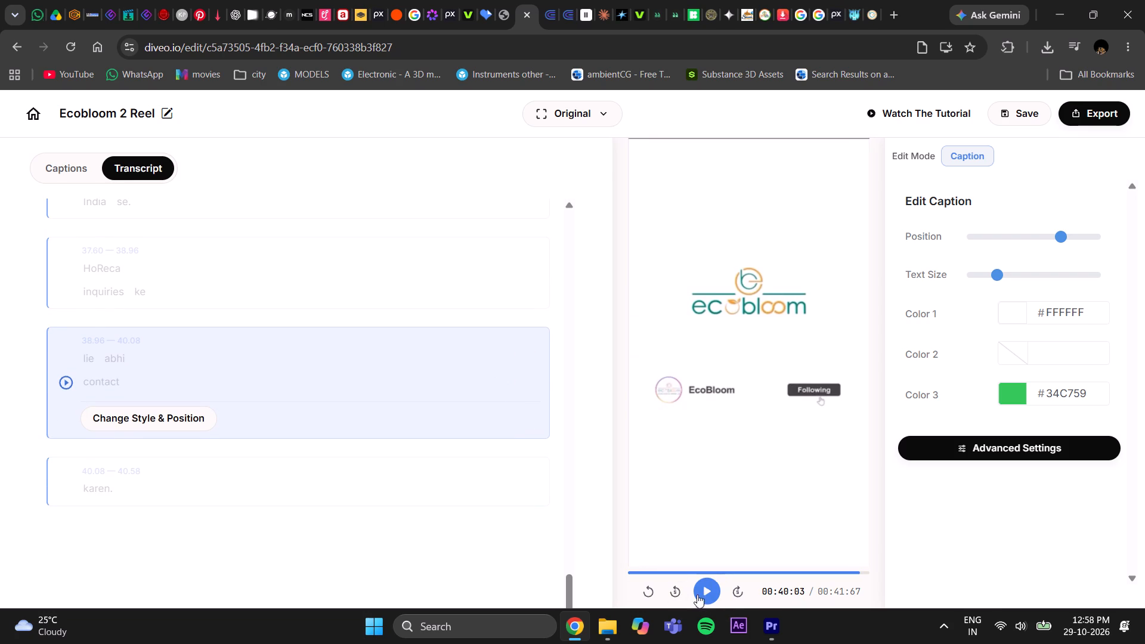
Play the reel to its end and export it at 30 FPS in Original resolution.
left_click(701, 592)
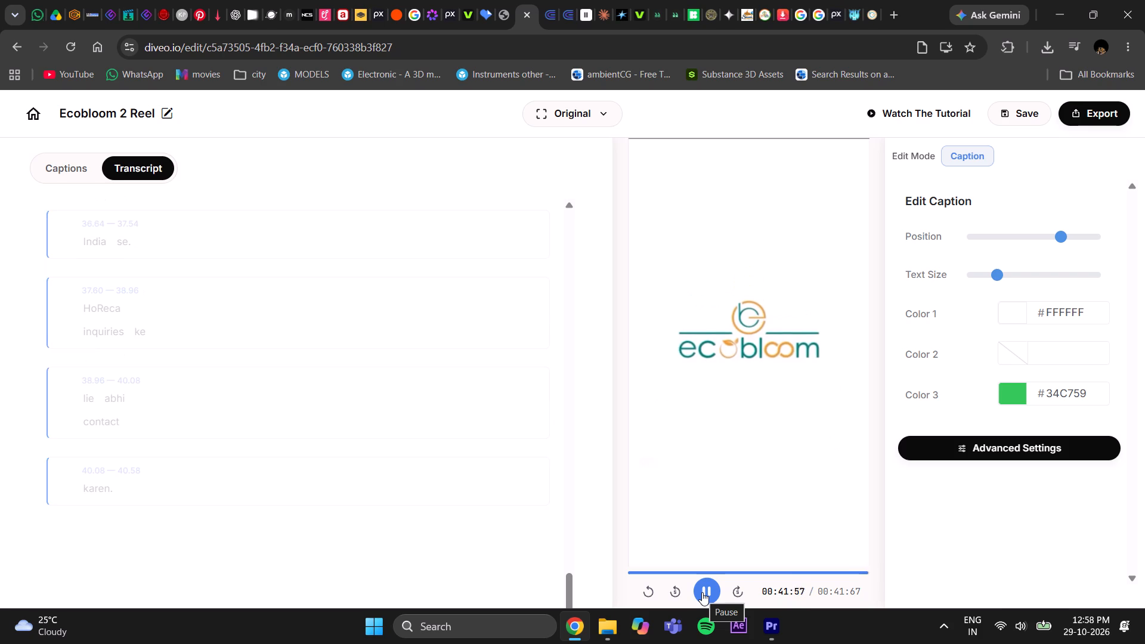
left_click(1096, 116)
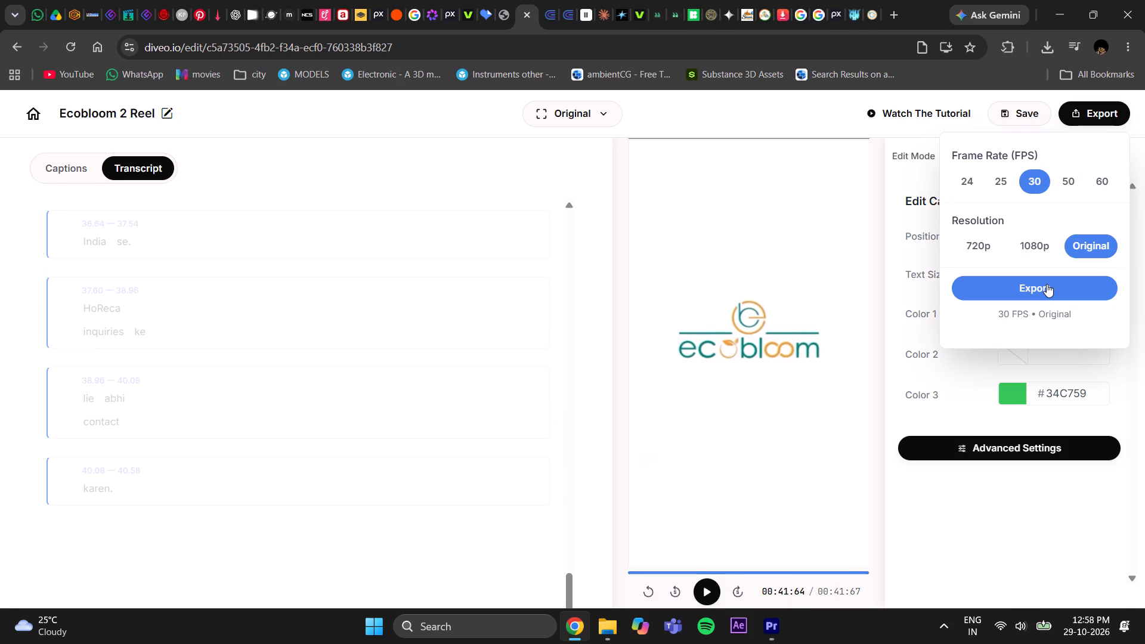
left_click(1046, 284)
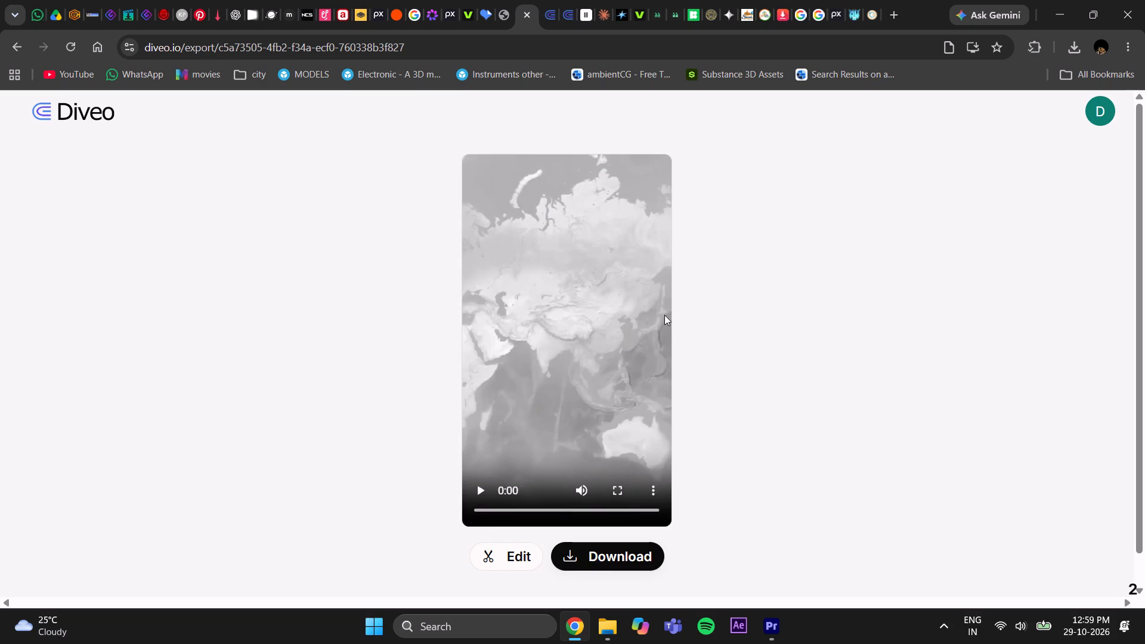
Preview the opening seconds of the exported reel and download the video.
left_click(490, 494)
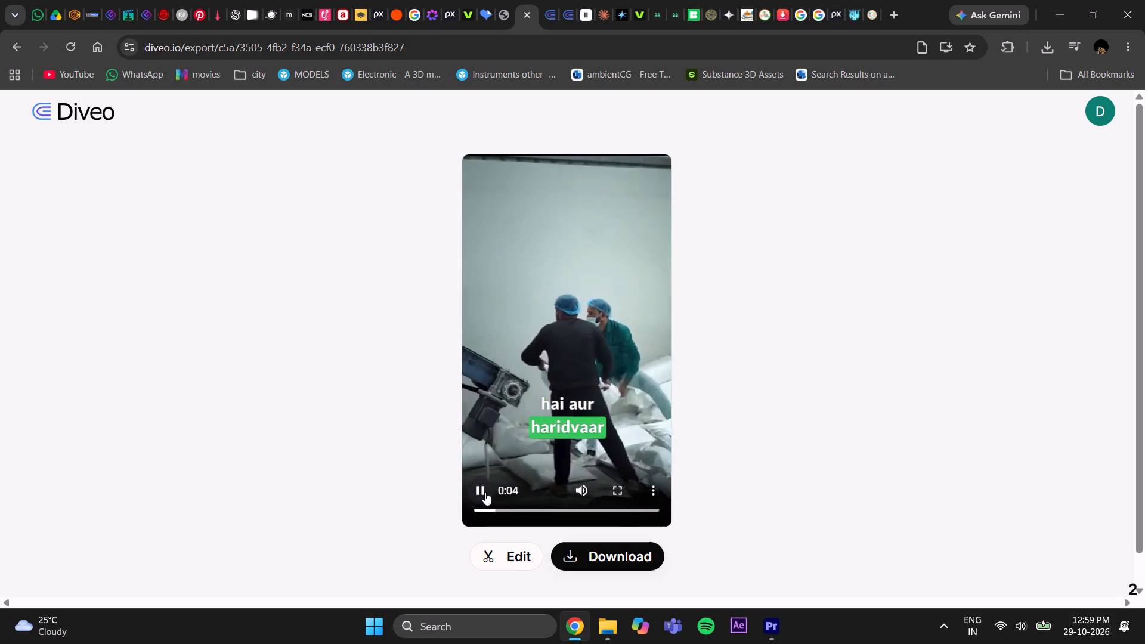
left_click(485, 492)
left_click(618, 559)
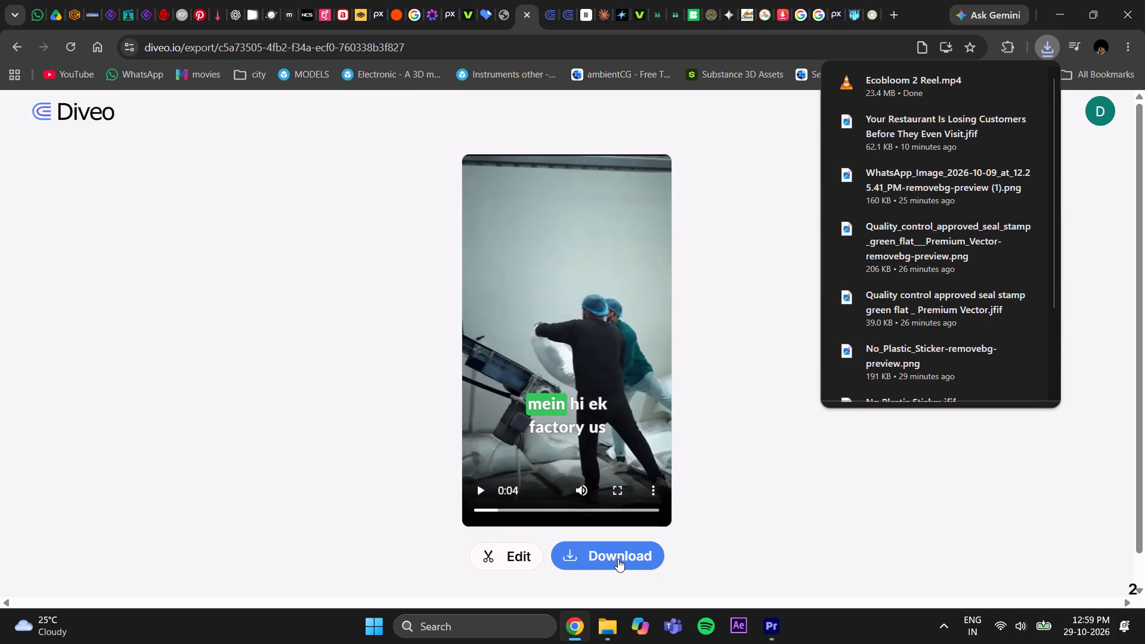
Switch to File Explorer and copy Ecobloom 2 Reel.mp4 from the Downloads folder.
left_click(778, 627)
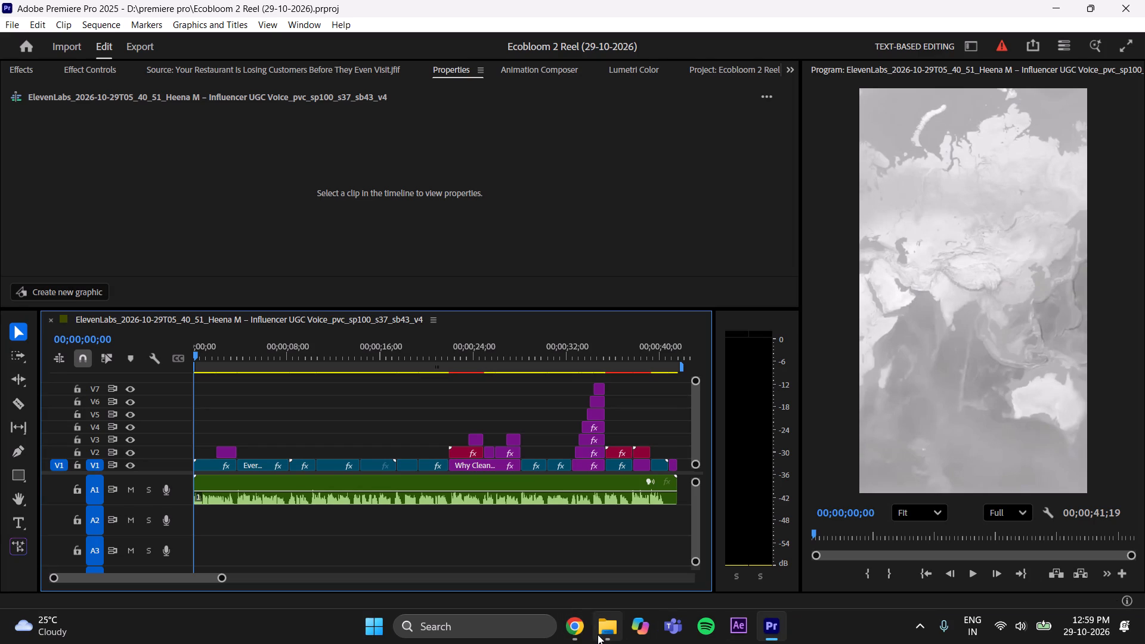
left_click(598, 634)
left_click(81, 231)
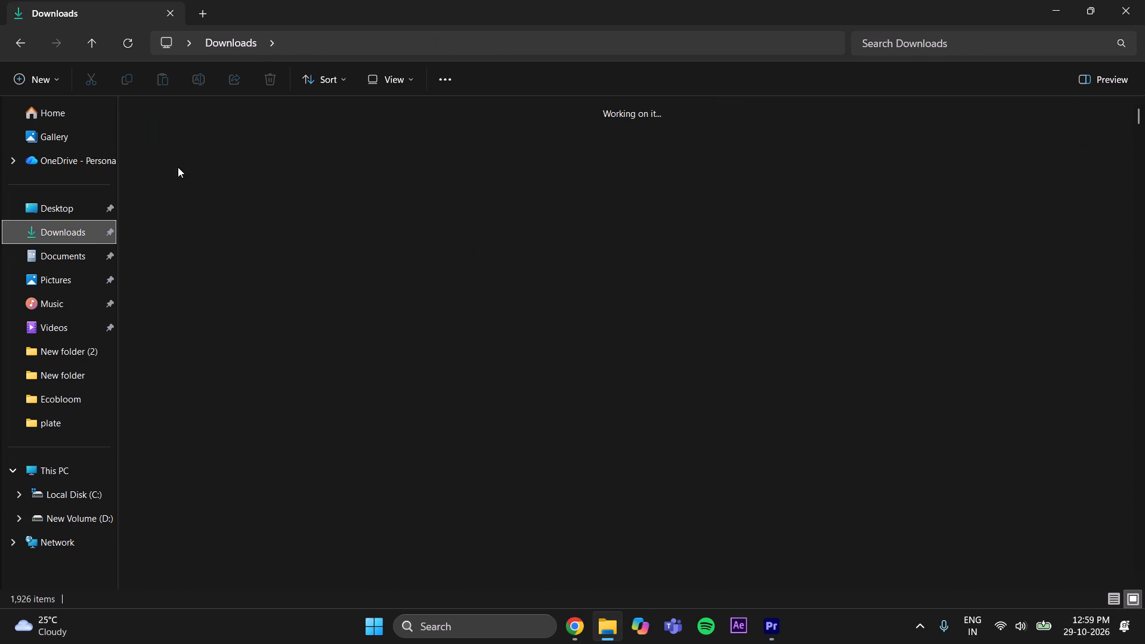
left_click(178, 167)
left_click(135, 83)
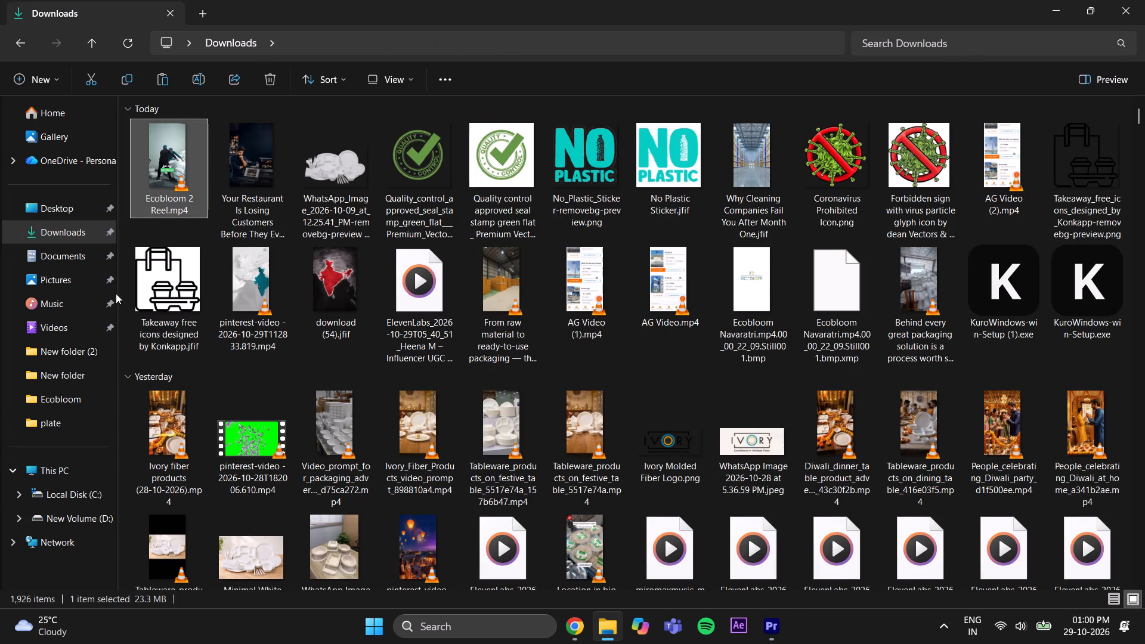
Open New folder inside New folder (2) of the plate folder as the destination for the copied reel.
left_click(91, 422)
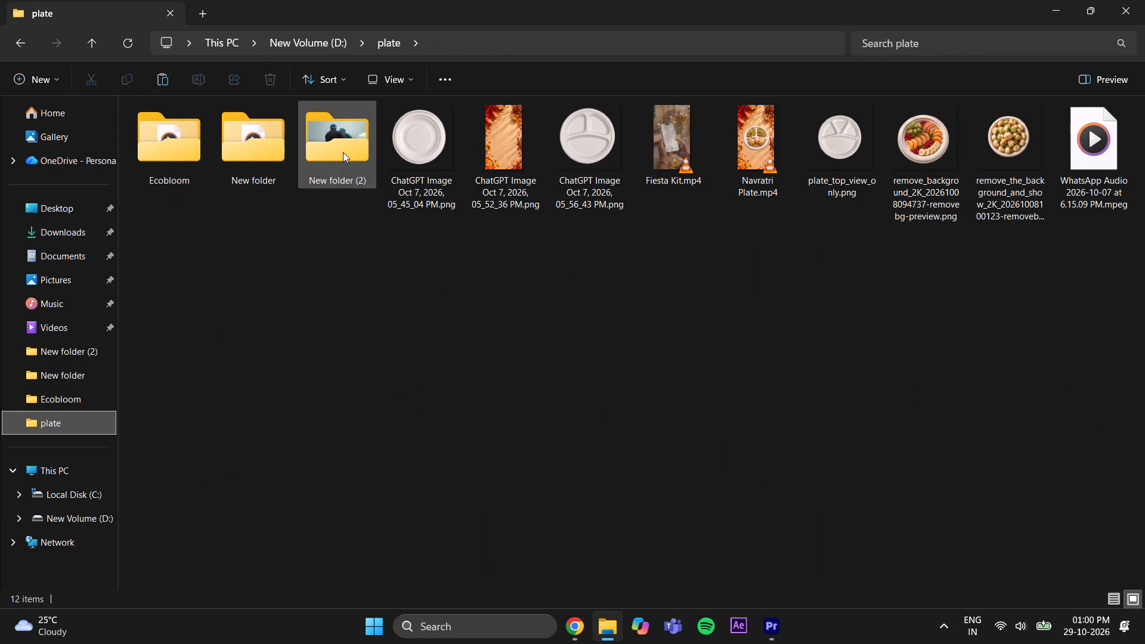
double_click(343, 152)
double_click(197, 166)
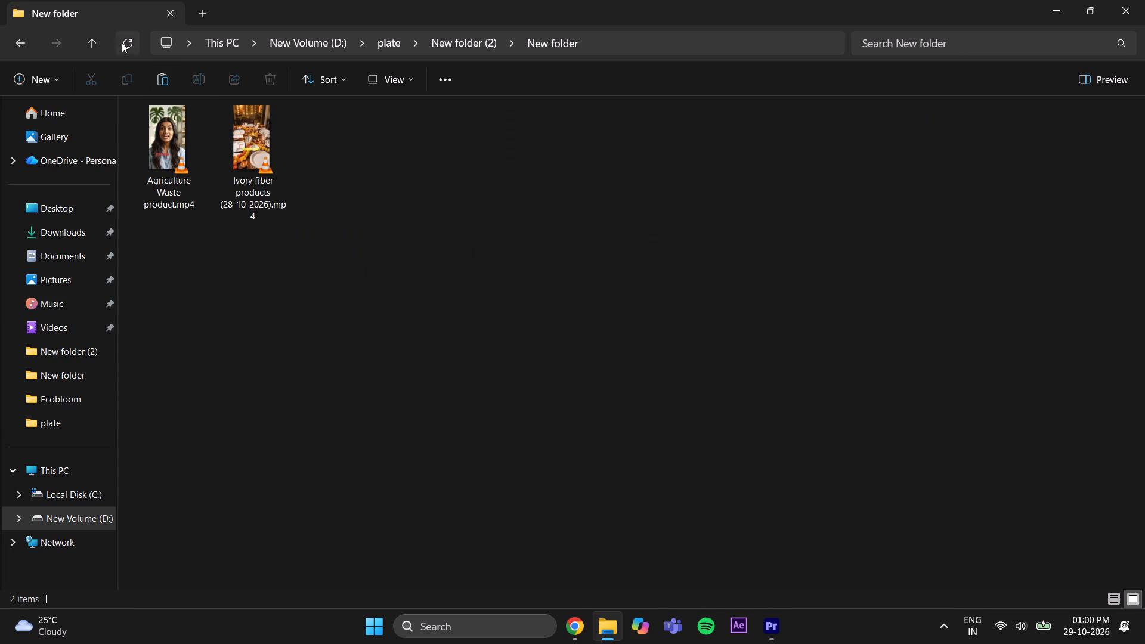
Paste the copied Ecobloom 2 Reel.mp4 into the open New folder.
left_click(159, 86)
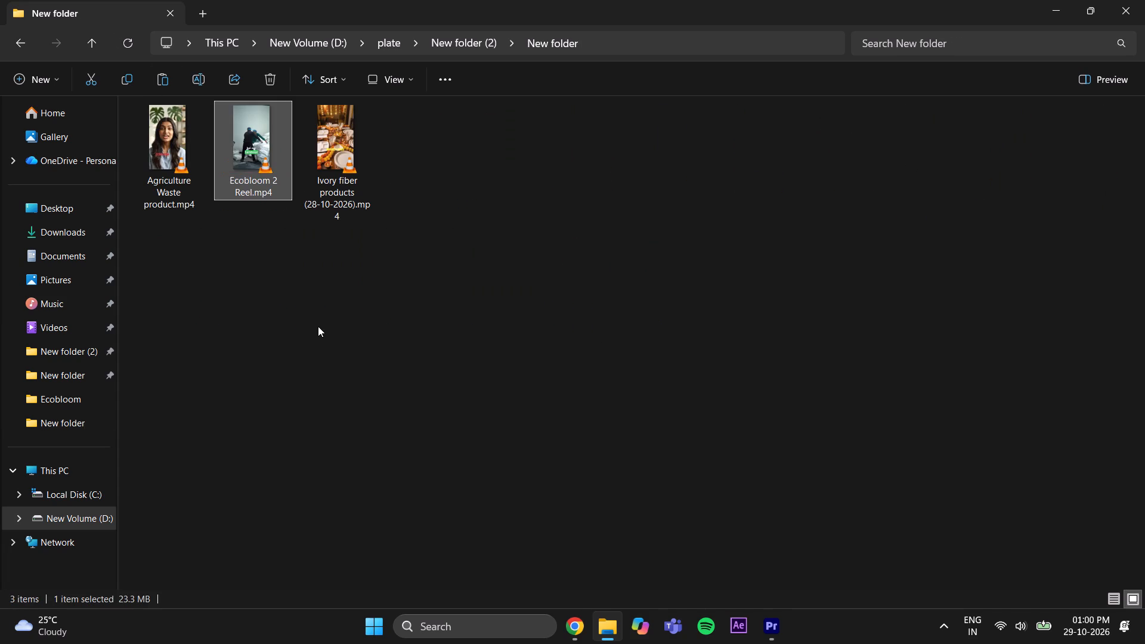
left_click(318, 326)
Play Ecobloom 2 Reel.mp4 in VLC, pause it and go back to about 00:12 to check the captions over the factory shot.
double_click(251, 149)
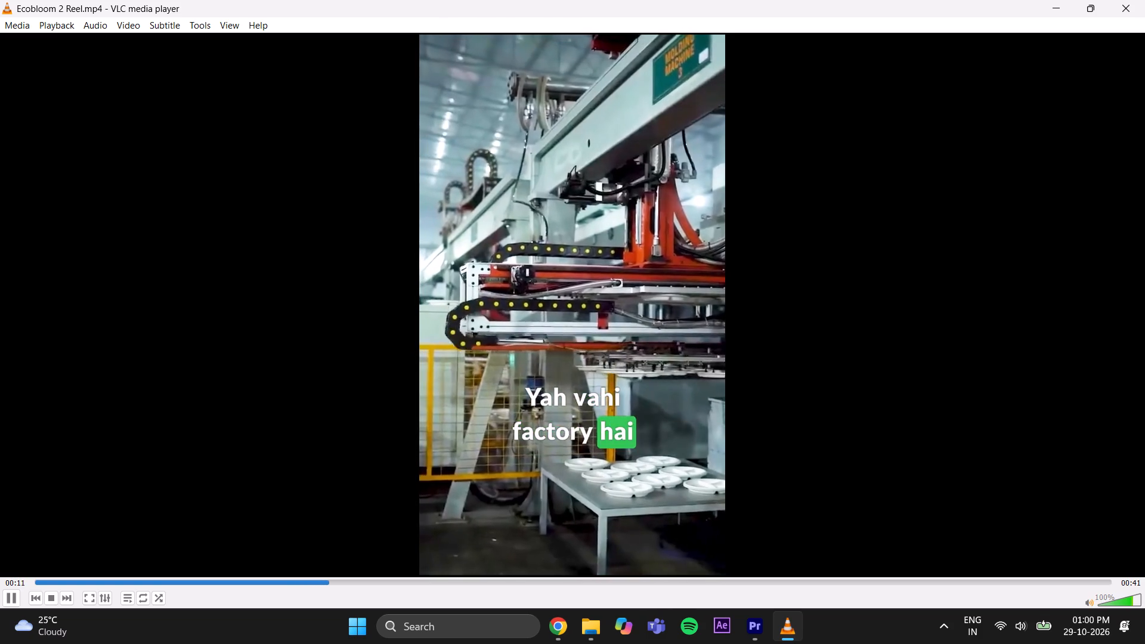
left_click(494, 496)
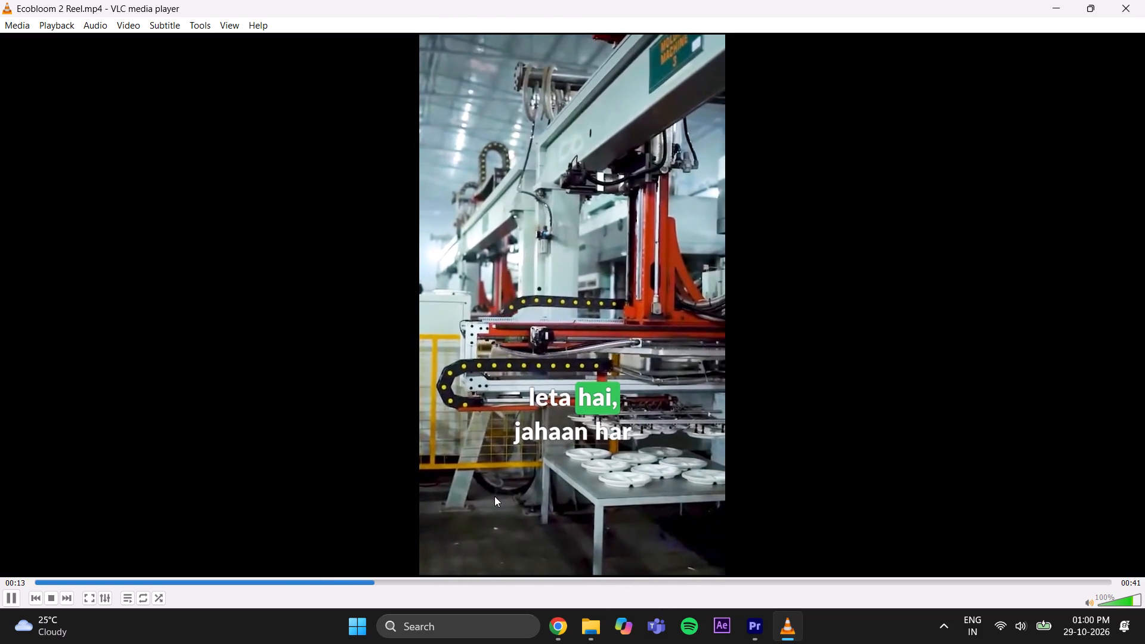
left_click(10, 599)
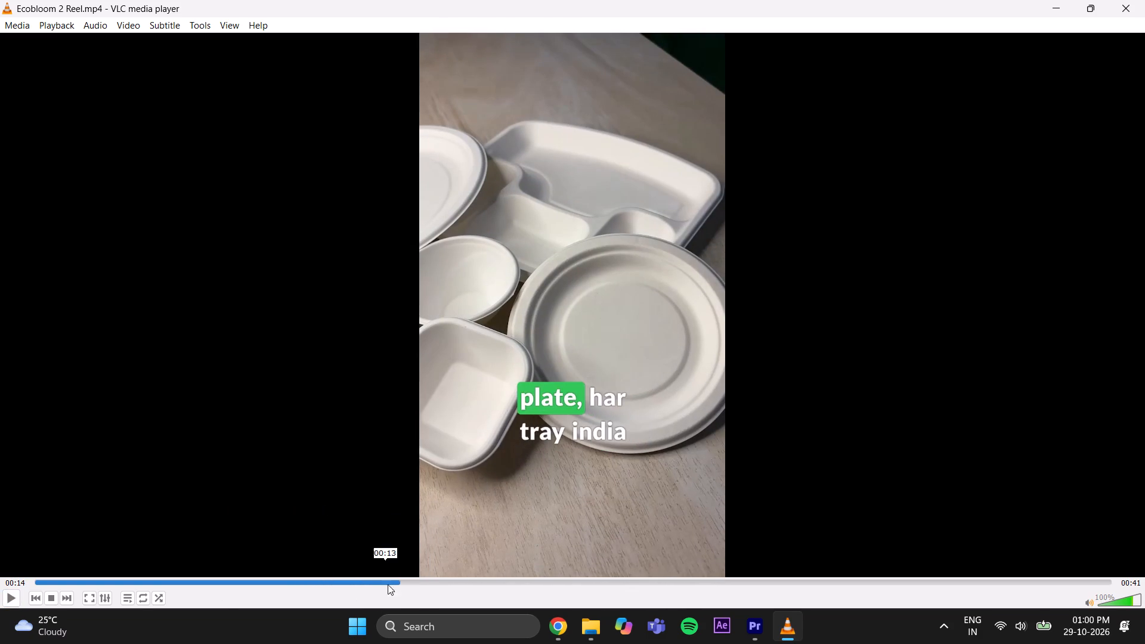
left_click_drag(395, 583, 361, 586)
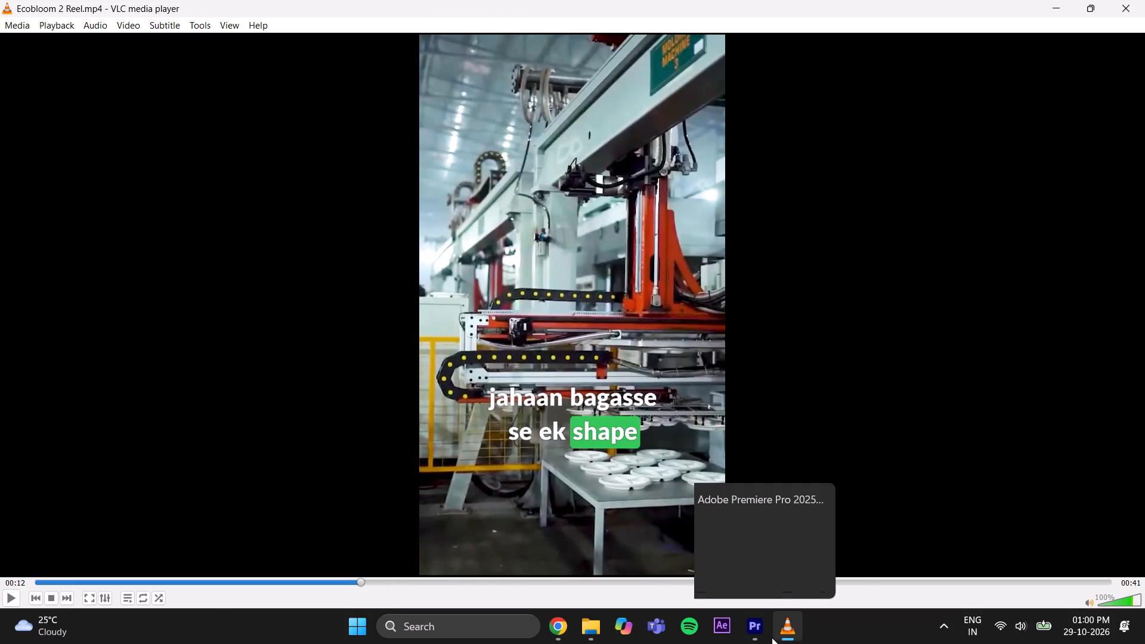
Switch to the Auto Subtitle Generator page in Chrome.
left_click(560, 626)
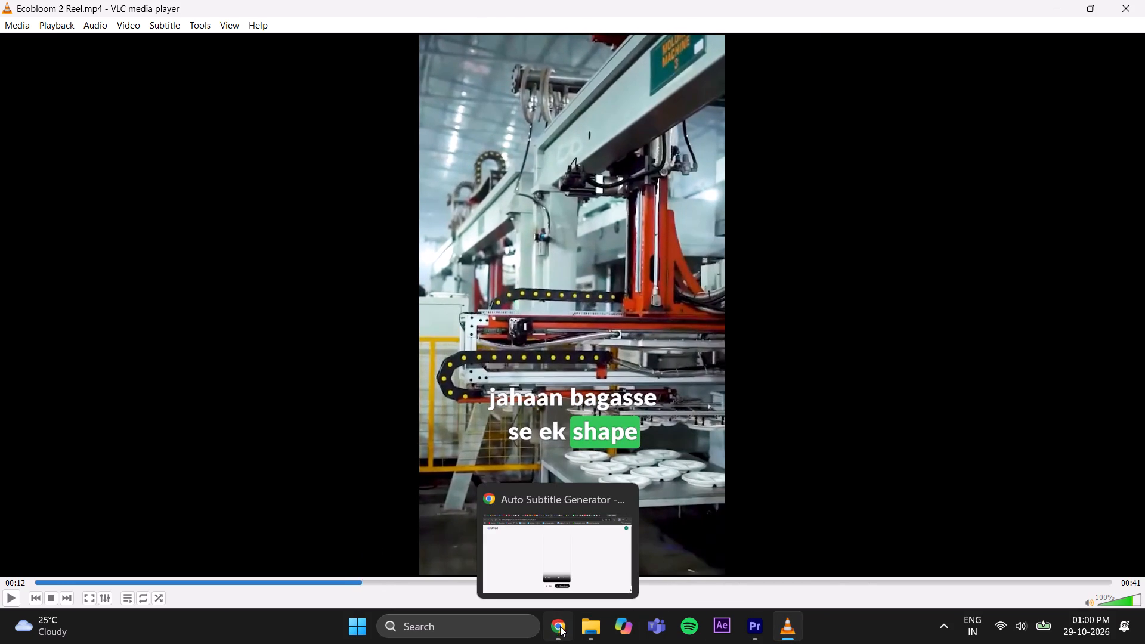